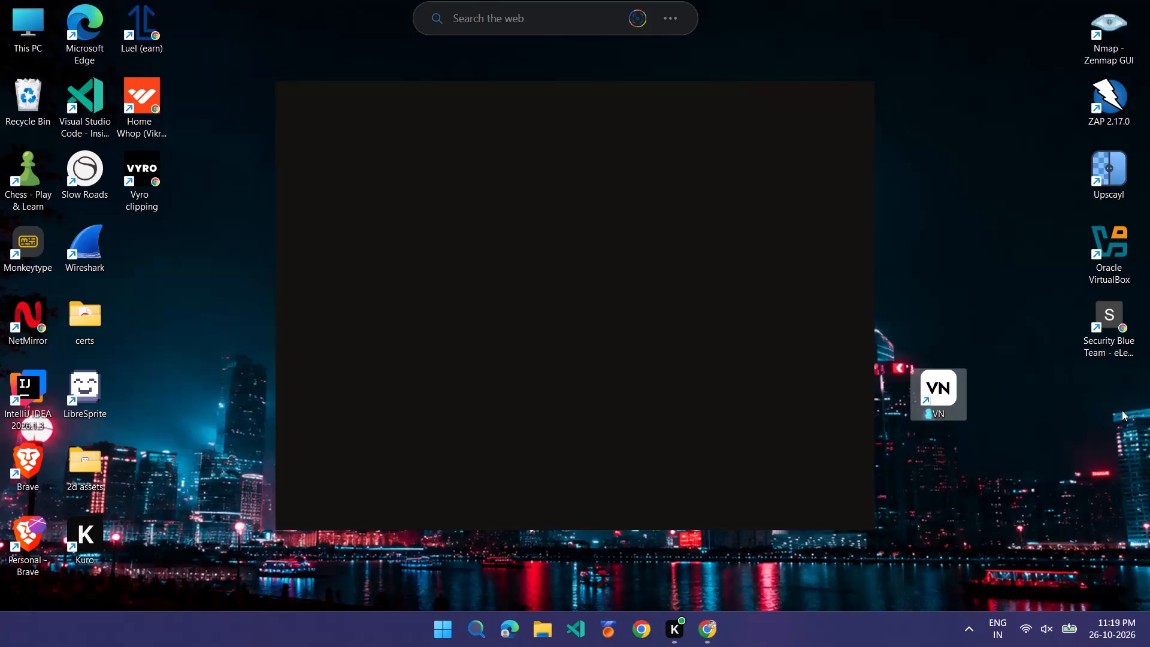
Move the VN desktop shortcut into the column directly below the Security Blue Team shortcut.
drag(950, 397, 1124, 412)
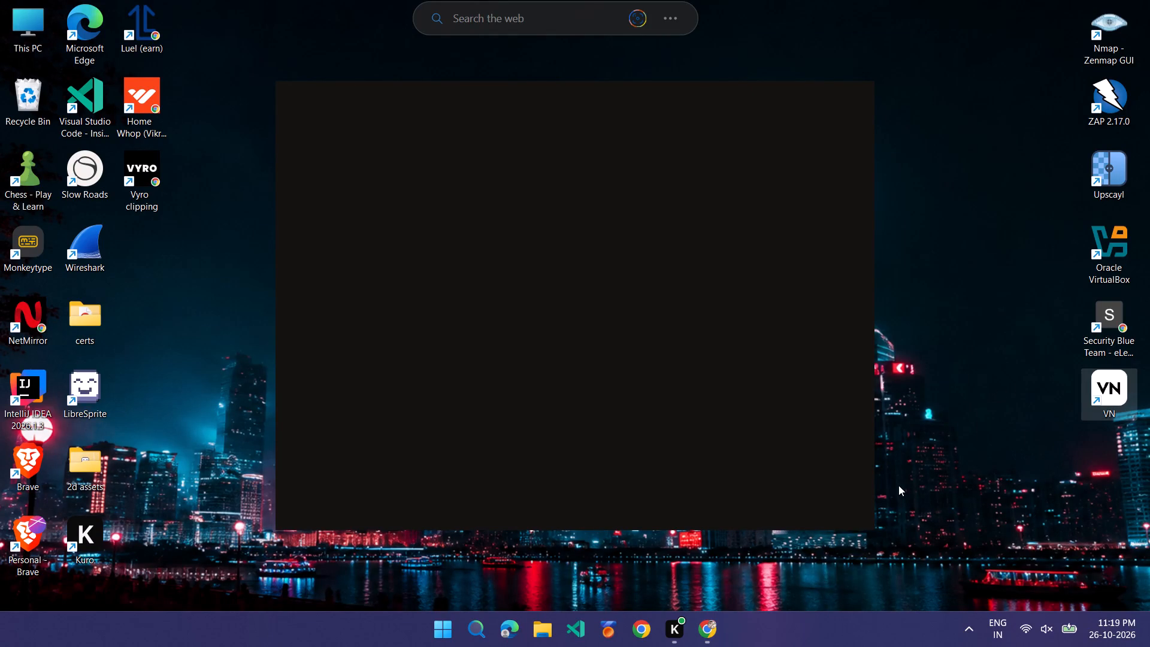
In a new Chrome tab, search the web for "free clips for edit" and open the Pexels Free Video Editing Videos result.
click(712, 637)
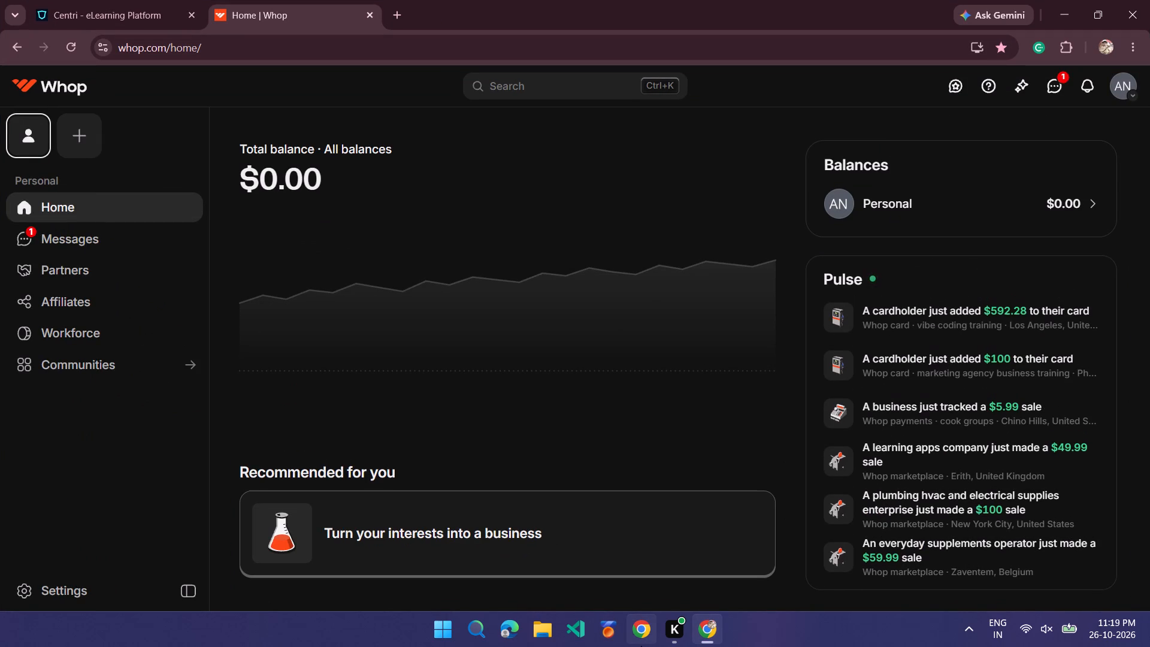
click(390, 4)
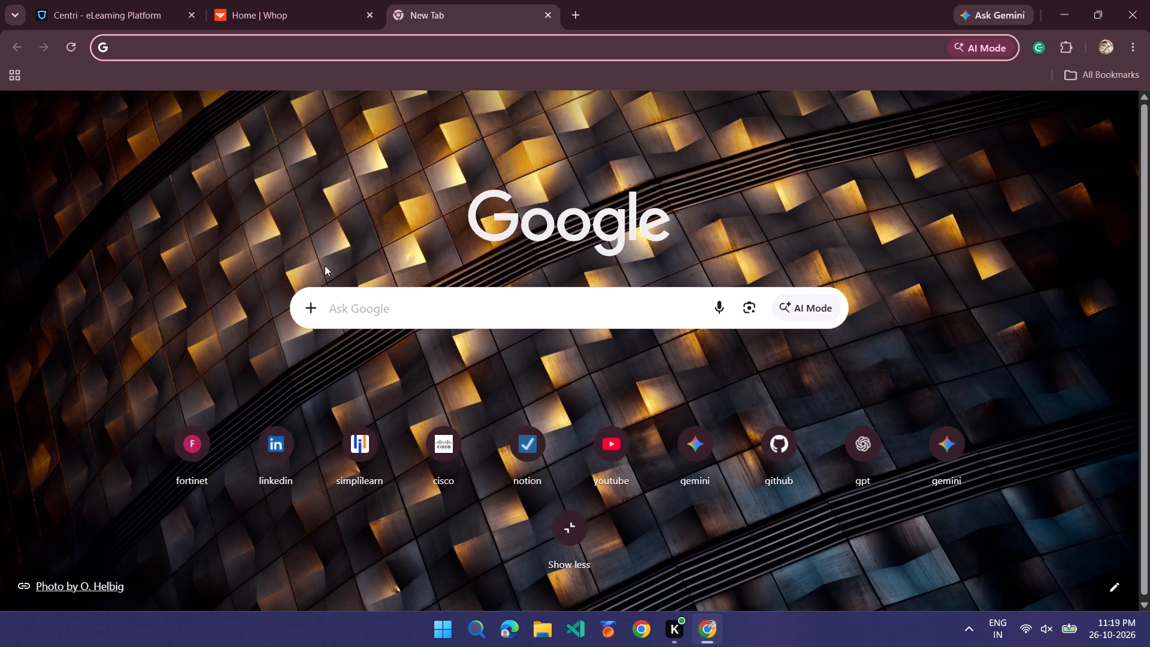
click(365, 295)
text(free clips for edit)
key(space)
key(Return)
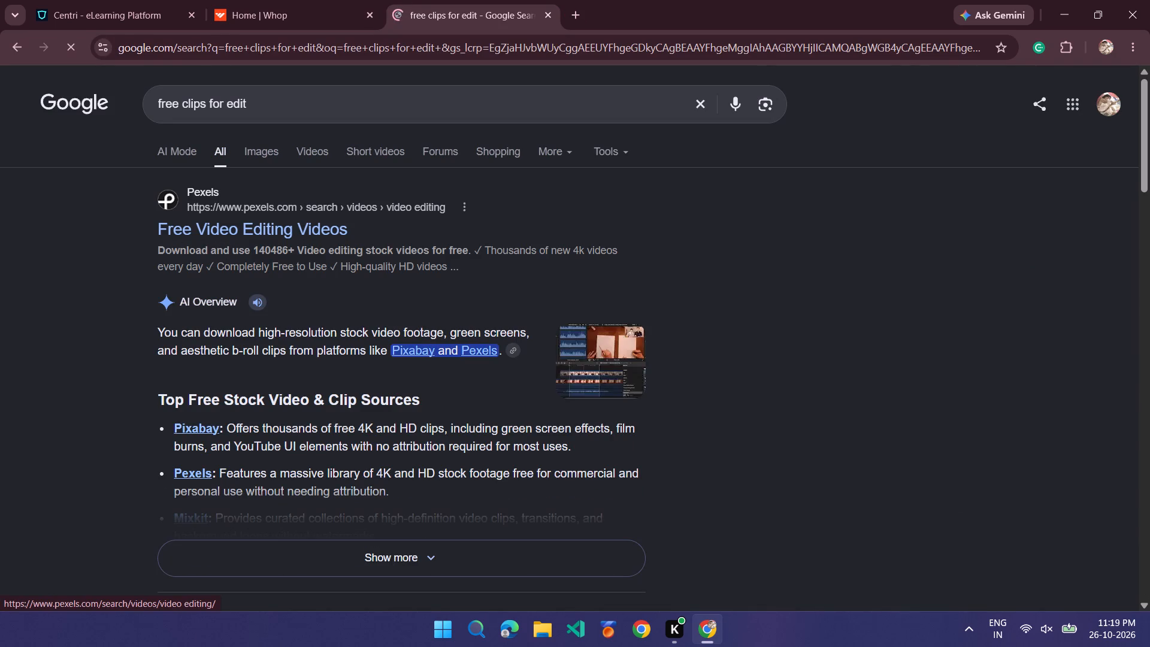
click(302, 230)
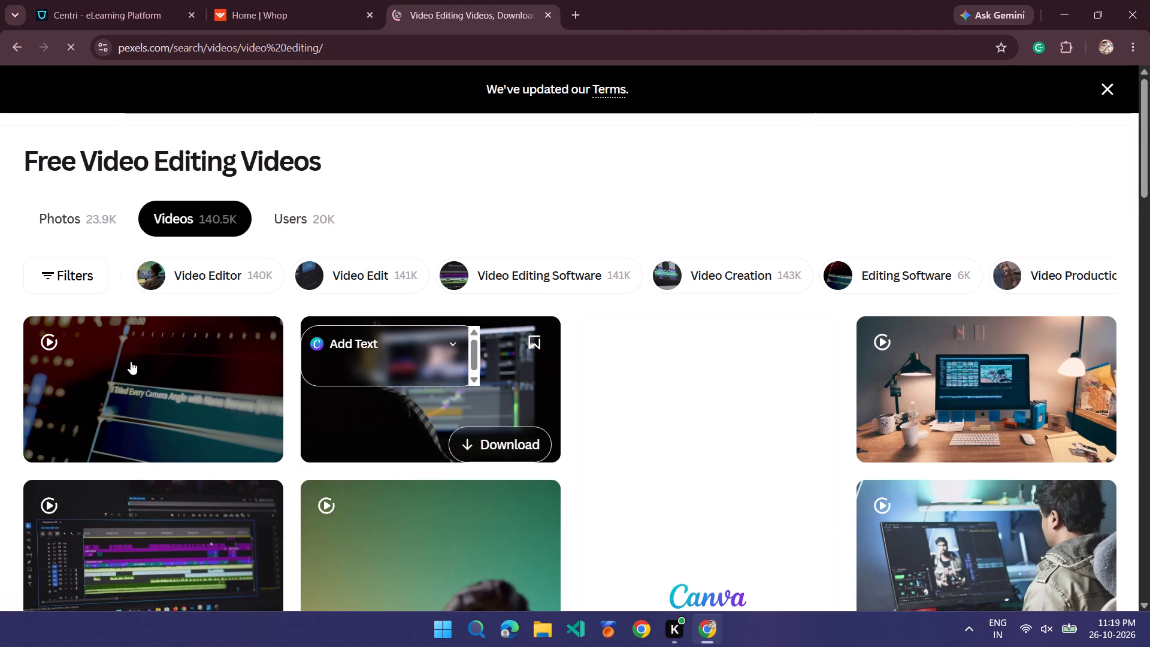
Download the clip of a monitor showing a multicoloured editing timeline, check it in the download history, and dismiss the thank-you dialog.
scroll(131, 361, down, 4)
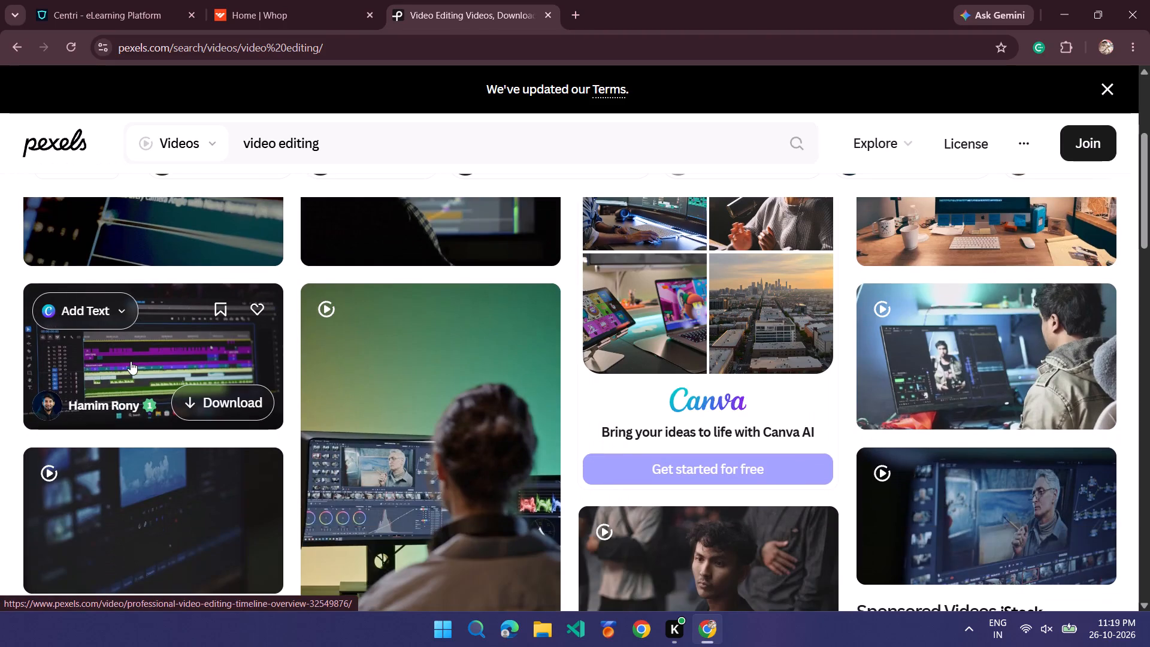
scroll(131, 361, down, 3)
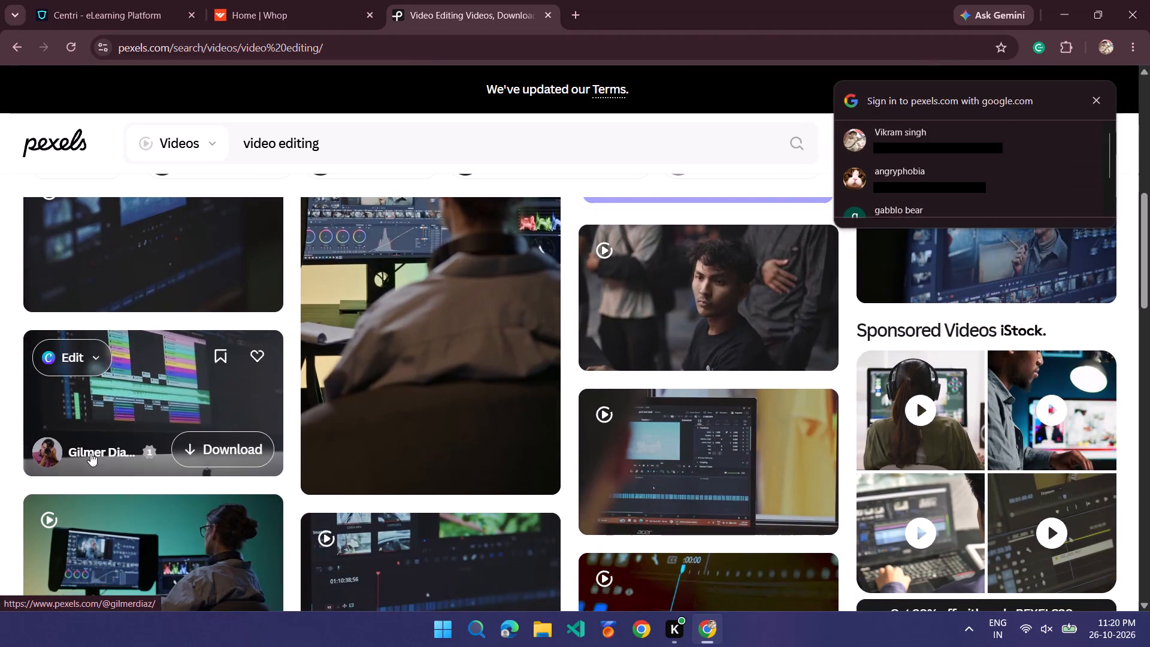
click(220, 443)
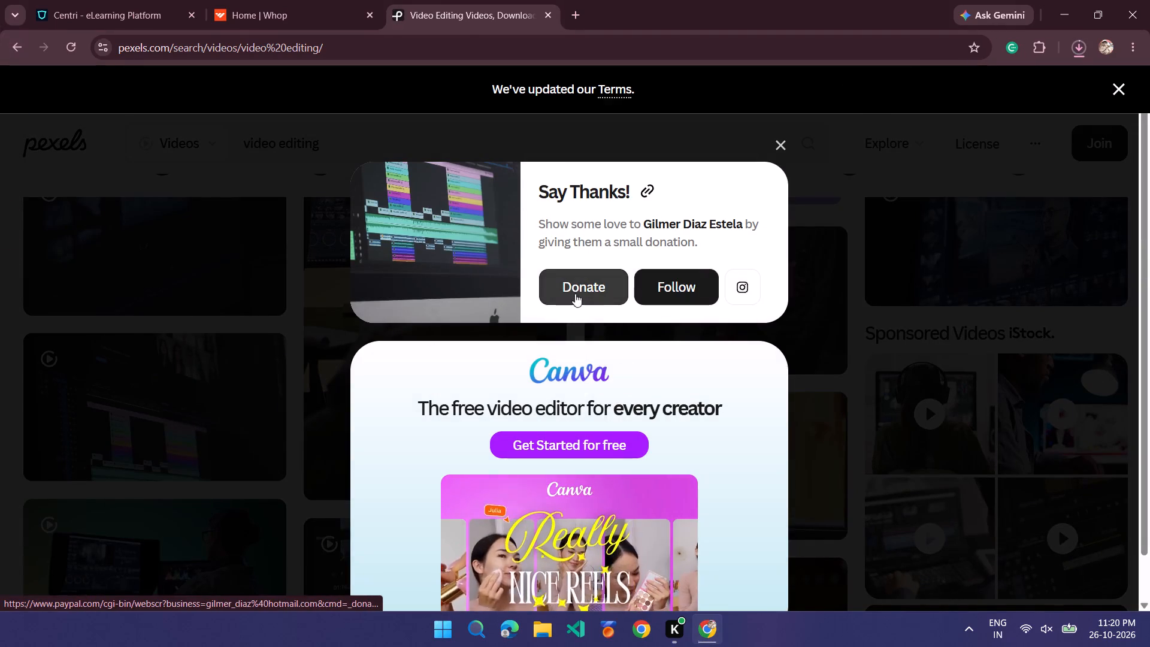
click(1070, 44)
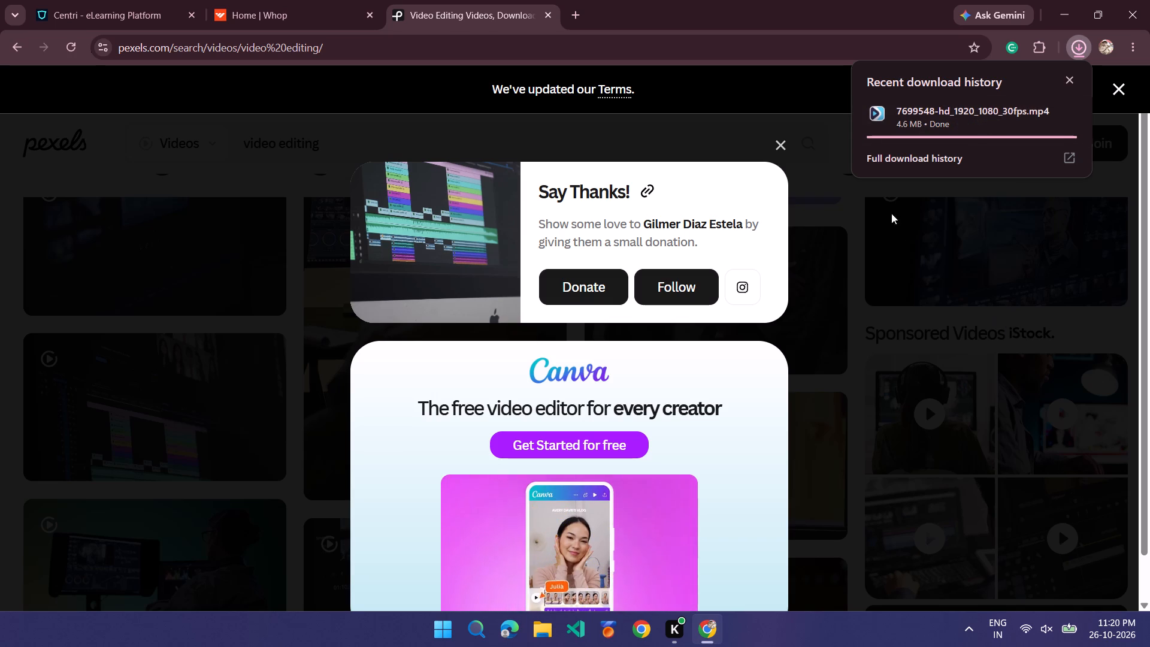
click(786, 8)
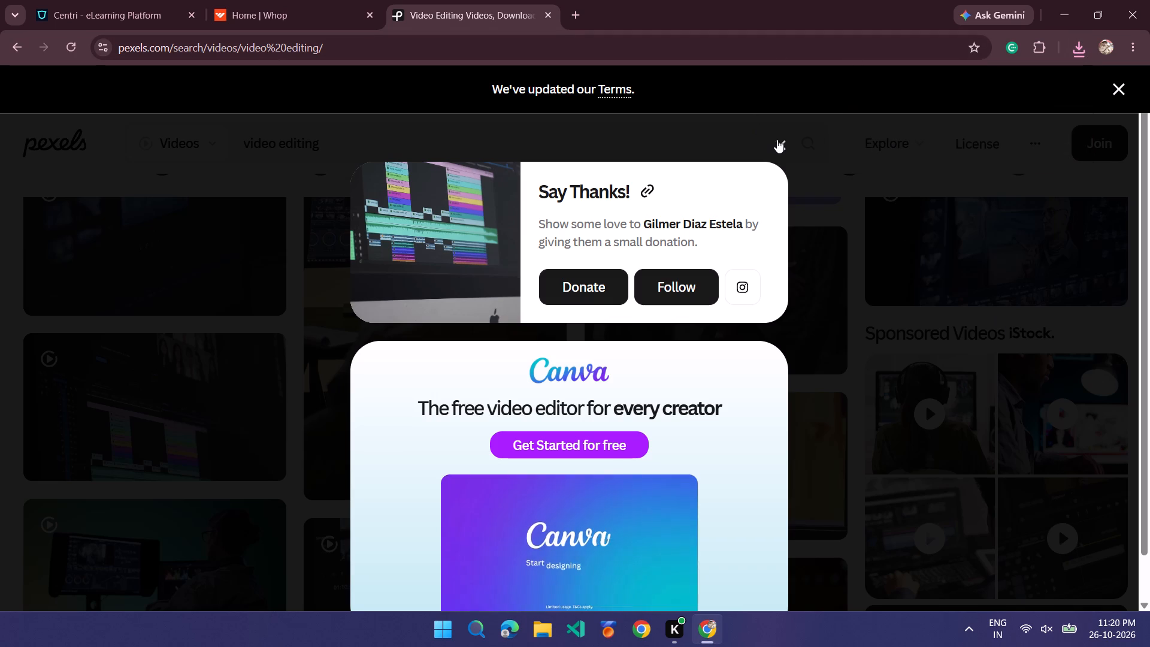
click(777, 142)
Download the clip of two people seen from behind editing video against a green-lit wall, and dismiss the thank-you dialog.
scroll(425, 241, down, 6)
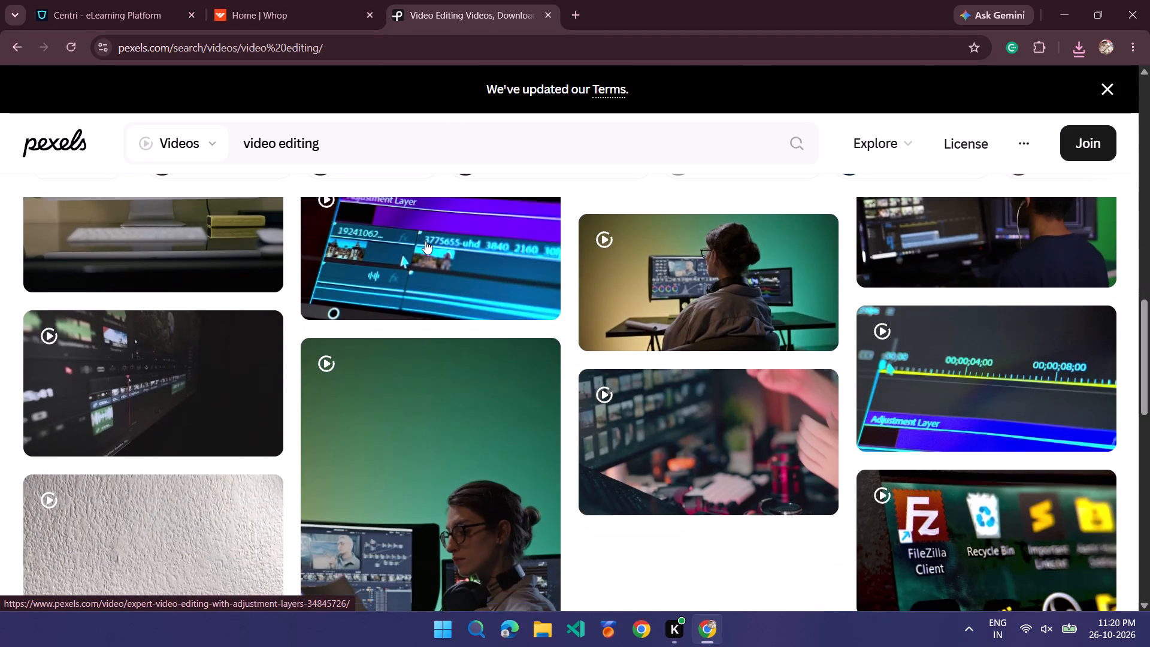
scroll(826, 312, down, 1)
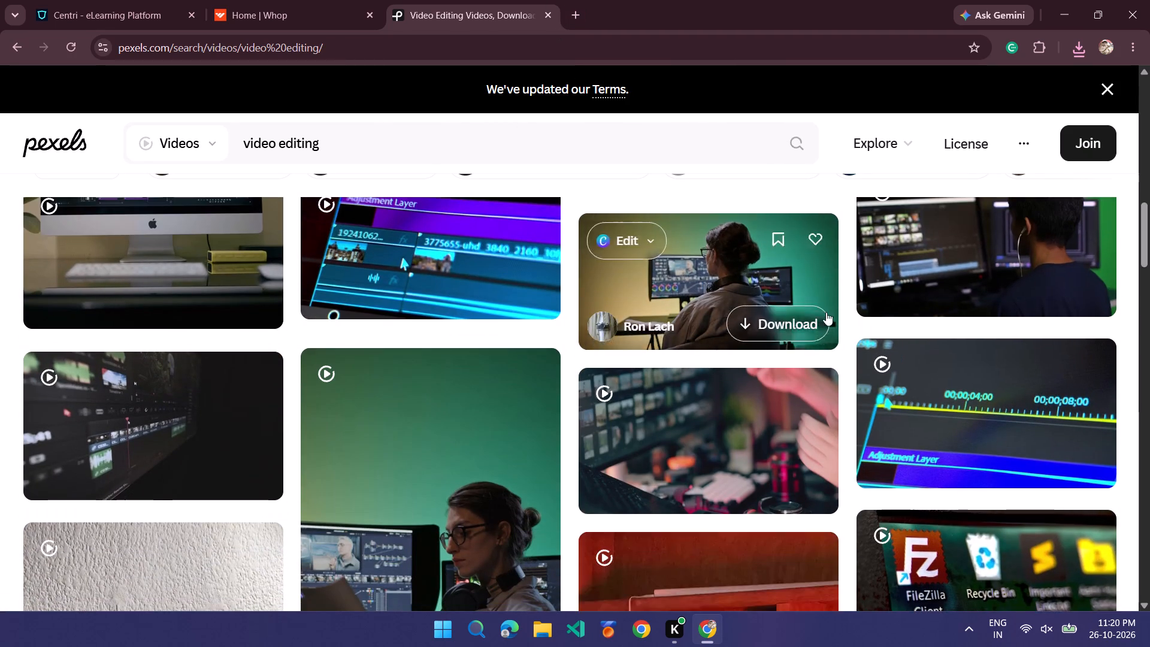
scroll(826, 312, down, 4)
click(992, 341)
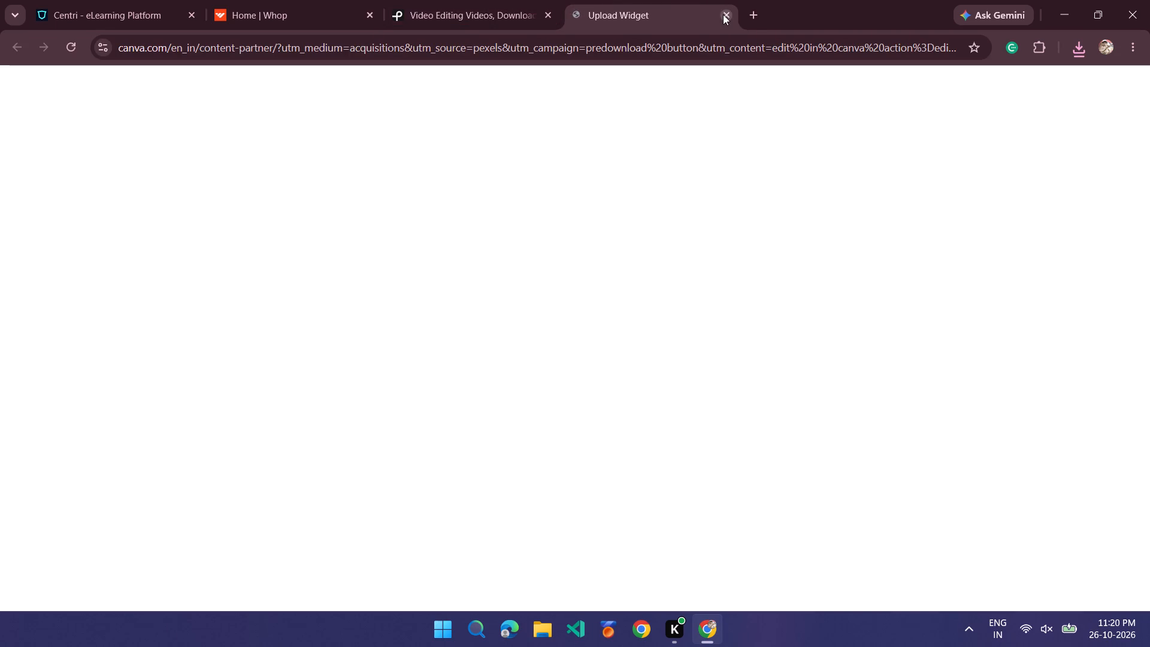
click(723, 14)
click(1052, 397)
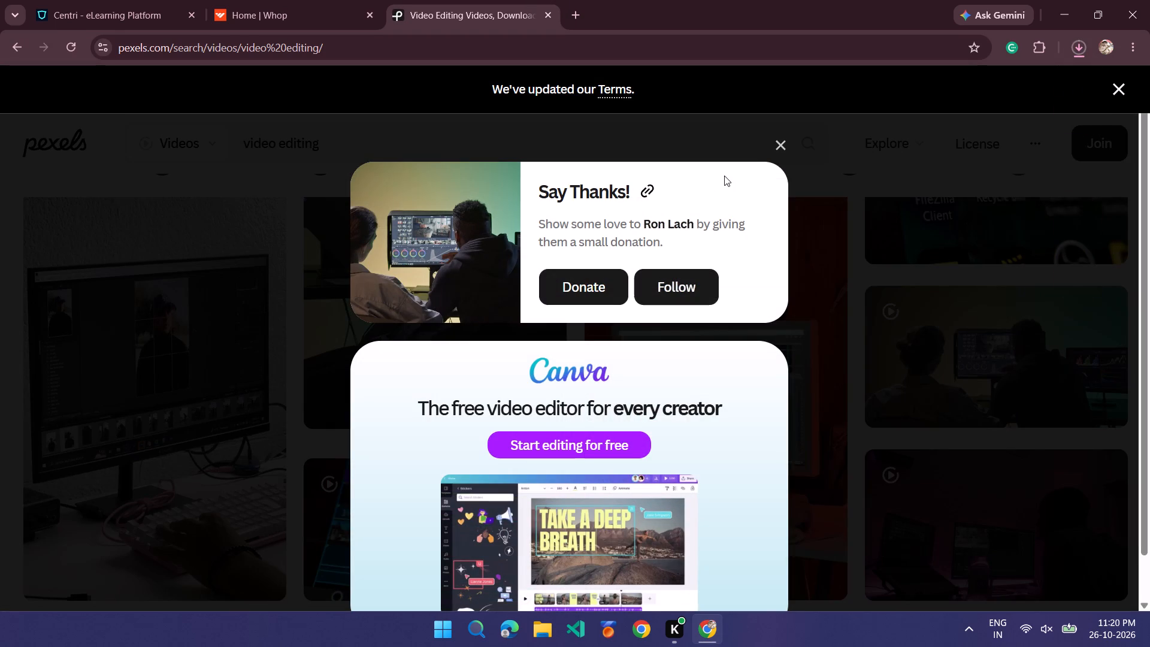
click(778, 143)
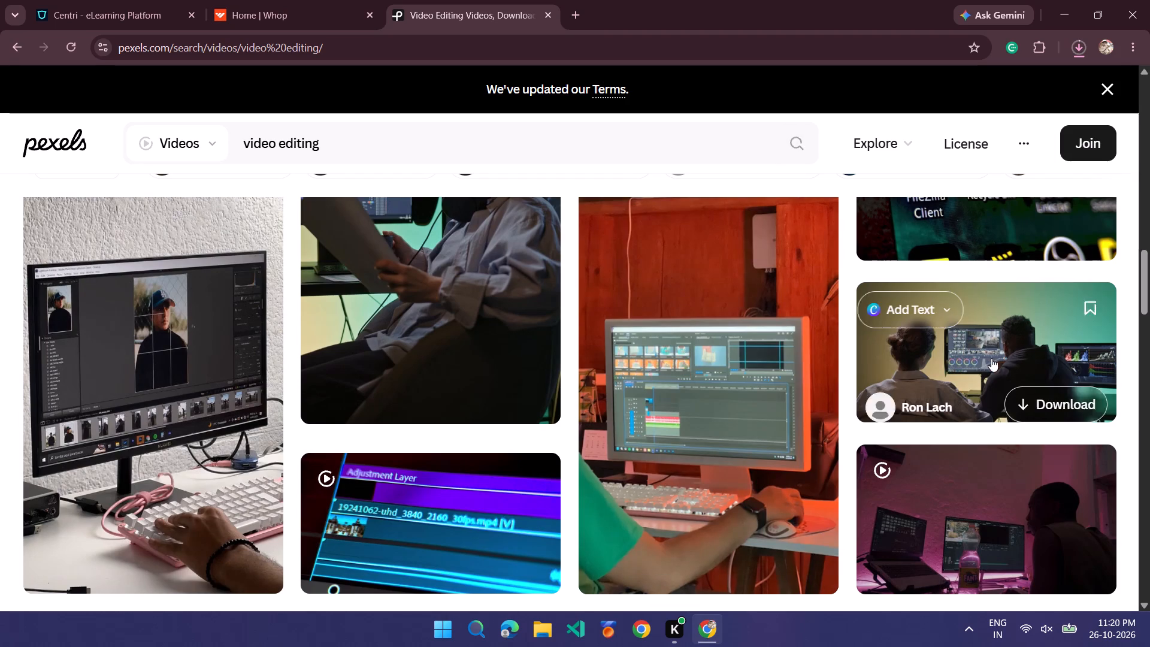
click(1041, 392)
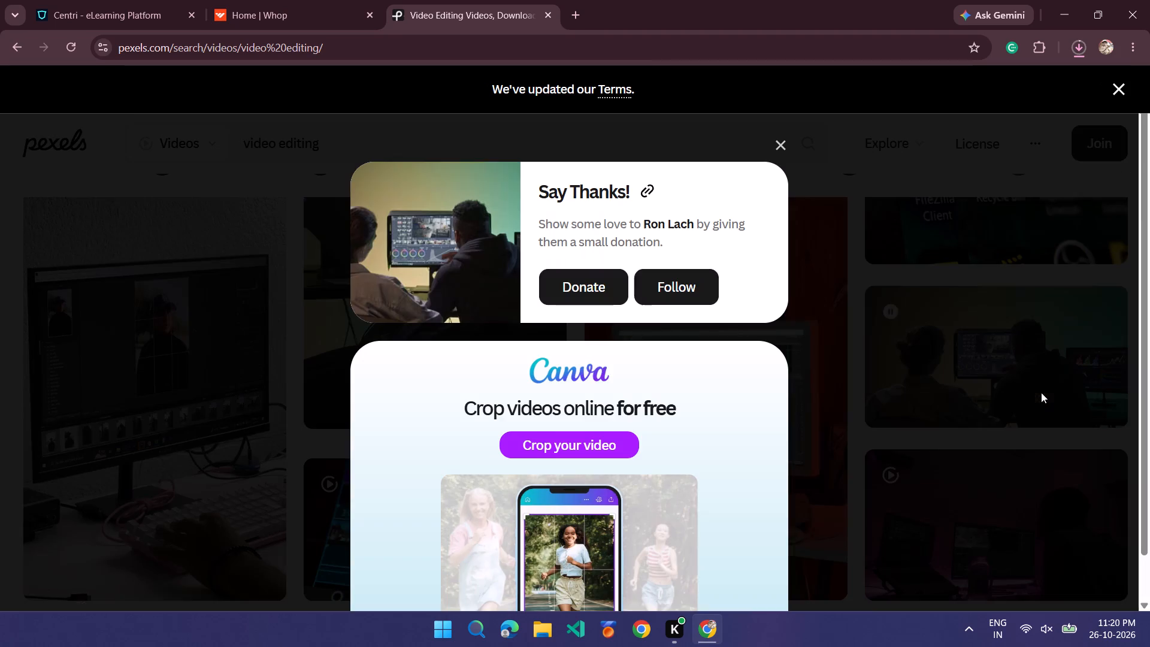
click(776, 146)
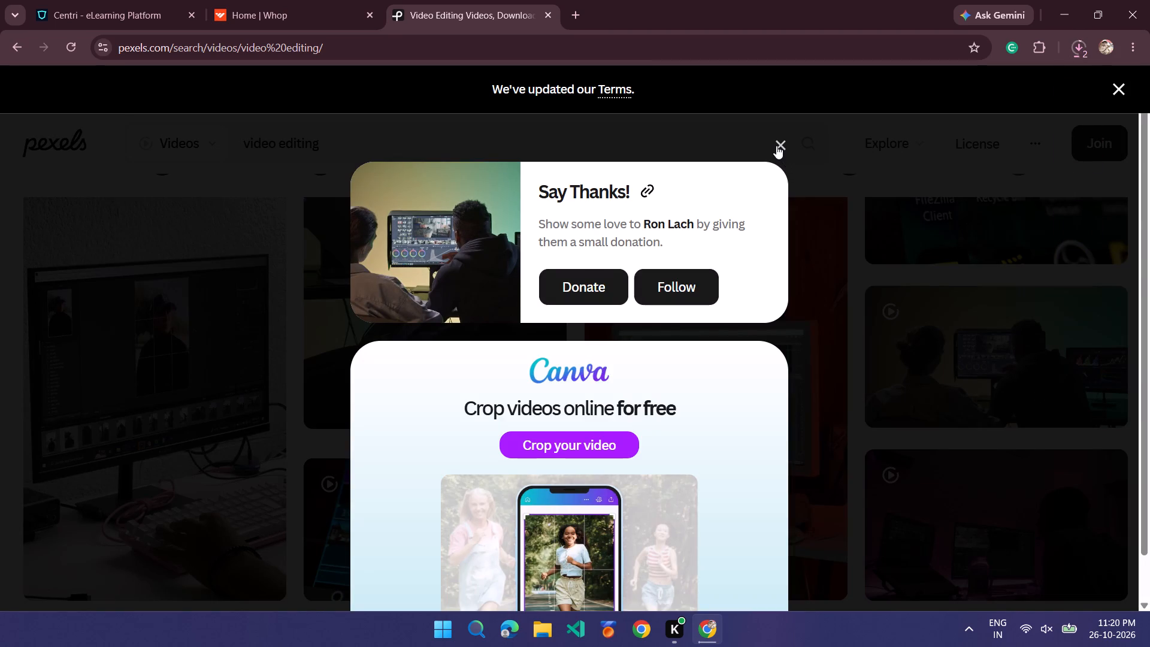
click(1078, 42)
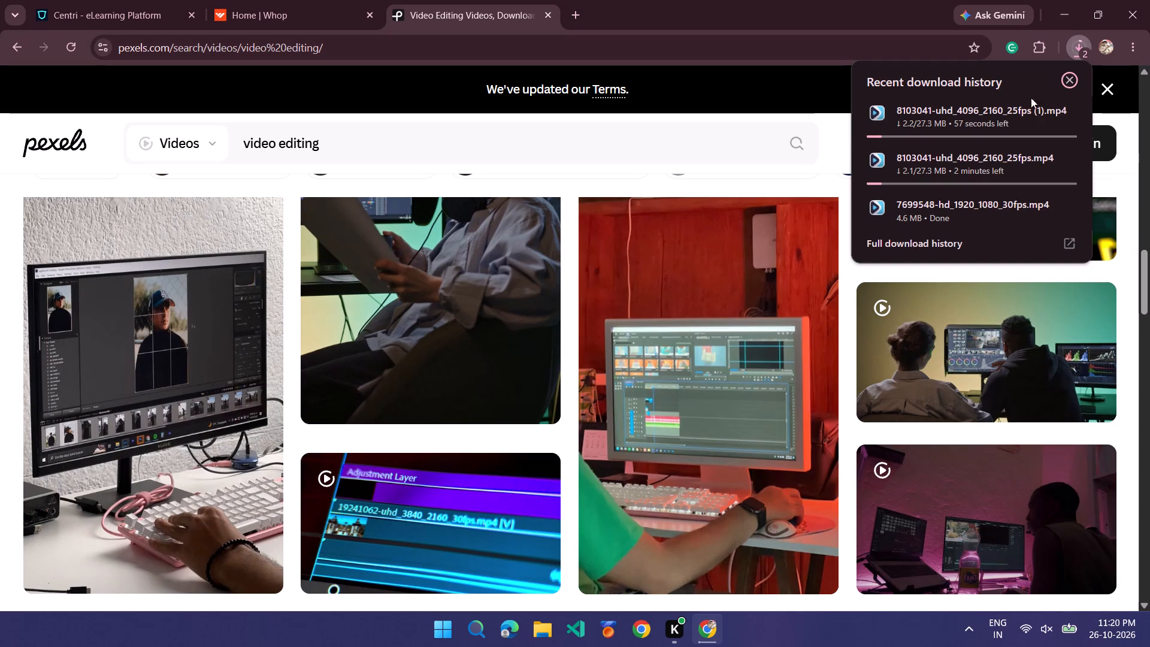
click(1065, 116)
Download the vertical clip of a person editing a picture on a computer with a pink and white keyboard, and dismiss the thank-you dialog.
scroll(662, 394, down, 8)
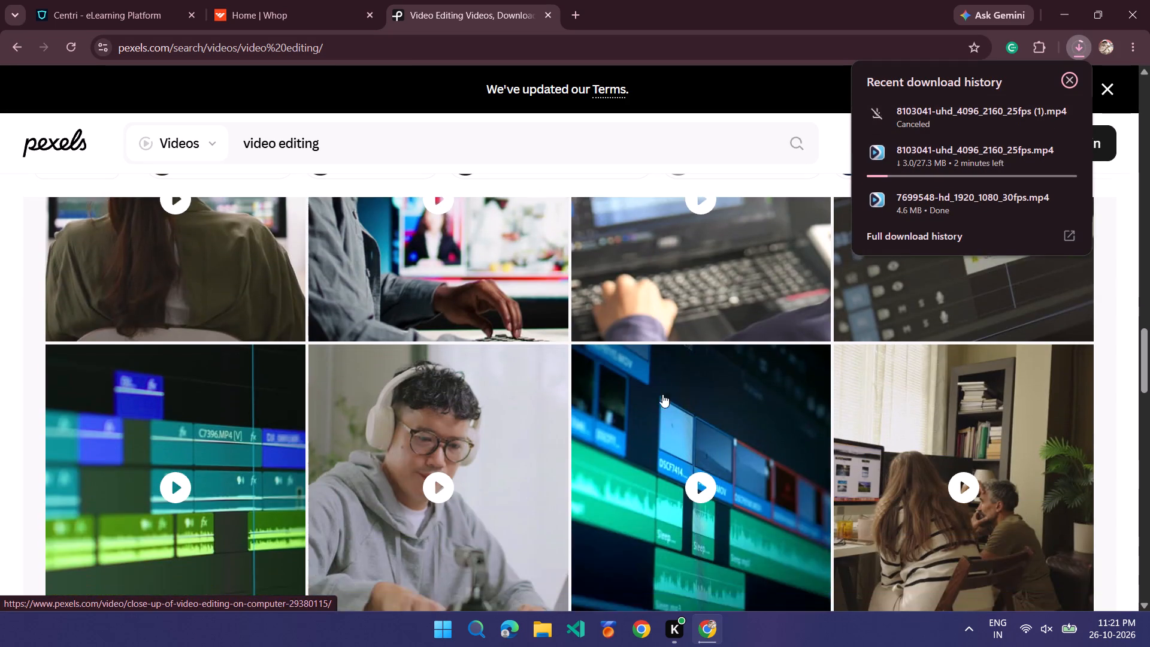
scroll(420, 410, up, 6)
scroll(173, 414, up, 3)
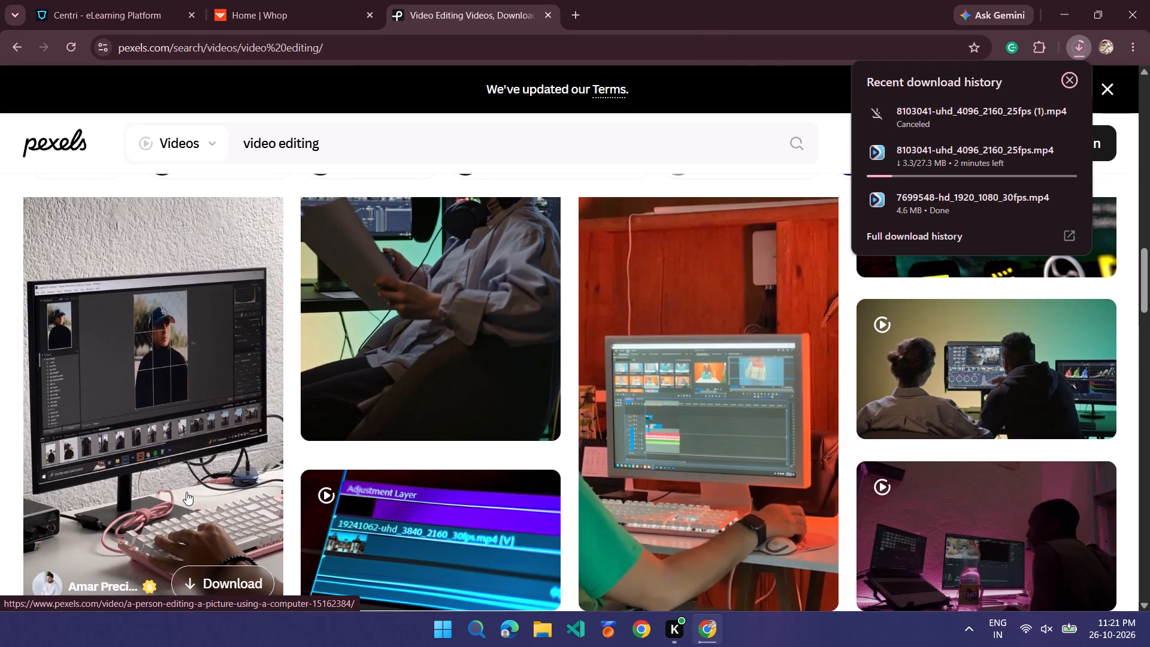
scroll(186, 492, down, 1)
click(211, 470)
scroll(211, 470, down, 1)
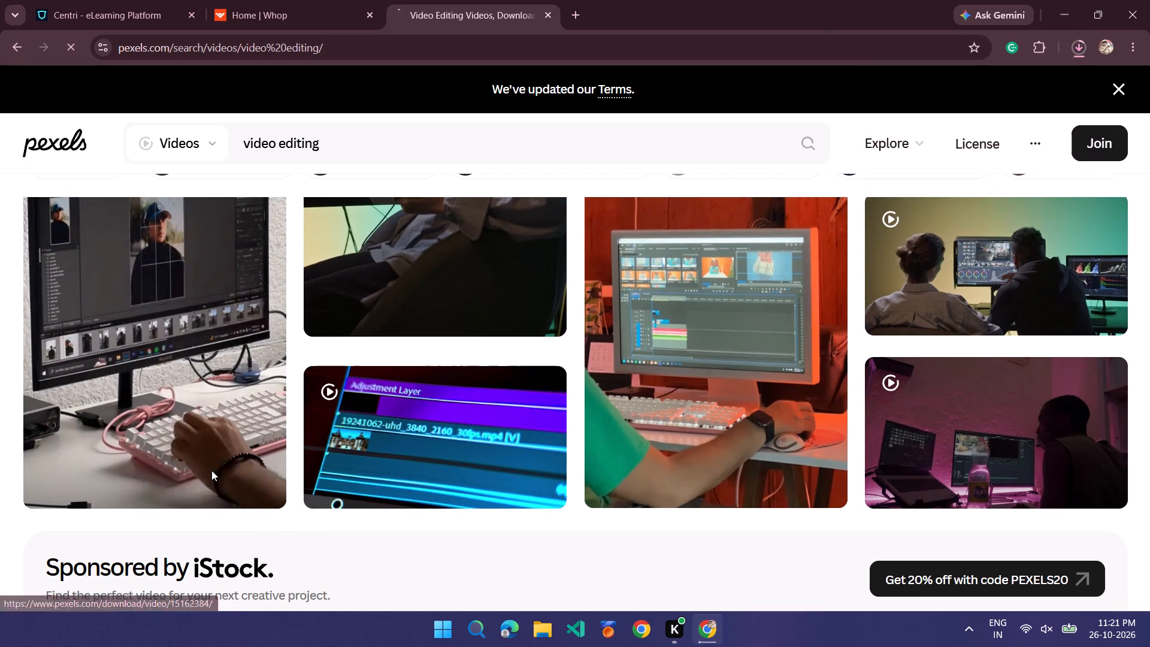
scroll(211, 470, down, 3)
click(978, 222)
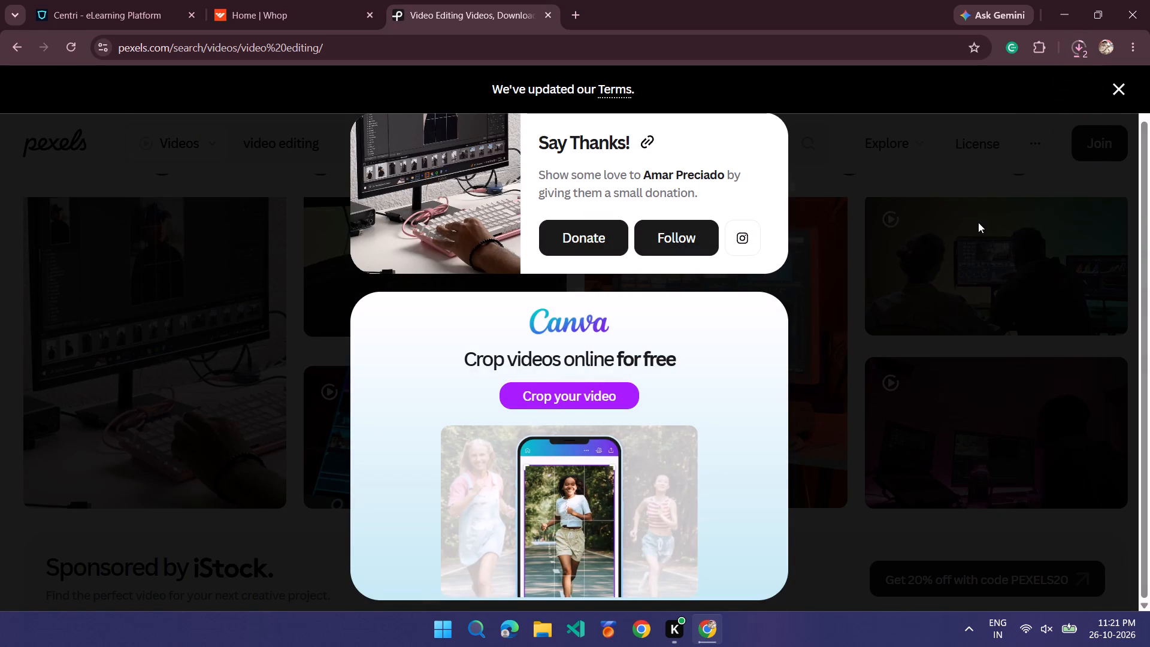
Replace the "video editing" search term and search the Pexels videos for "anime".
scroll(397, 431, down, 16)
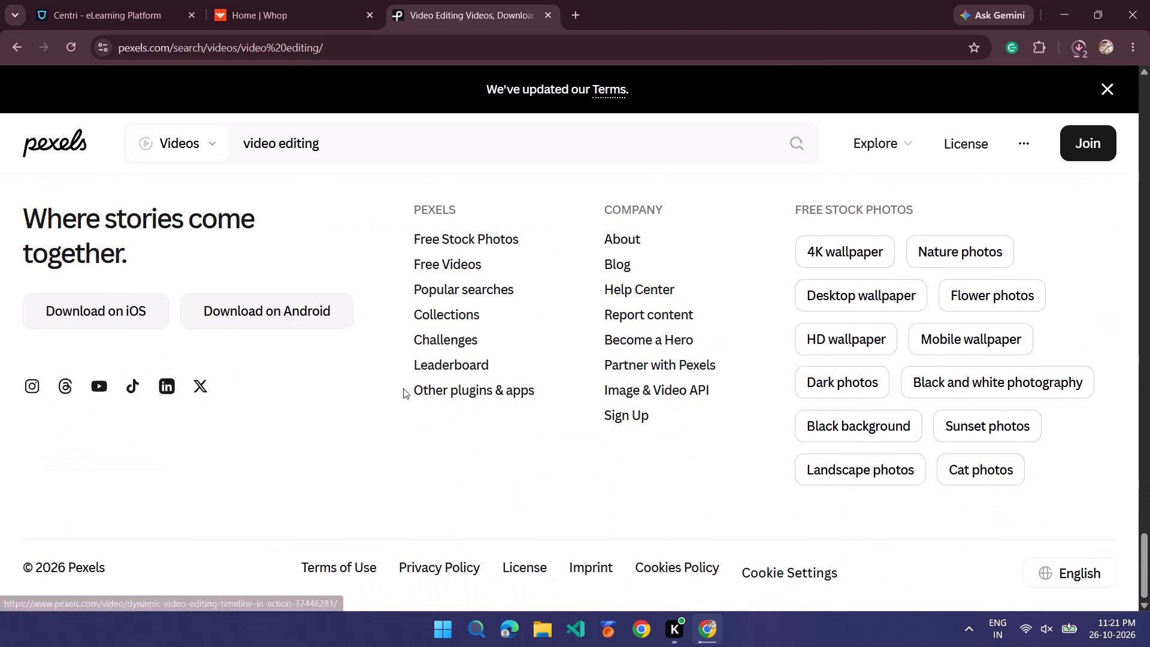
click(735, 136)
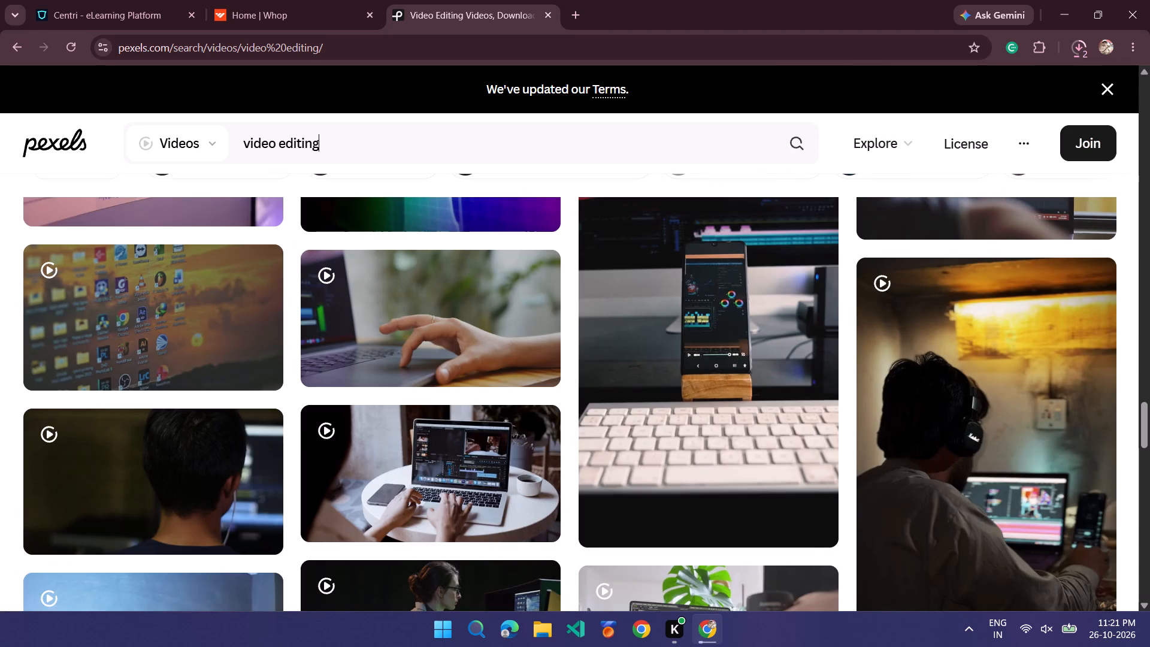
key(BackSpace)
key(BackSpace)
key(BackSpace)
key(BackSpace)
key(BackSpace)
key(BackSpace)
key(BackSpace)
key(BackSpace)
key(BackSpace)
key(BackSpace)
key(BackSpace)
key(BackSpace)
key(BackSpace)
key(BackSpace)
key(BackSpace)
key(BackSpace)
key(BackSpace)
key(BackSpace)
key(BackSpace)
key(BackSpace)
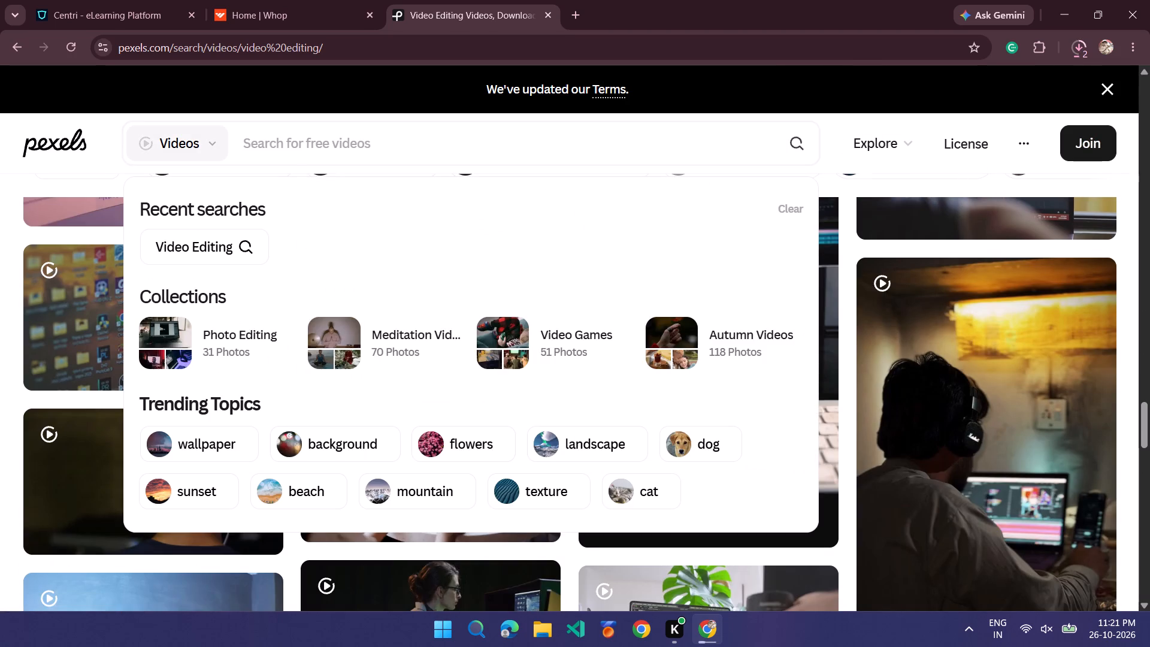
click(735, 136)
key(n)
key(BackSpace)
key(BackSpace)
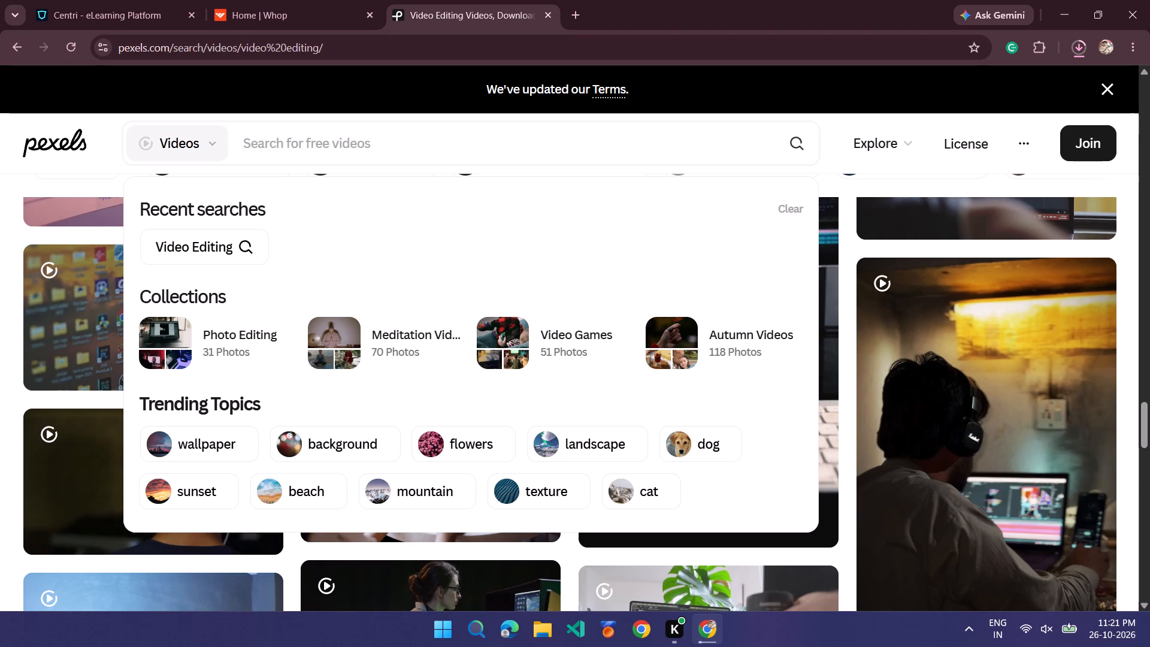
text(anime)
key(Return)
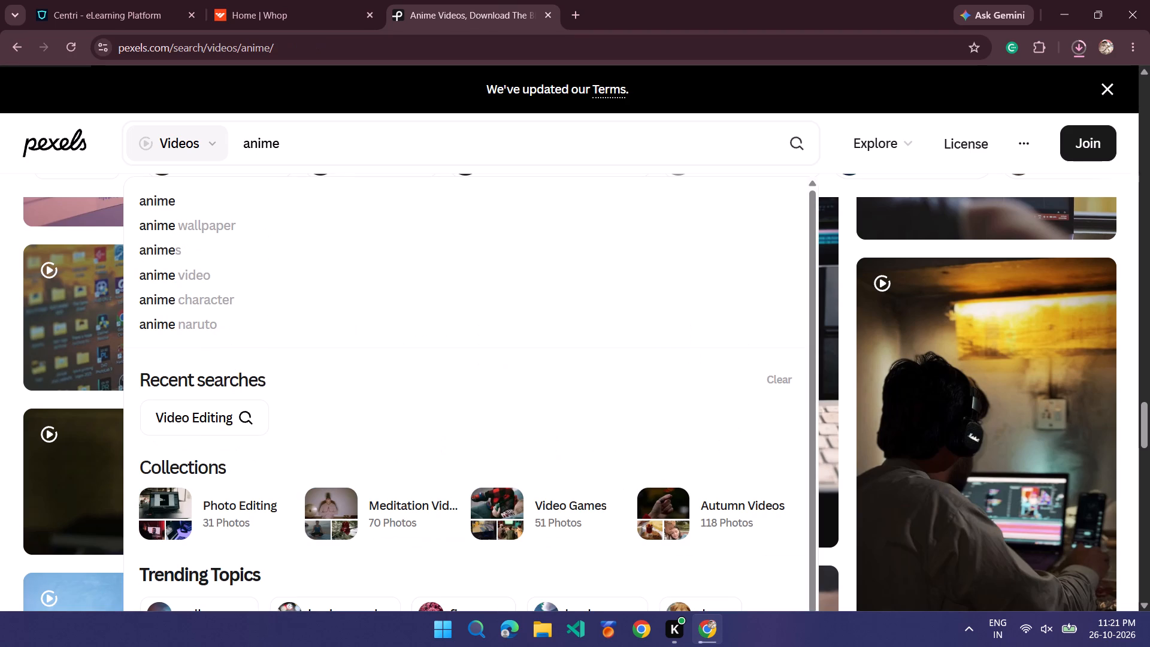
Look through the anime video results for clips suitable for the edit.
scroll(670, 310, down, 3)
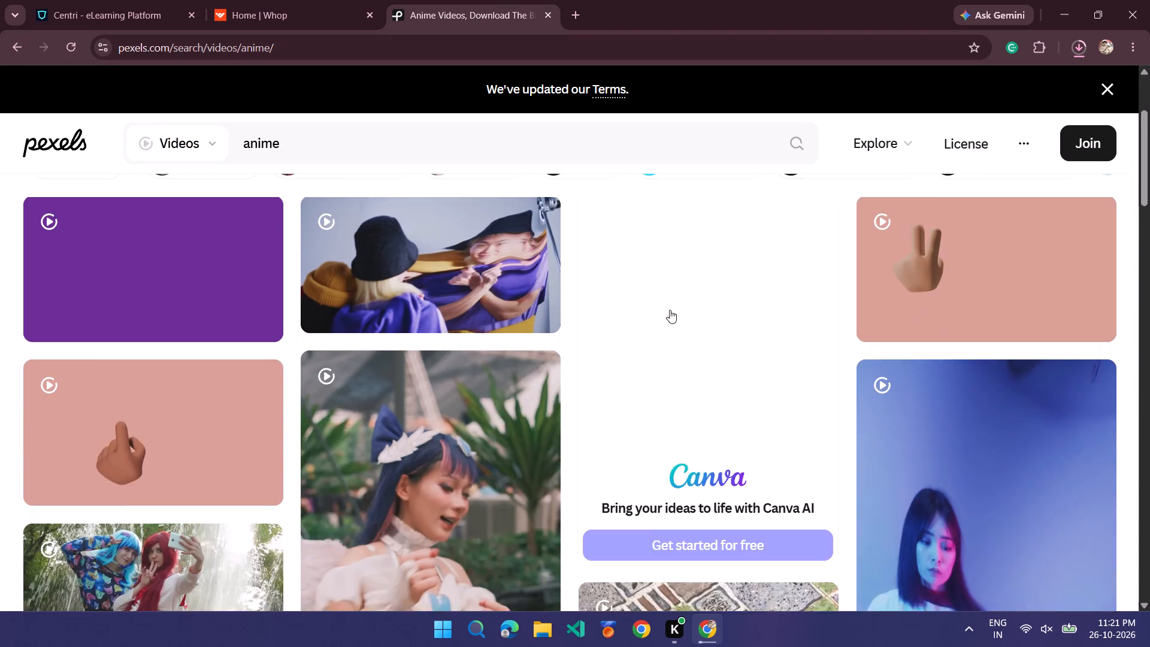
scroll(670, 310, down, 9)
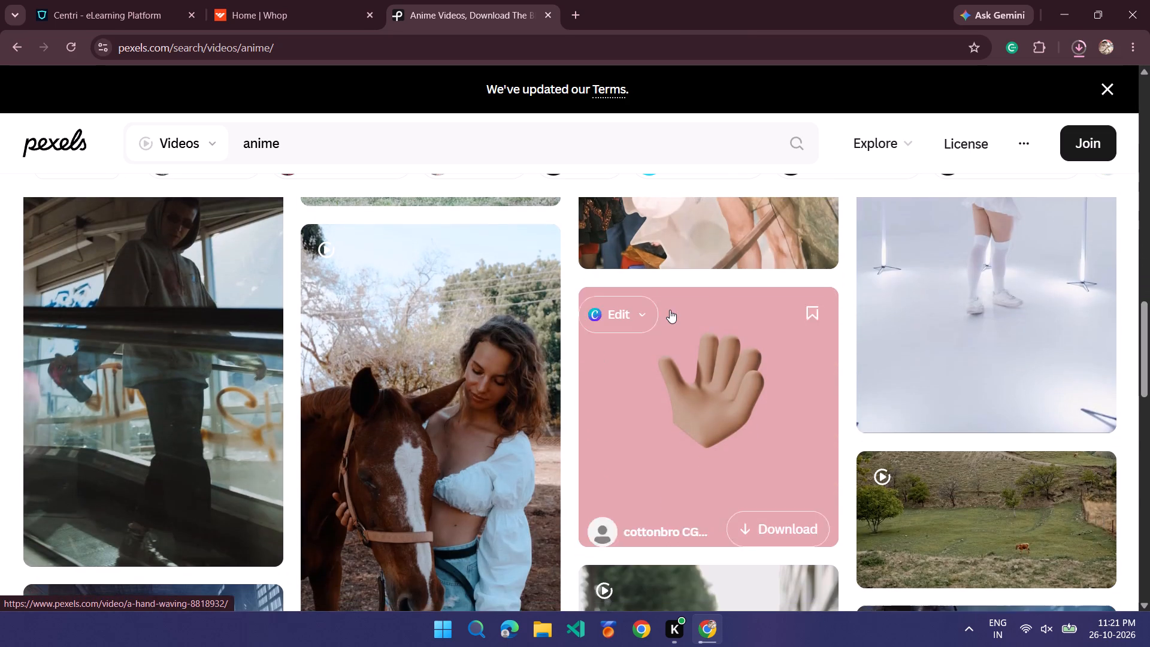
scroll(670, 310, down, 7)
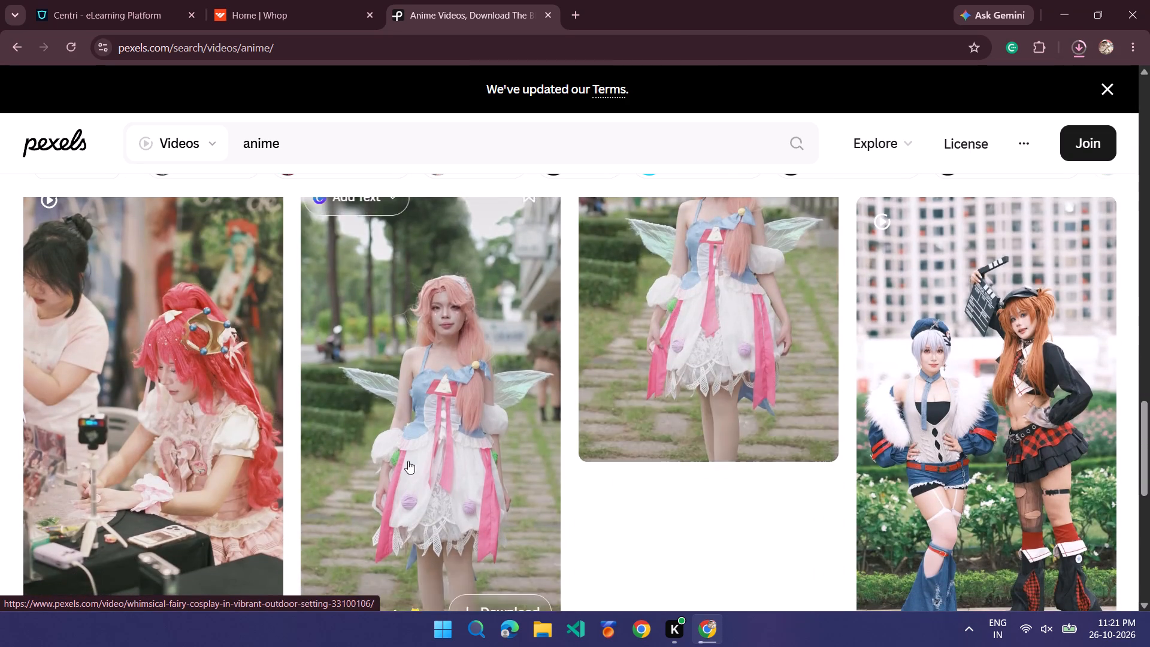
scroll(408, 461, down, 5)
scroll(408, 461, up, 6)
scroll(408, 461, down, 2)
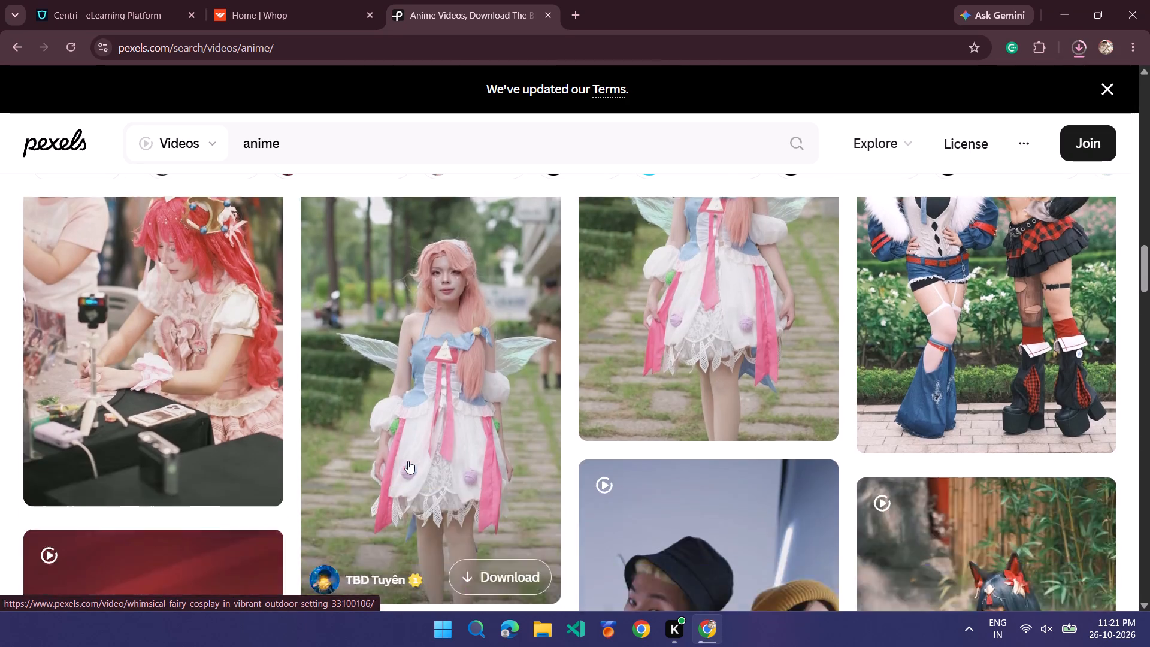
scroll(408, 461, down, 3)
scroll(408, 461, up, 2)
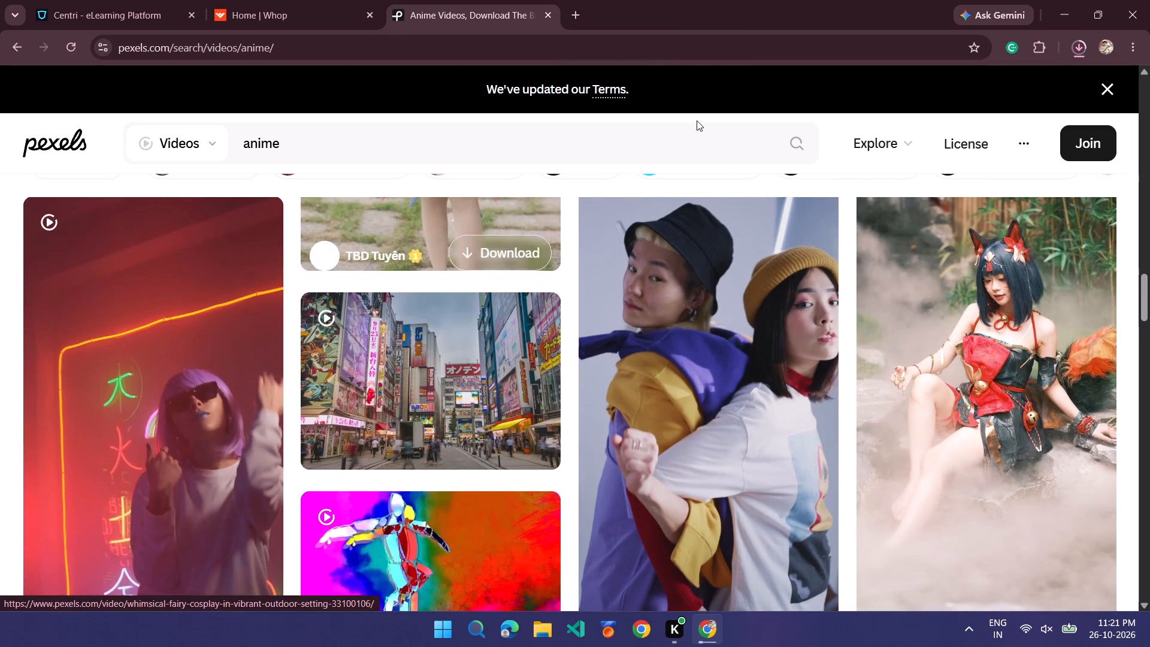
Replace the "anime" search term and search the Pexels videos for "japan".
click(748, 144)
key(BackSpace)
key(BackSpace)
key(BackSpace)
key(BackSpace)
key(BackSpace)
key(BackSpace)
key(BackSpace)
key(BackSpace)
key(BackSpace)
key(BackSpace)
key(BackSpace)
key(BackSpace)
key(BackSpace)
key(BackSpace)
key(BackSpace)
key(BackSpace)
key(BackSpace)
key(BackSpace)
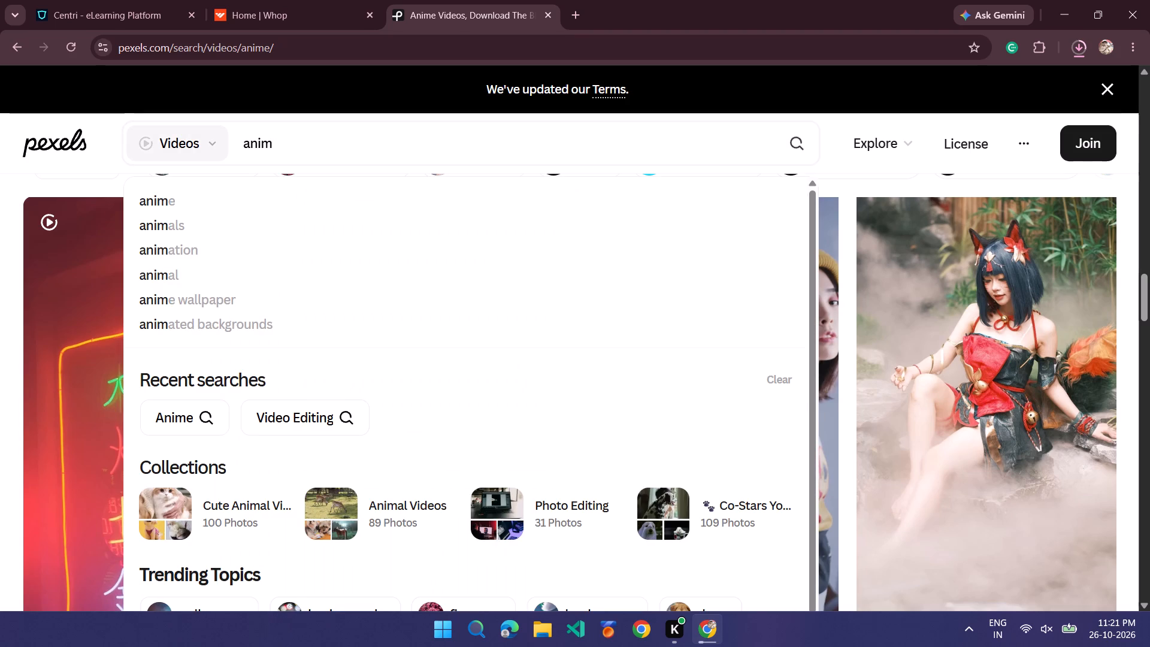
text(jss)
key(BackSpace)
key(BackSpace)
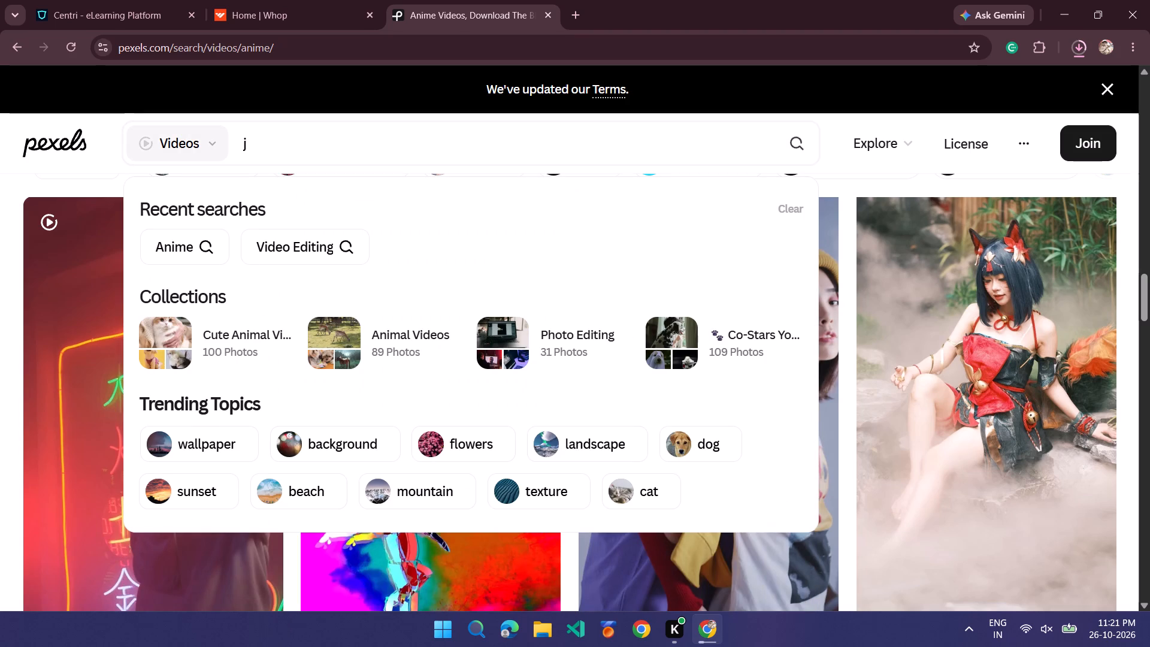
text(apan)
key(space)
key(Return)
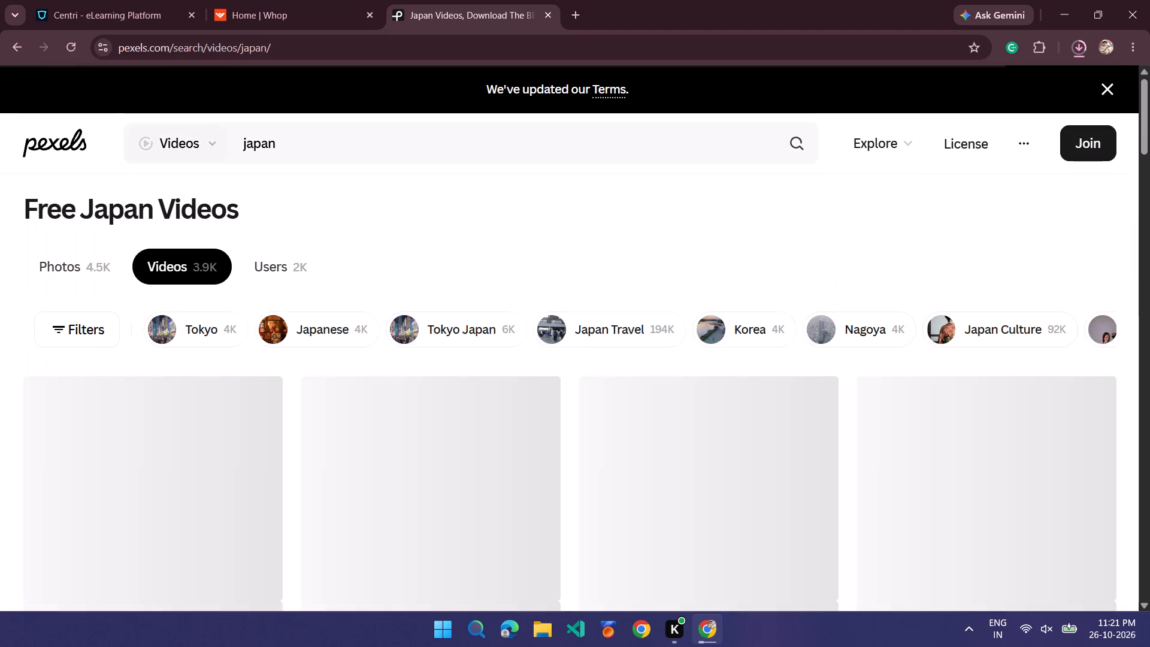
Download the clip of a crowded shopping street with neon signs at night from the first row of results, and dismiss the thank-you dialog.
scroll(693, 265, down, 4)
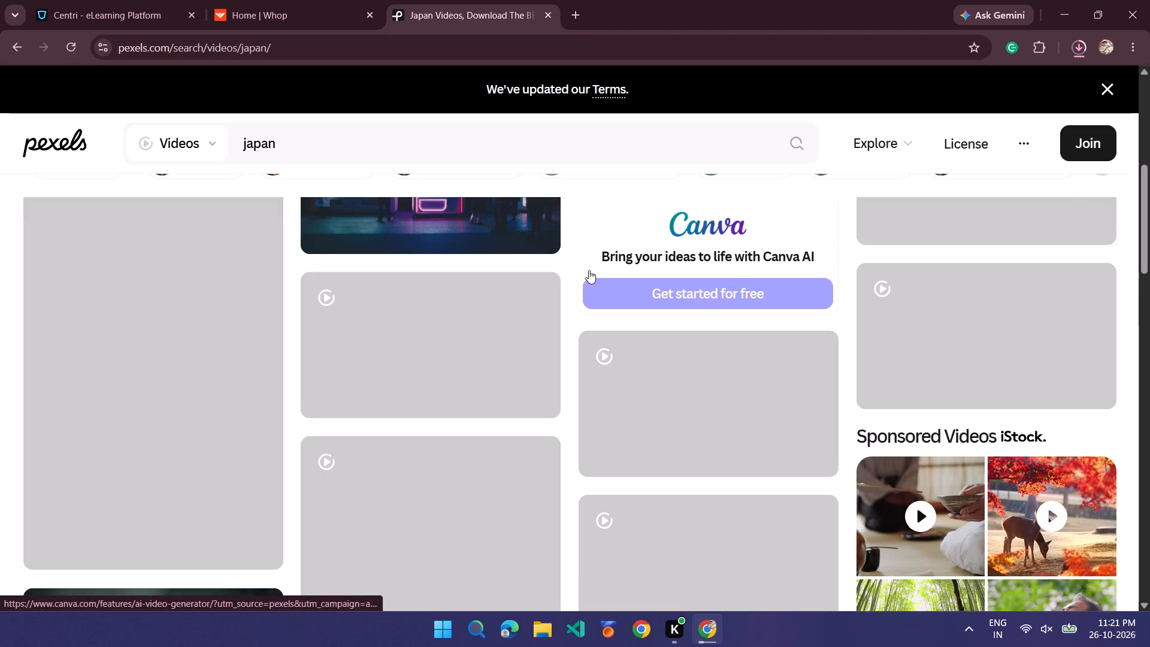
scroll(338, 406, up, 2)
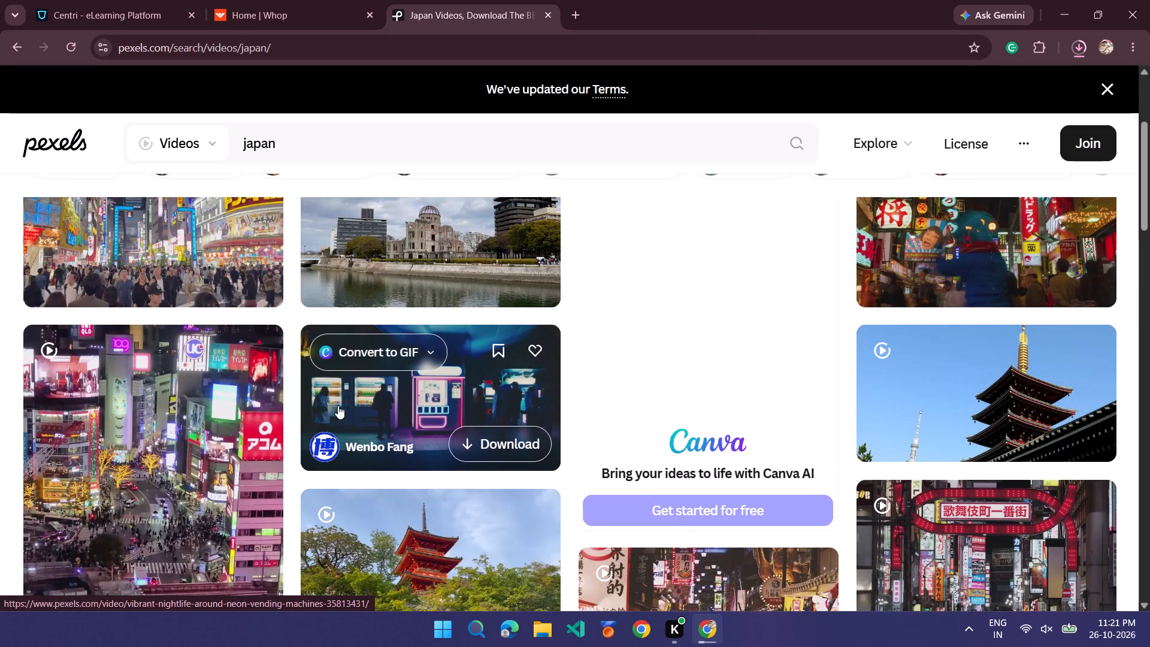
scroll(184, 458, down, 2)
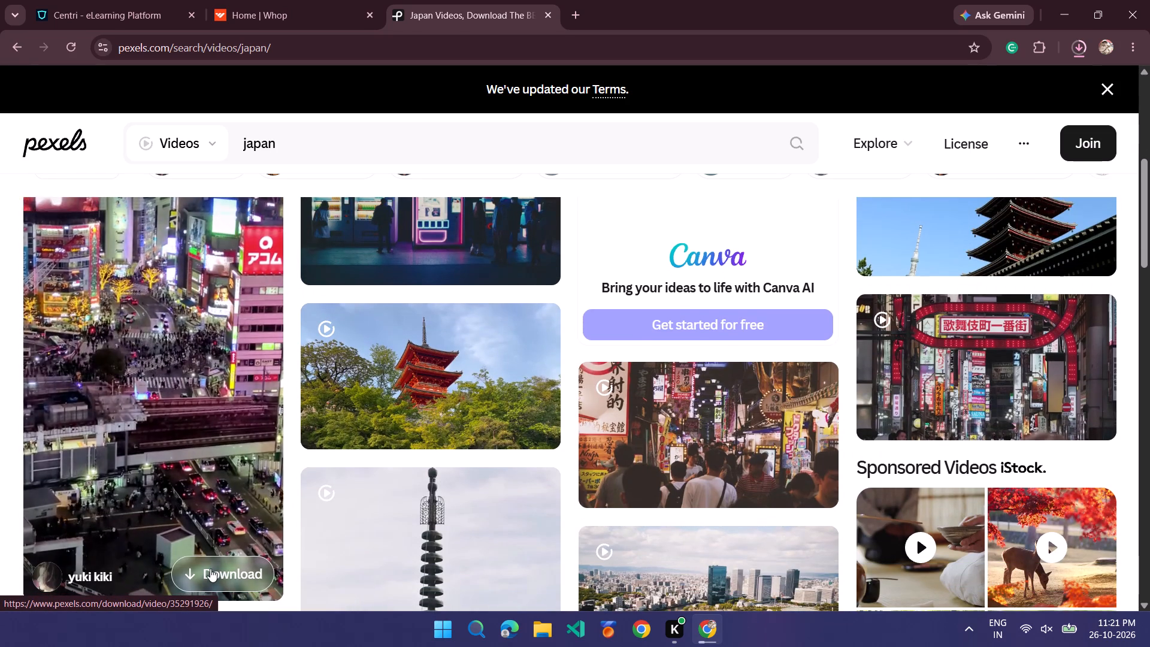
scroll(210, 570, up, 3)
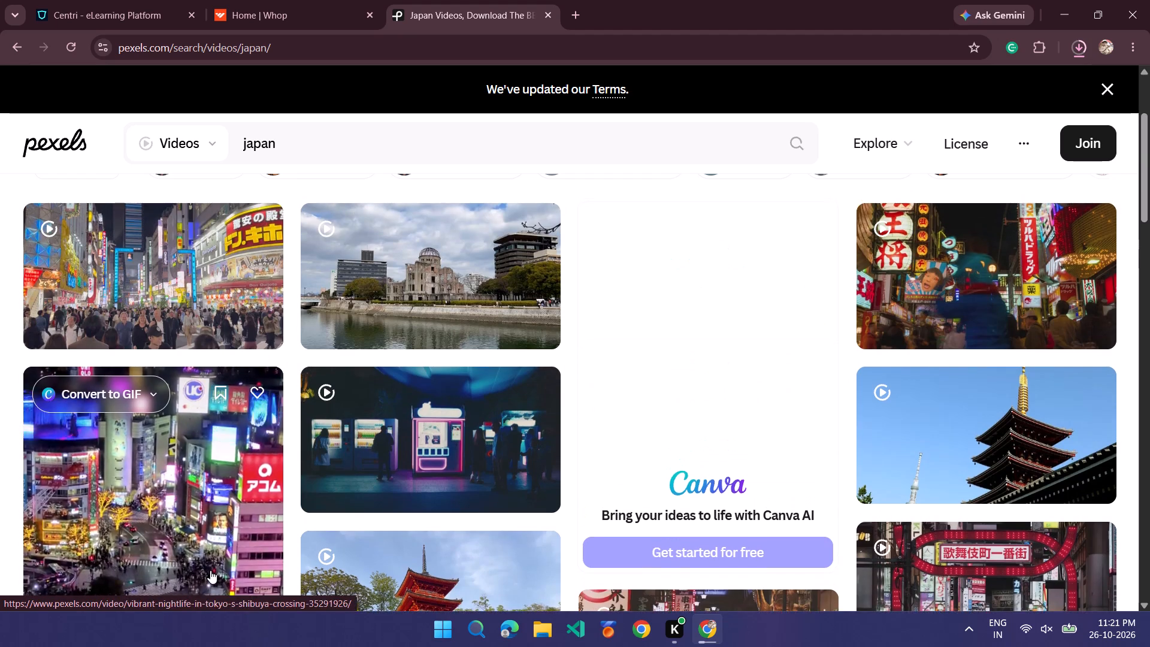
scroll(210, 570, down, 5)
scroll(210, 570, up, 9)
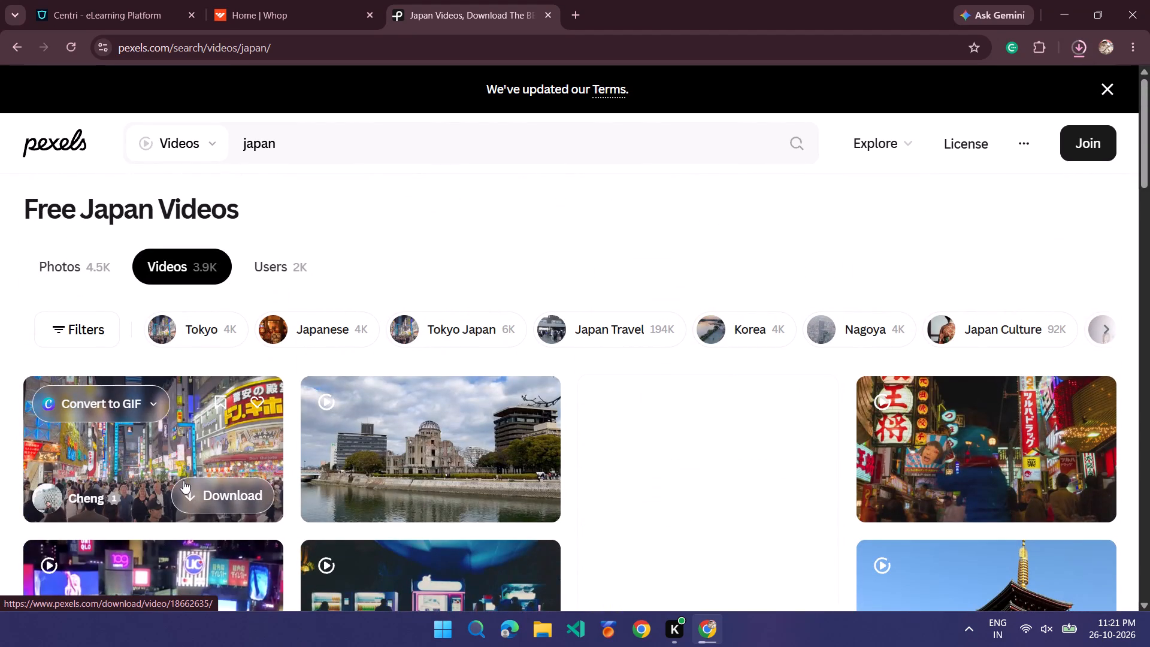
click(241, 486)
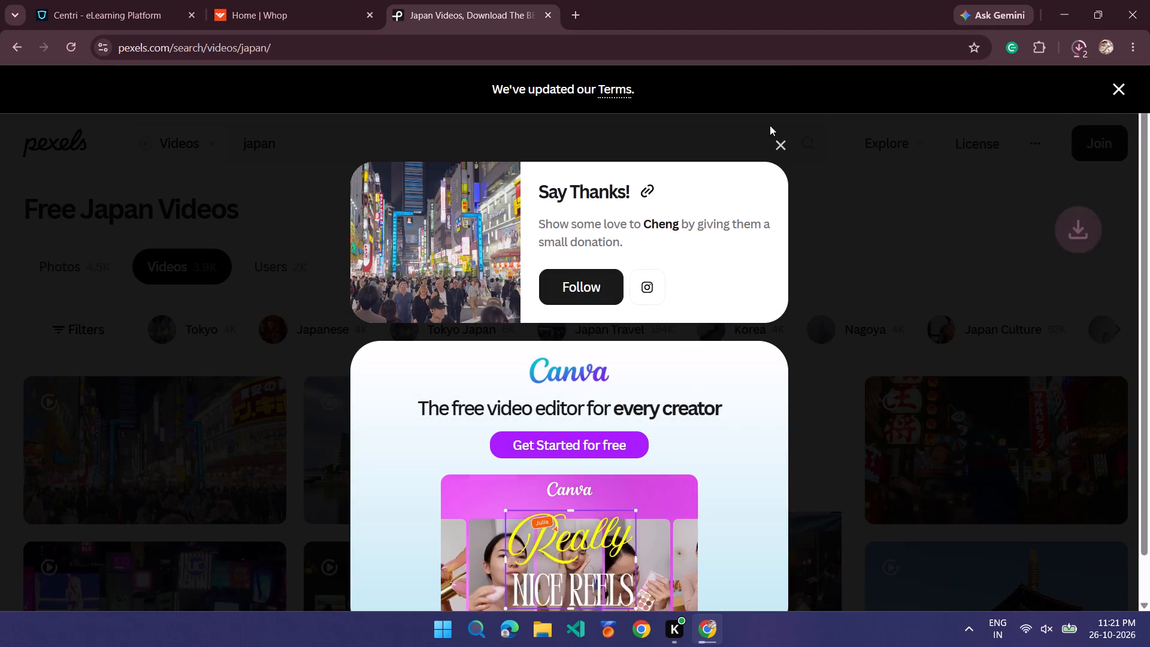
click(778, 141)
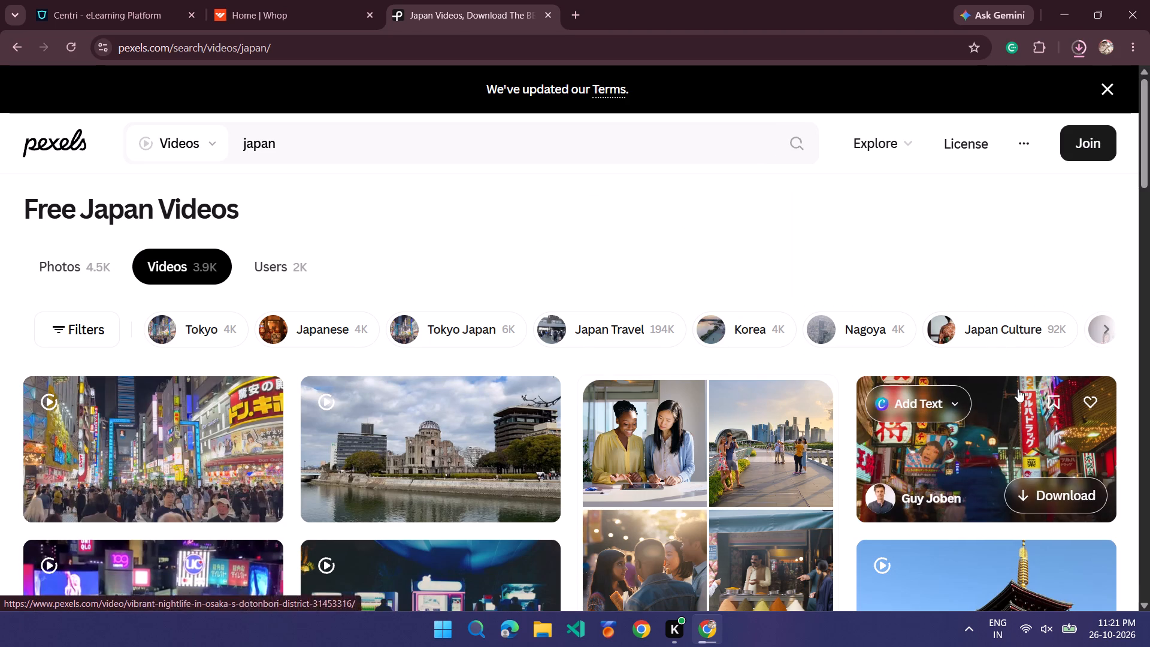
Download the night clip of Osaka's Dotonbori district with red and yellow lit signs, and dismiss the thank-you dialog.
click(1048, 491)
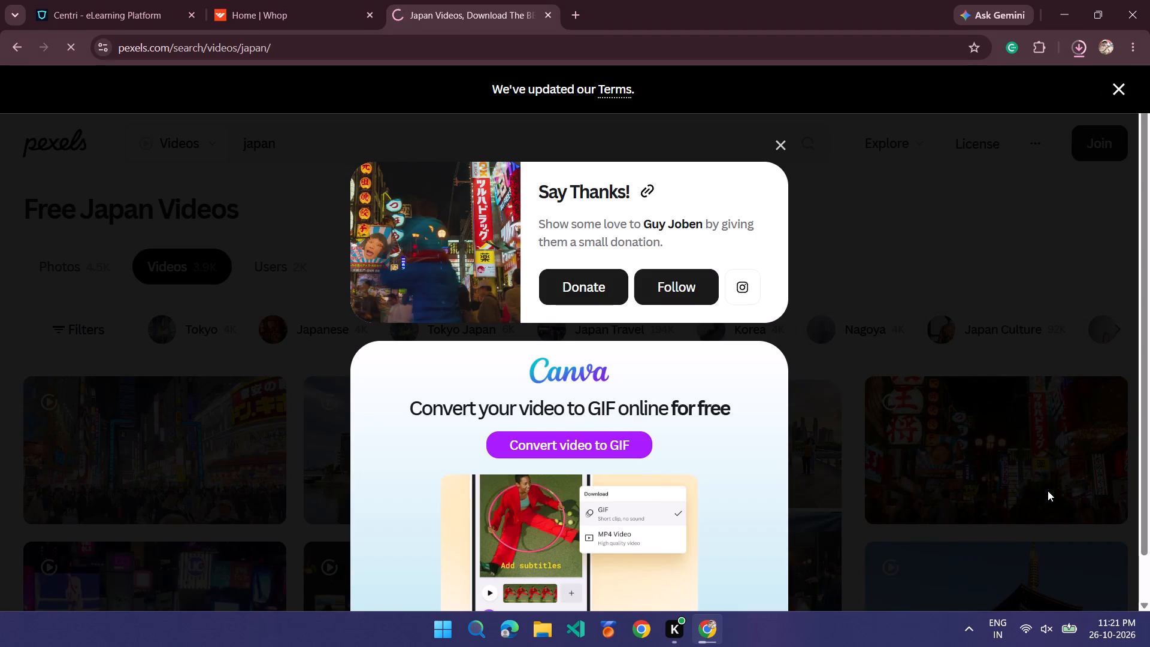
click(780, 142)
Download the night clip of Shibuya crossing with a cyclist passing in front of the TSUTAYA building, and dismiss the thank-you dialog.
scroll(746, 522, down, 6)
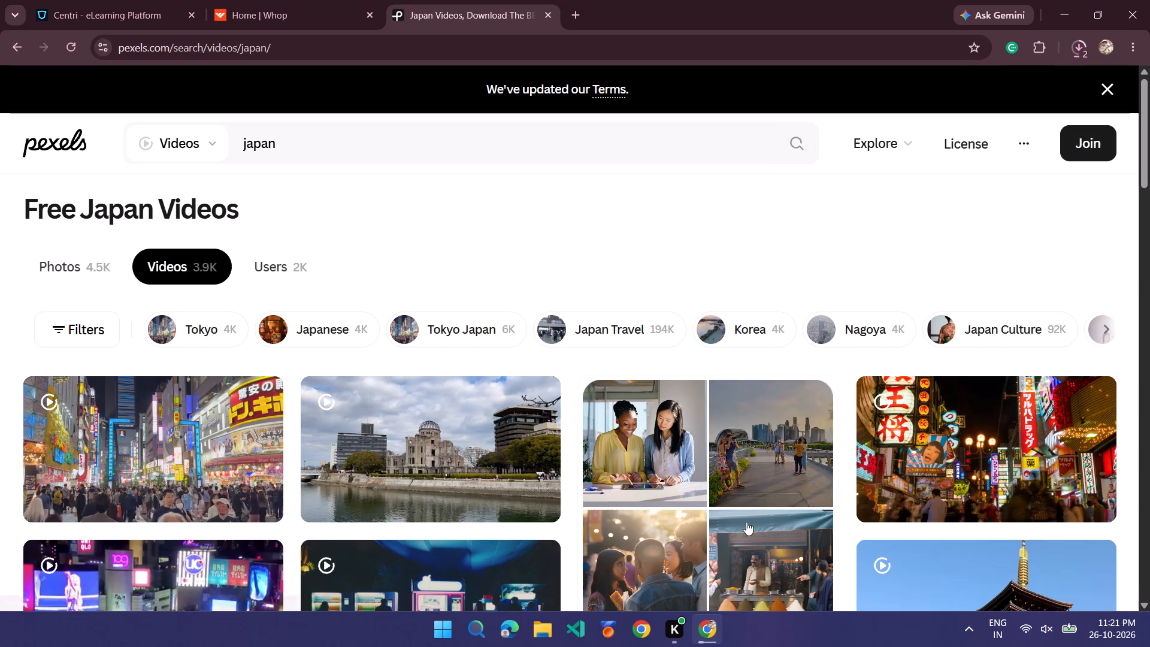
scroll(486, 513, down, 9)
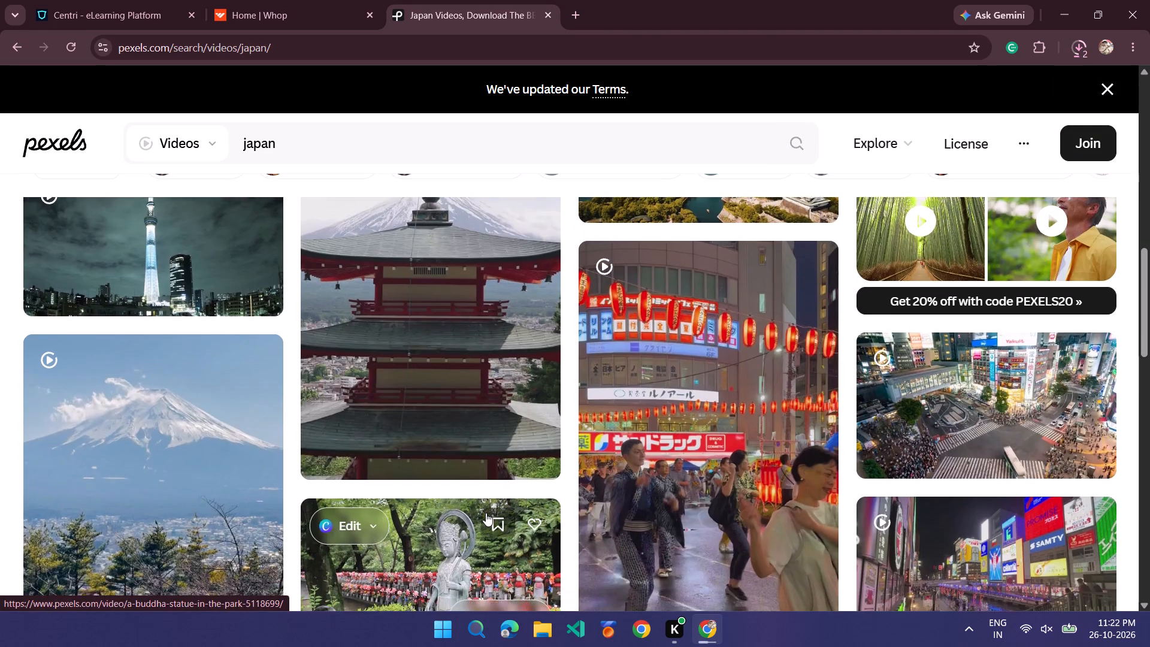
scroll(486, 513, down, 6)
scroll(486, 513, up, 5)
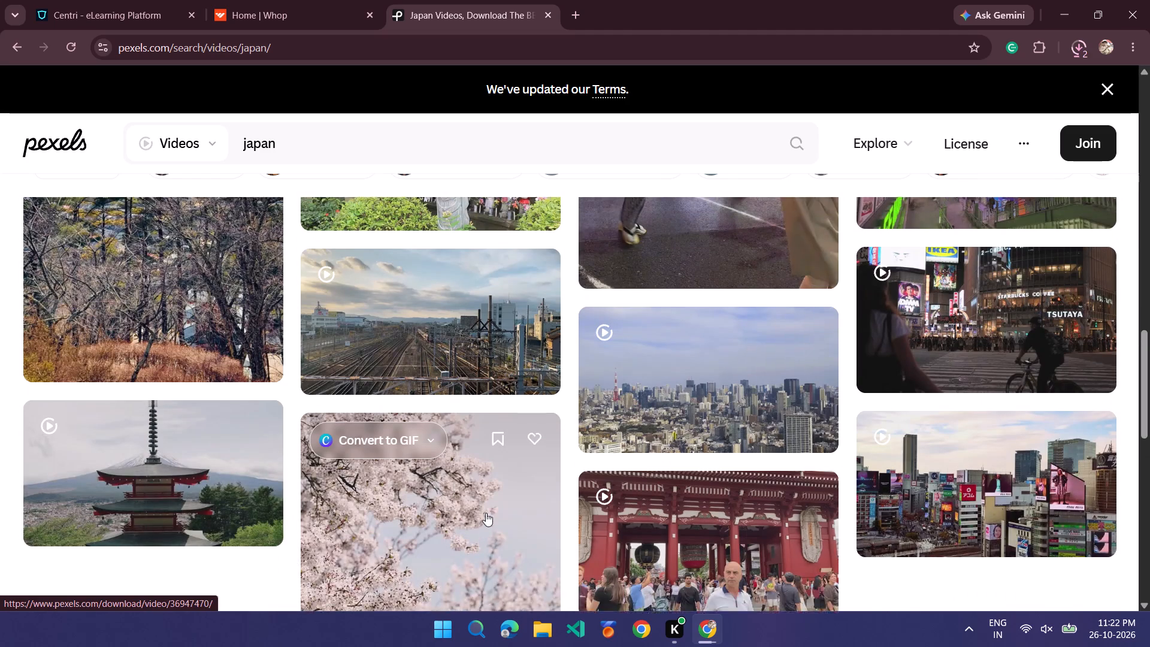
scroll(894, 398, up, 1)
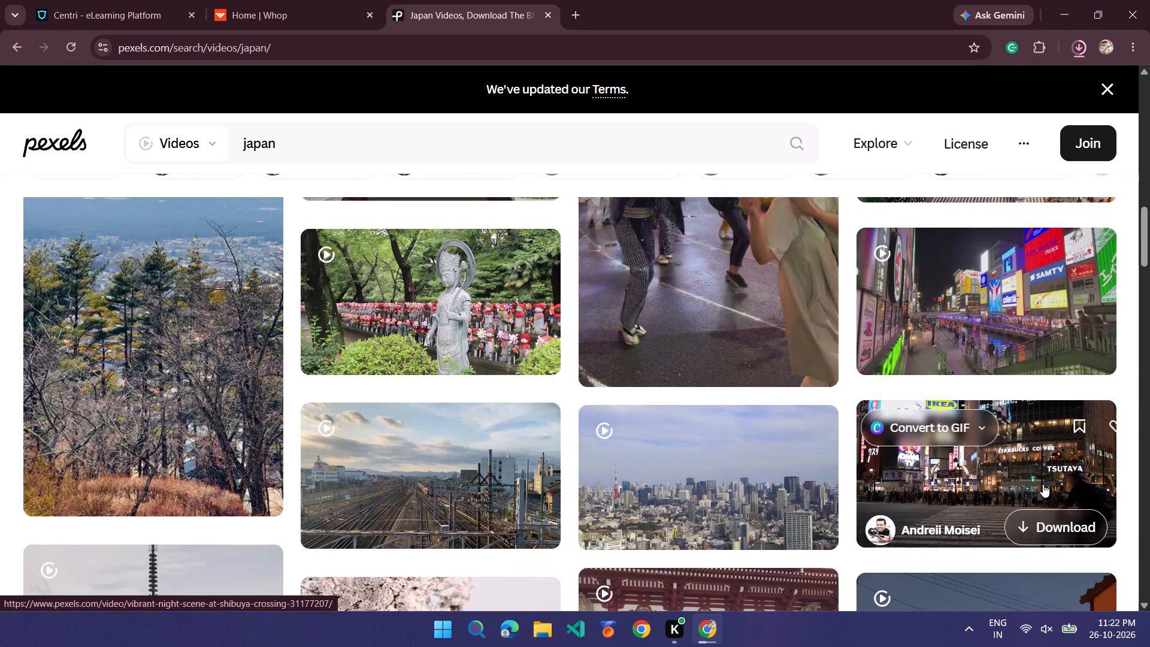
click(1041, 517)
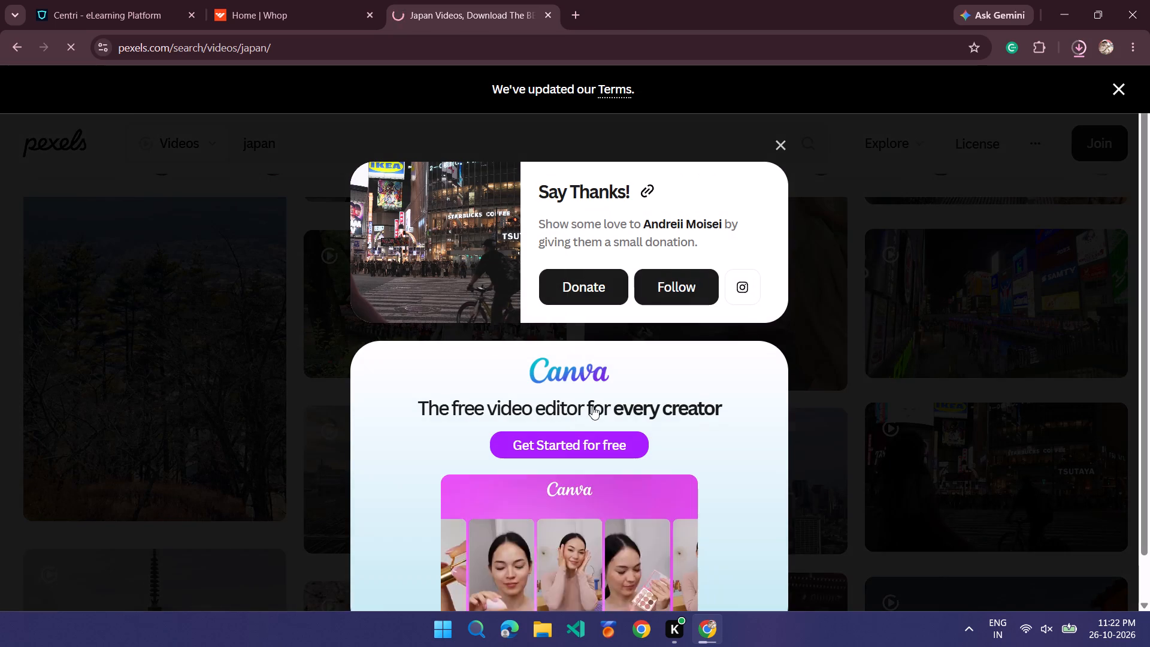
click(777, 144)
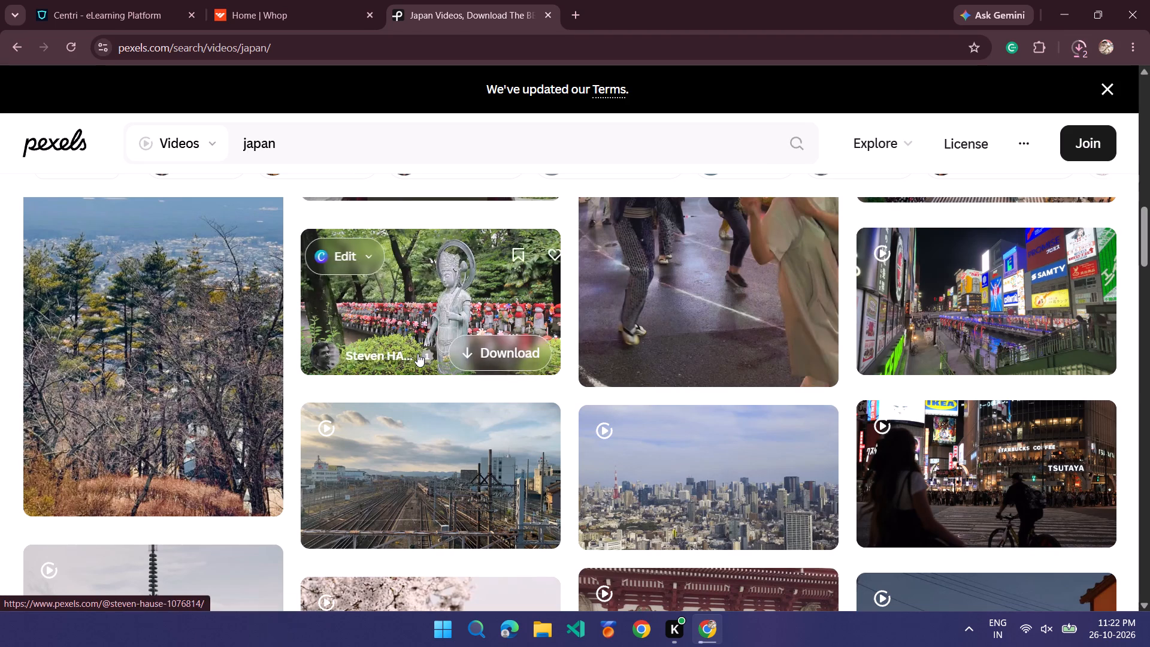
Open the browser's list of recent downloads to check the video clips.
scroll(417, 353, down, 6)
click(1076, 52)
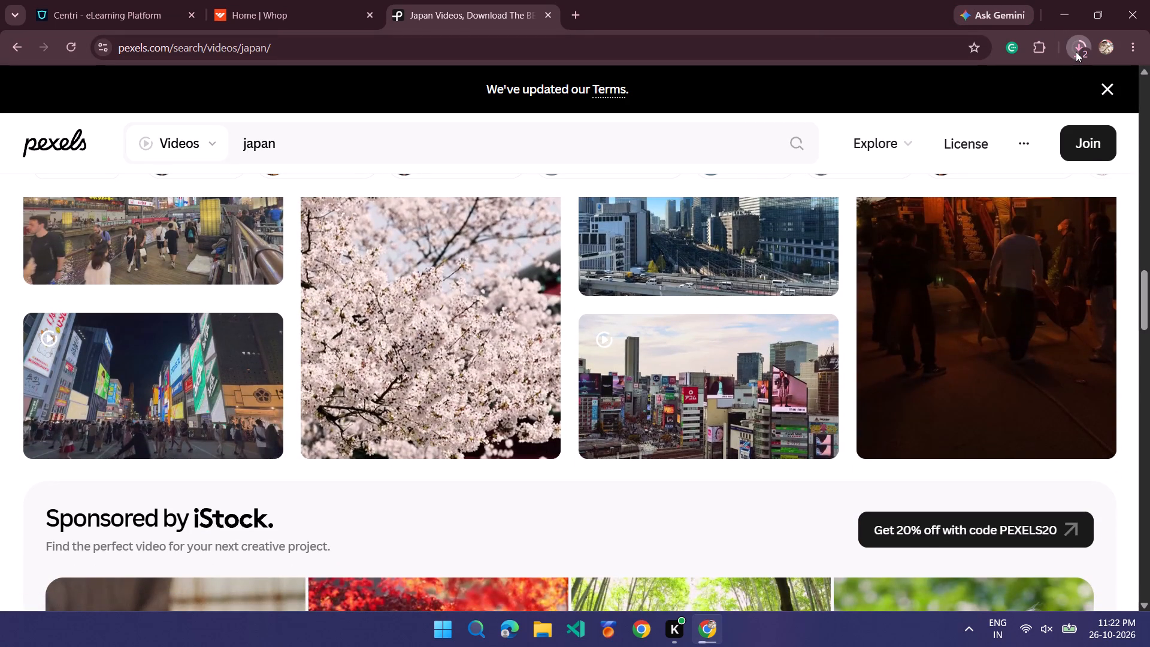
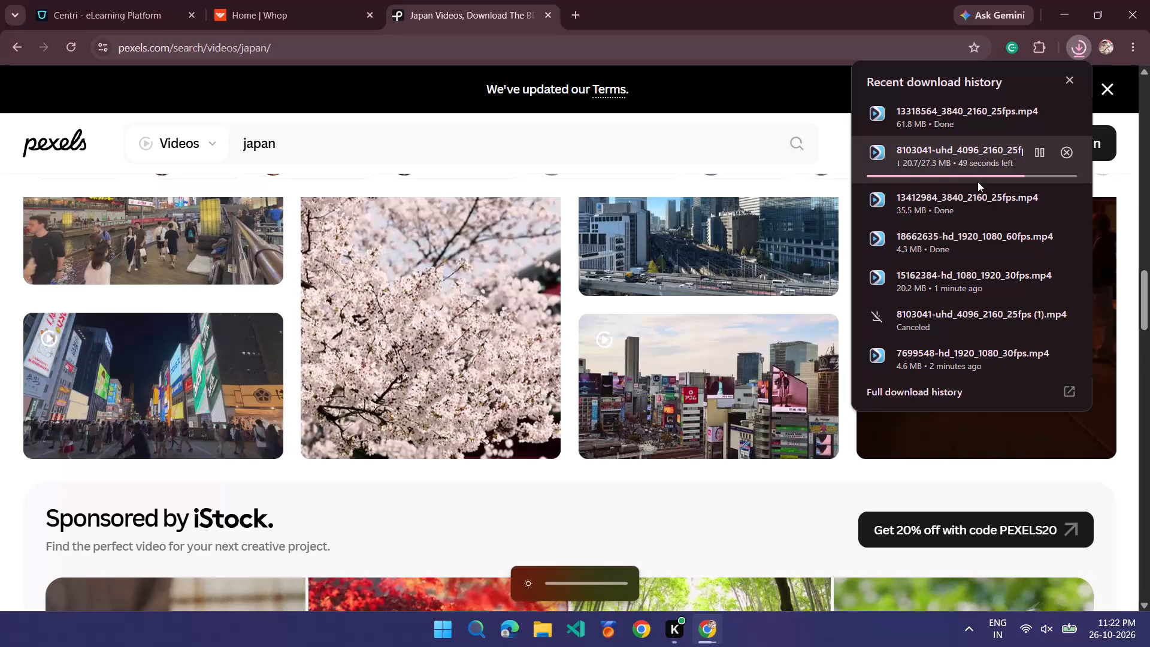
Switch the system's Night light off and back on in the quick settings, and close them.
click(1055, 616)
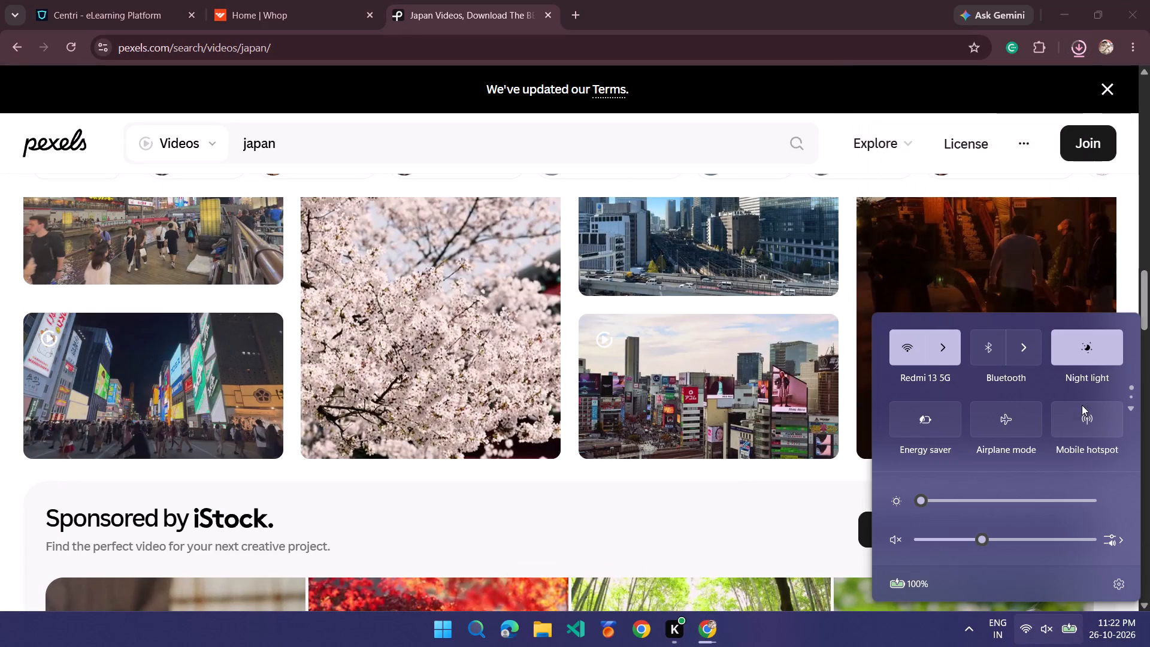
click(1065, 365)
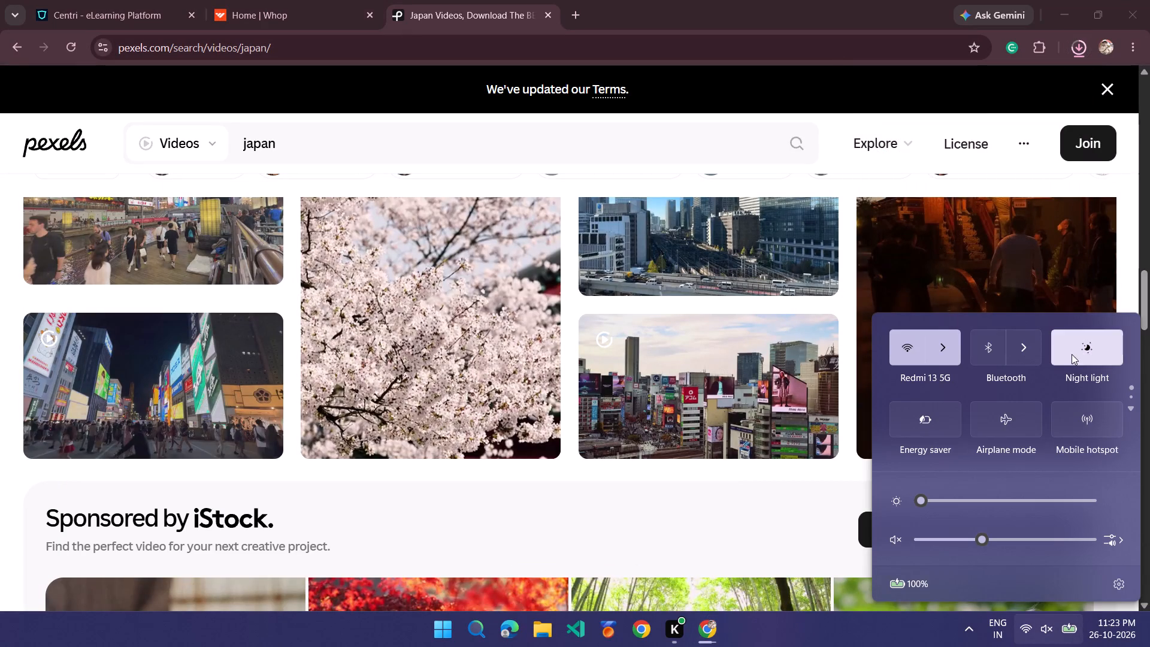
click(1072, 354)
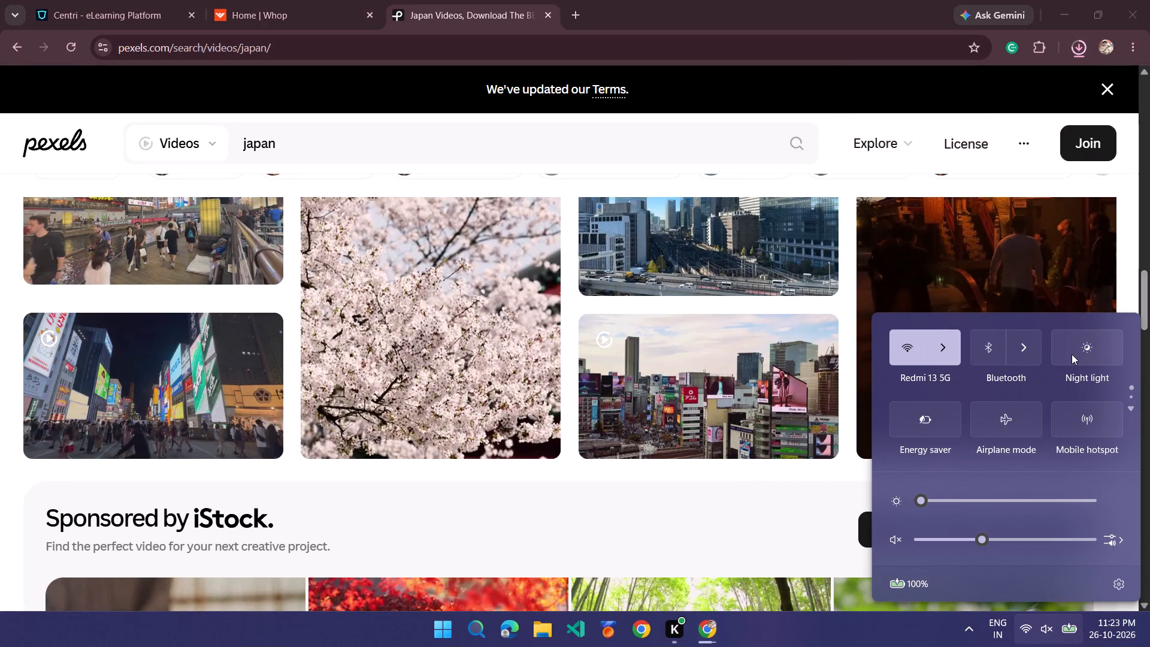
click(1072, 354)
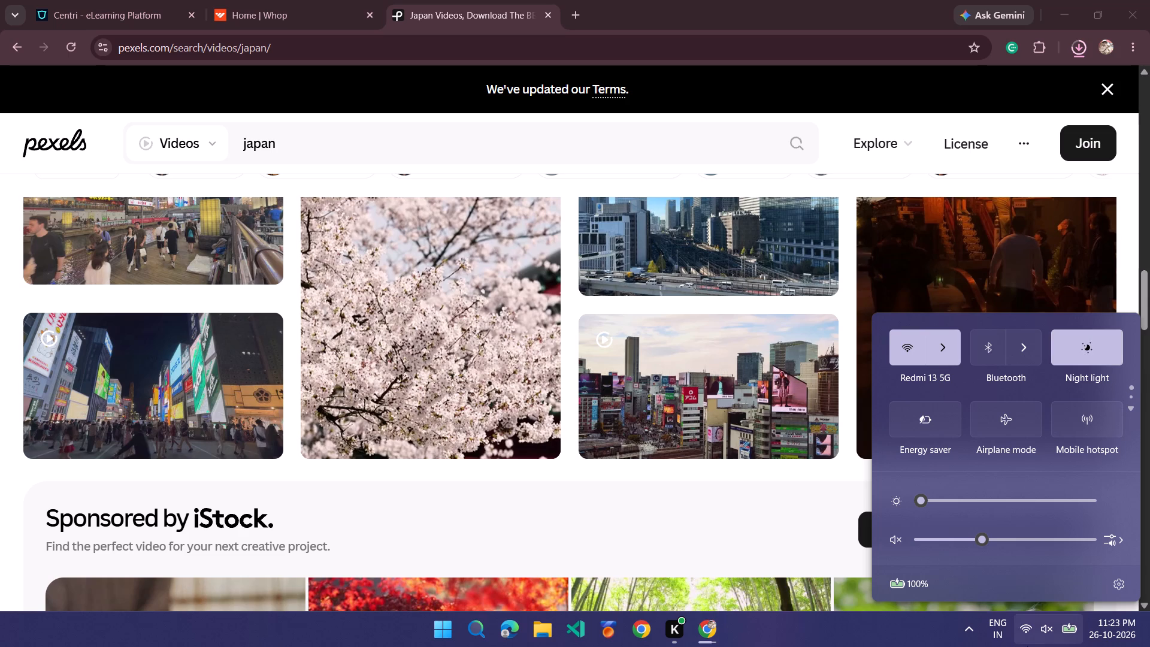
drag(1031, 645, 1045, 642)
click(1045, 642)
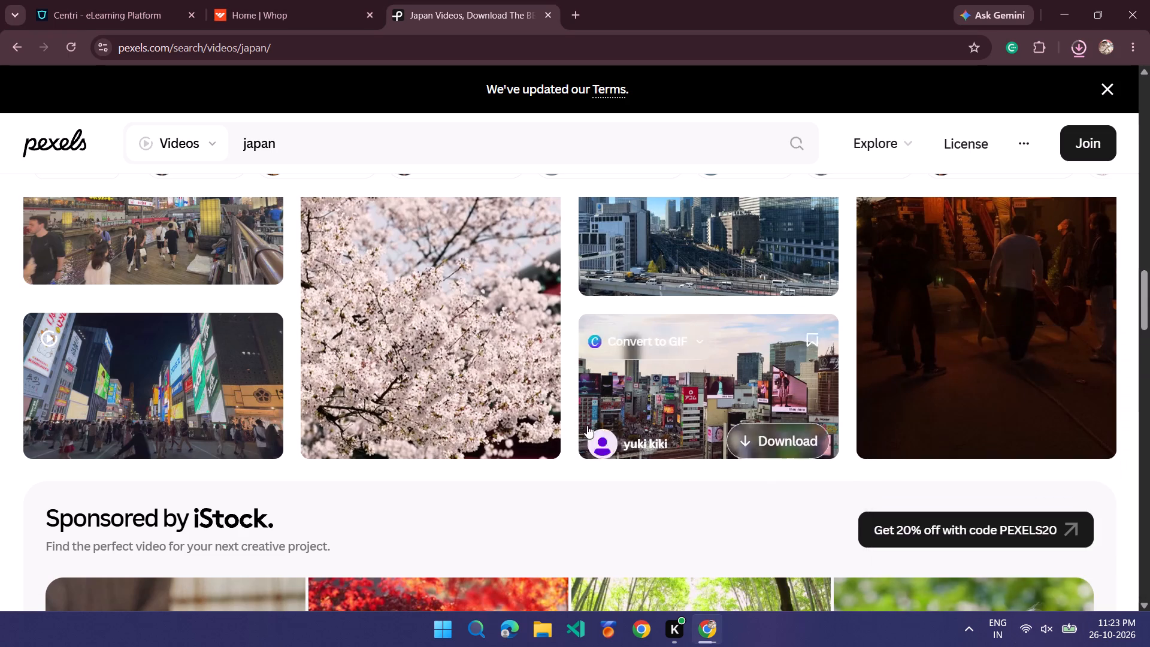
Download the night time-lapse clip by taro showing a city intersection from above, found among the results below the sponsored iStock section.
scroll(587, 425, down, 10)
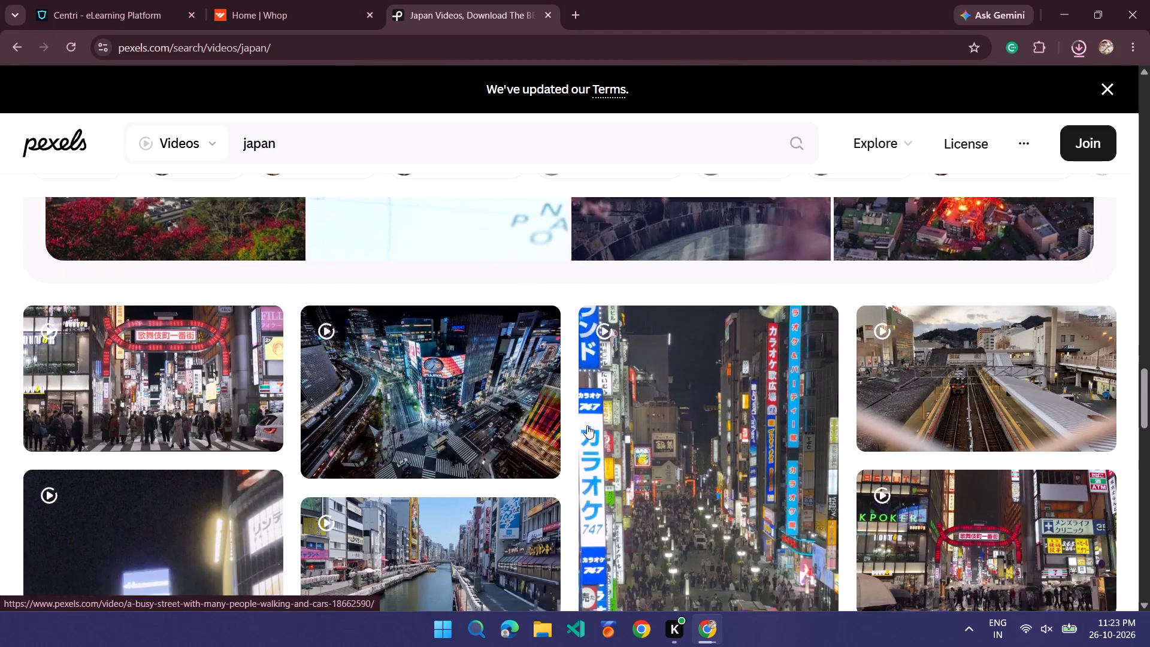
scroll(587, 425, down, 2)
scroll(587, 425, up, 3)
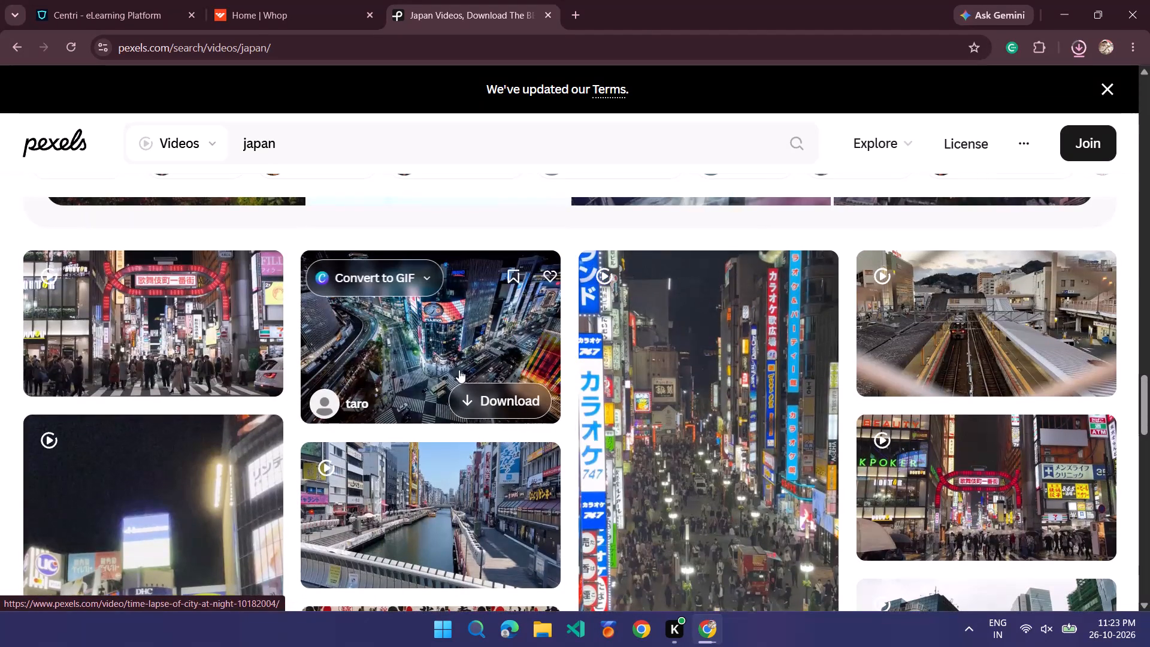
click(485, 392)
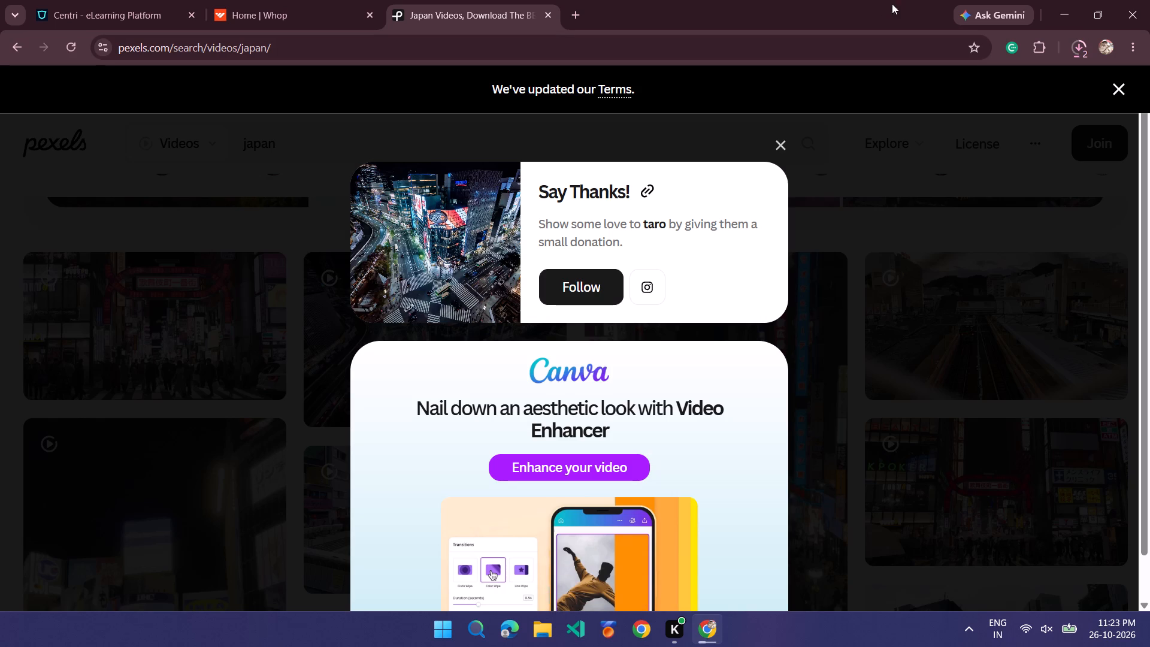
Dismiss the thank-you dialog and look through more of the Japan video results.
click(783, 146)
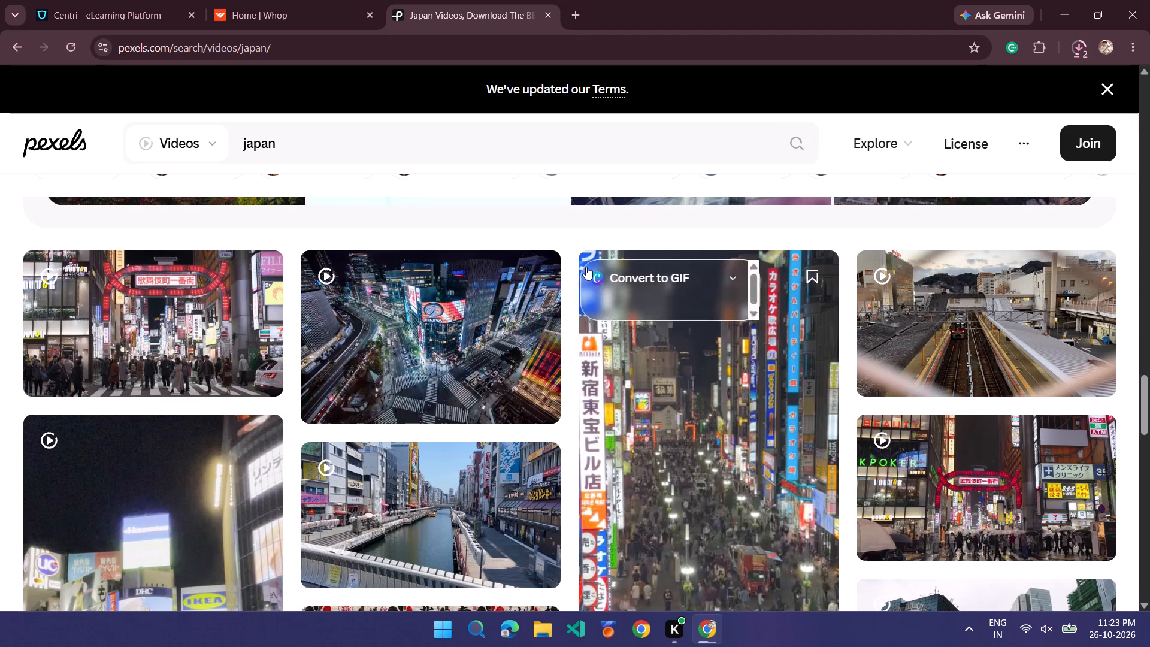
scroll(579, 399, down, 3)
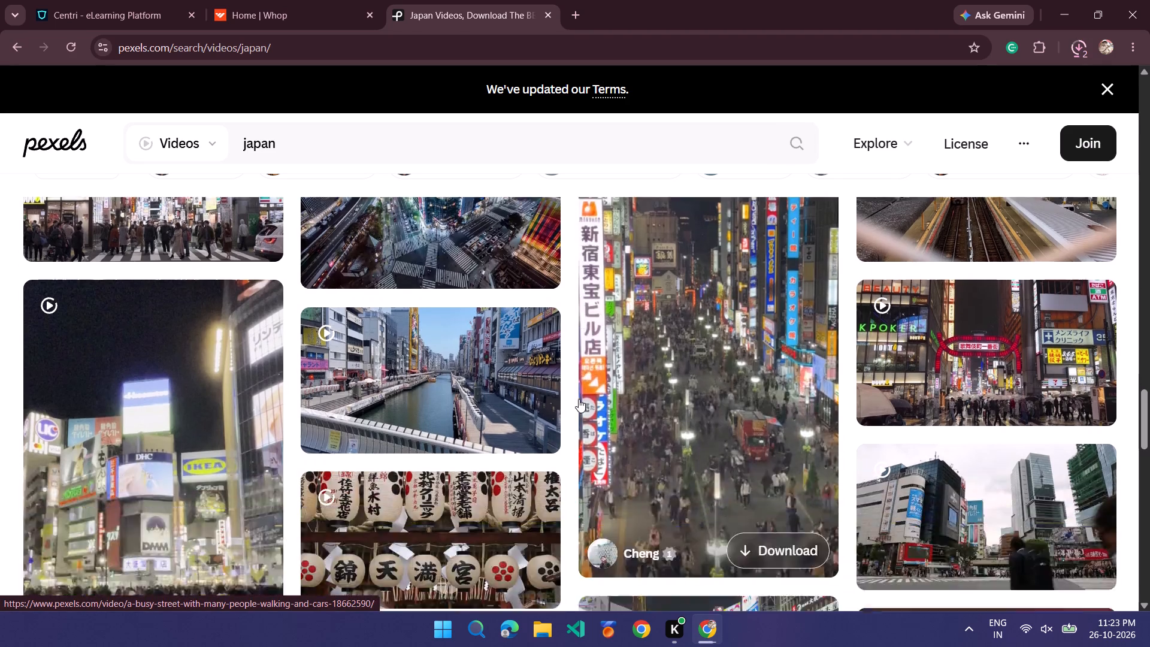
scroll(579, 399, down, 1)
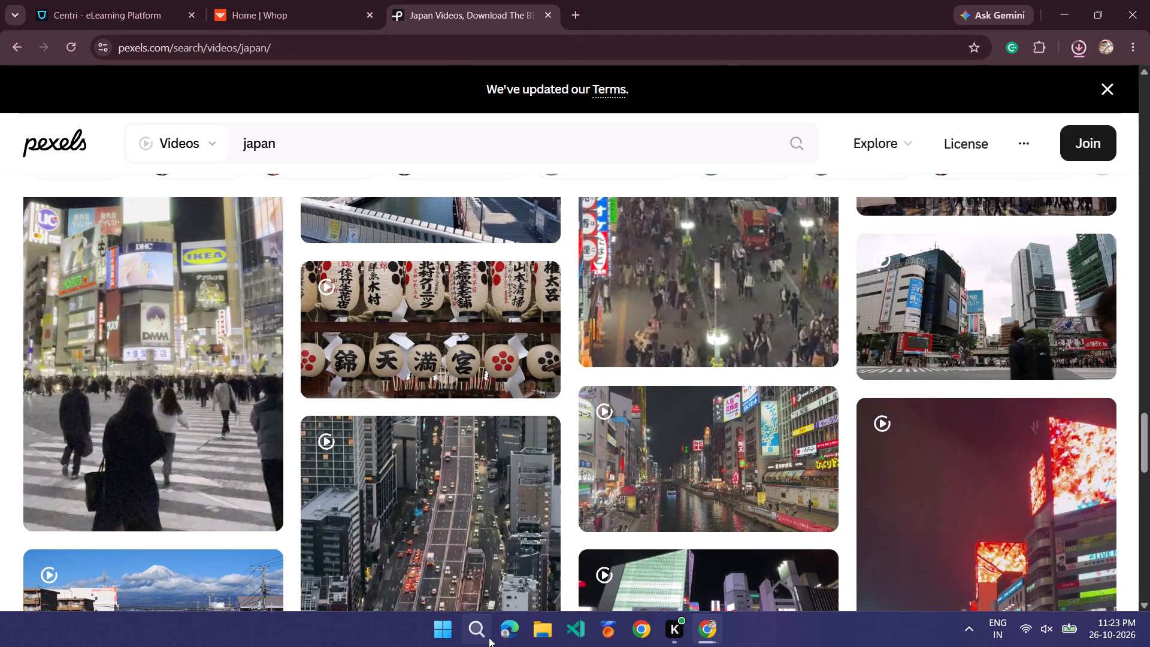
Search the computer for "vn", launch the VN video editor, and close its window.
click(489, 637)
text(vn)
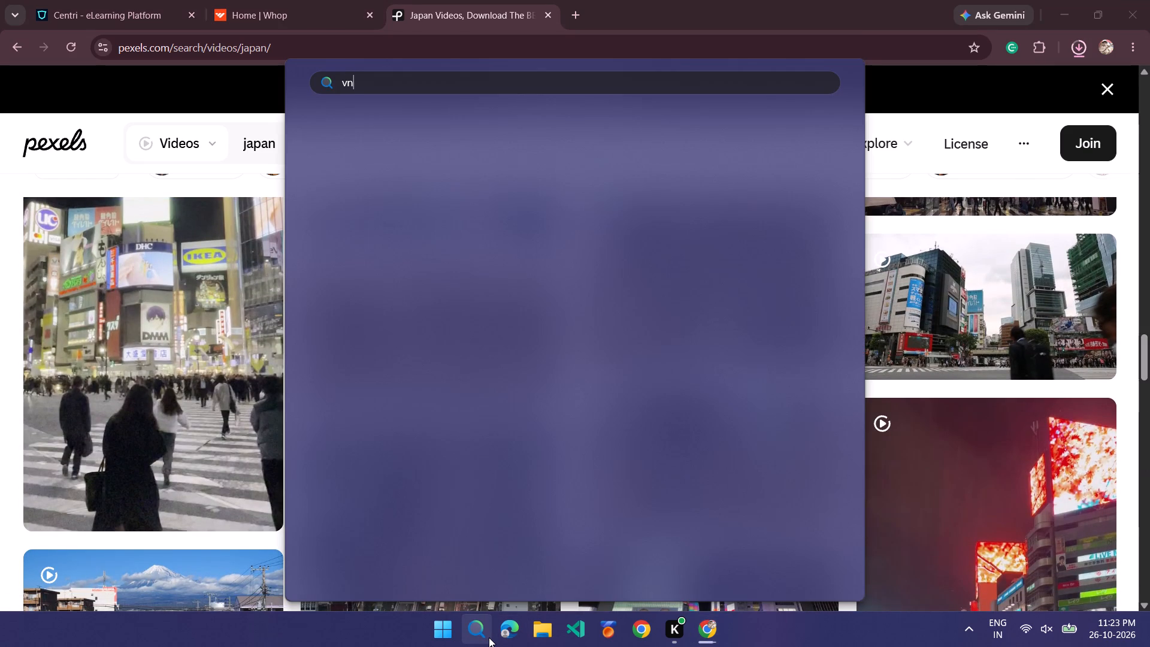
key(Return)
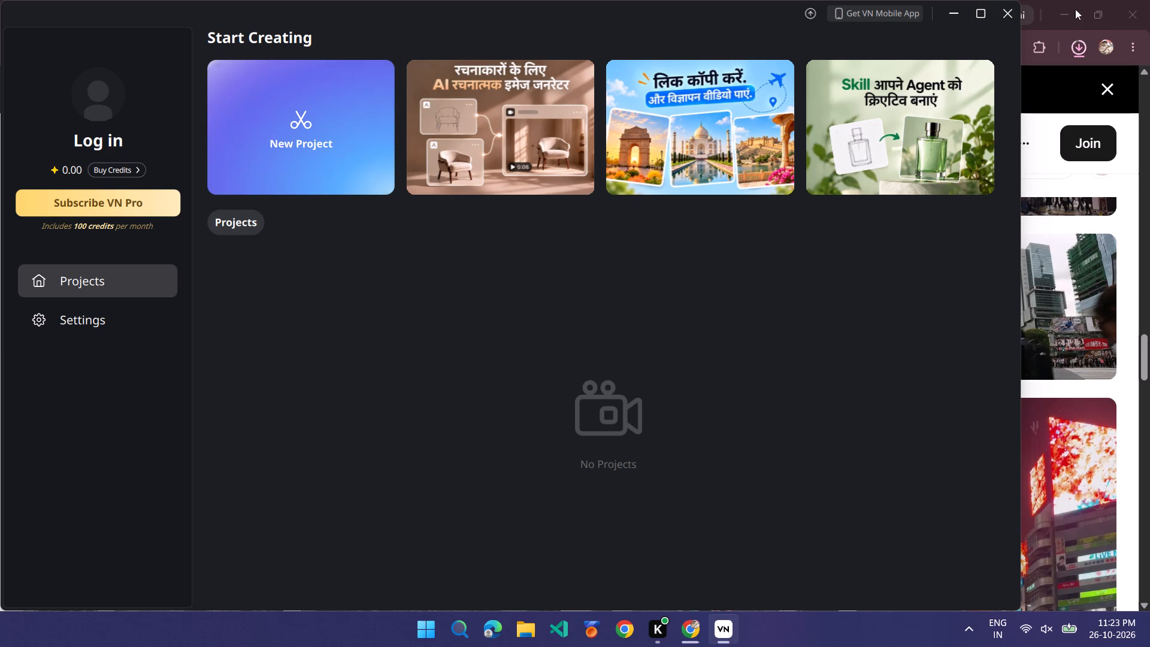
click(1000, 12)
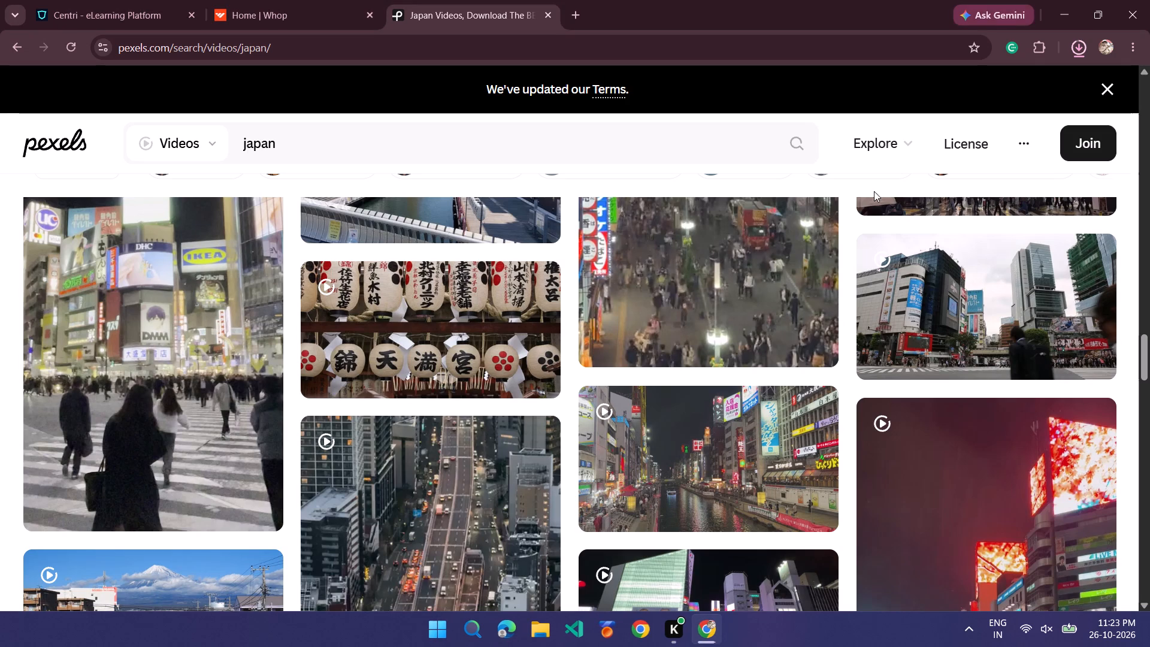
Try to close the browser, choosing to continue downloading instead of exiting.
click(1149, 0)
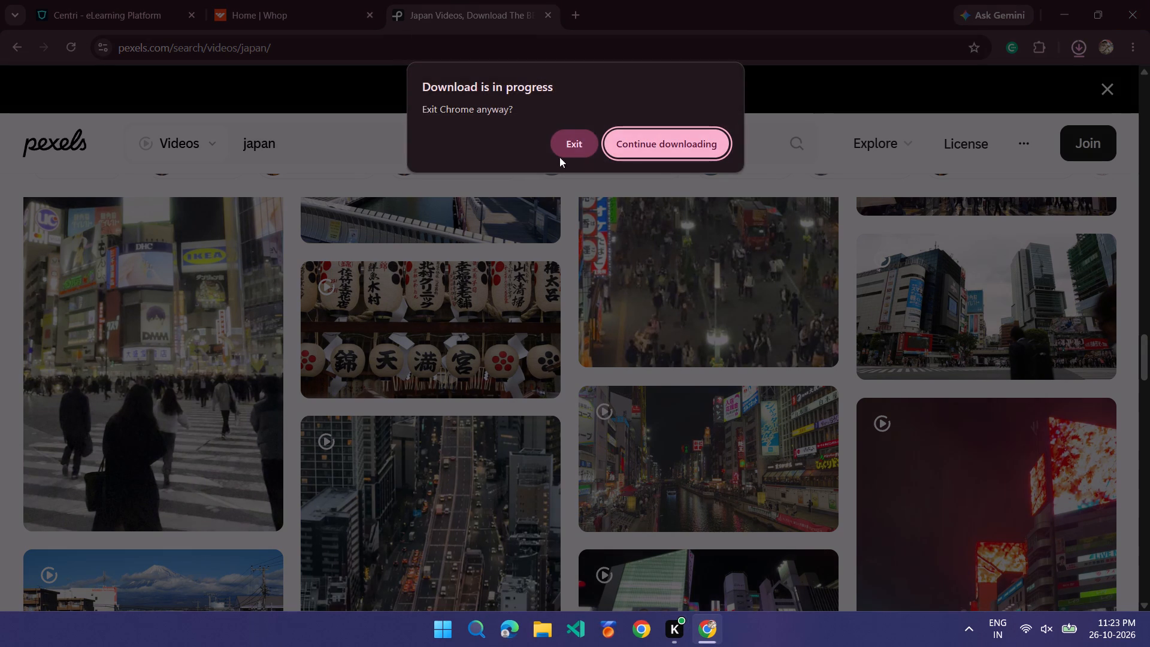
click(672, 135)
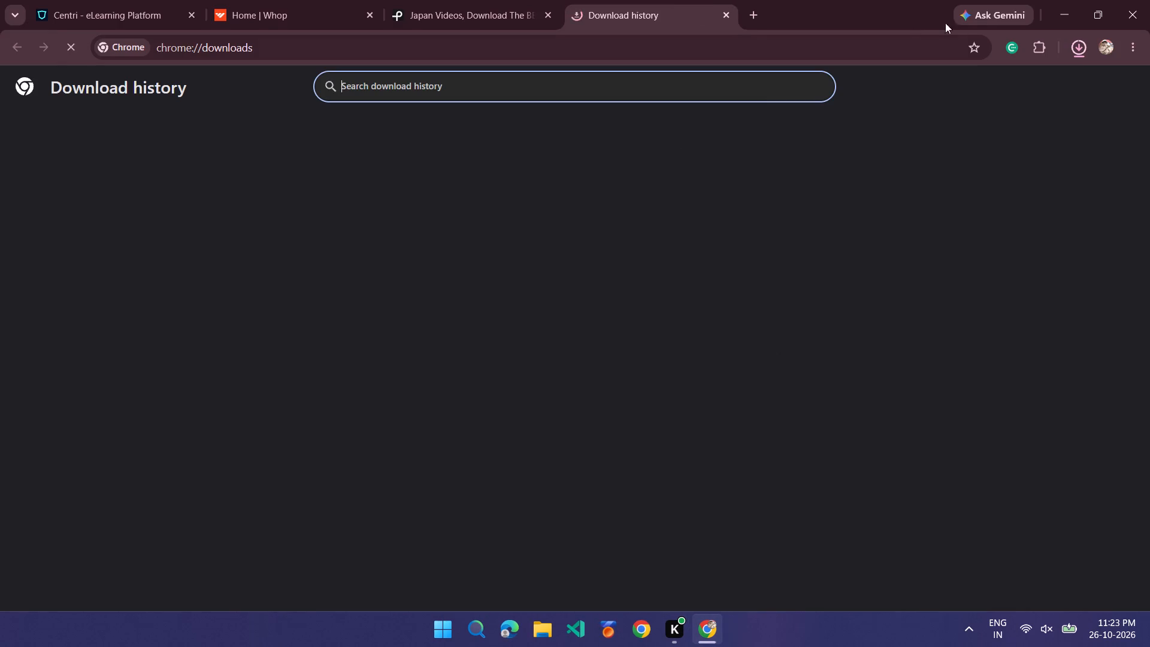
Open the browser's list of recent downloads to check the progress of the remaining video clip.
click(1084, 45)
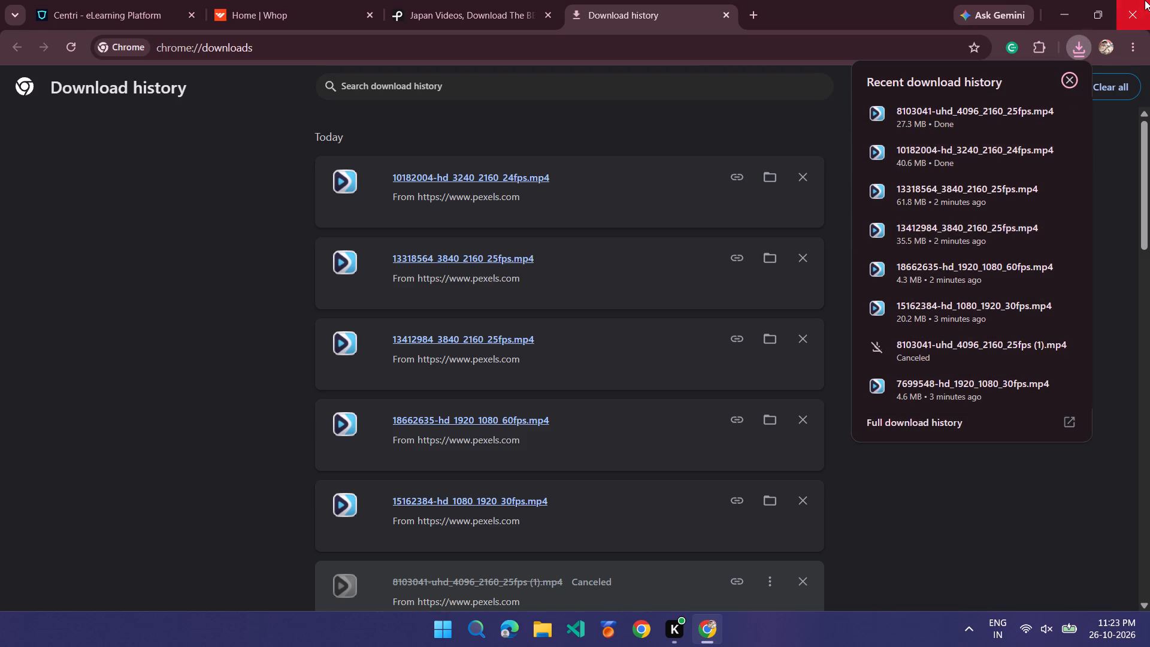
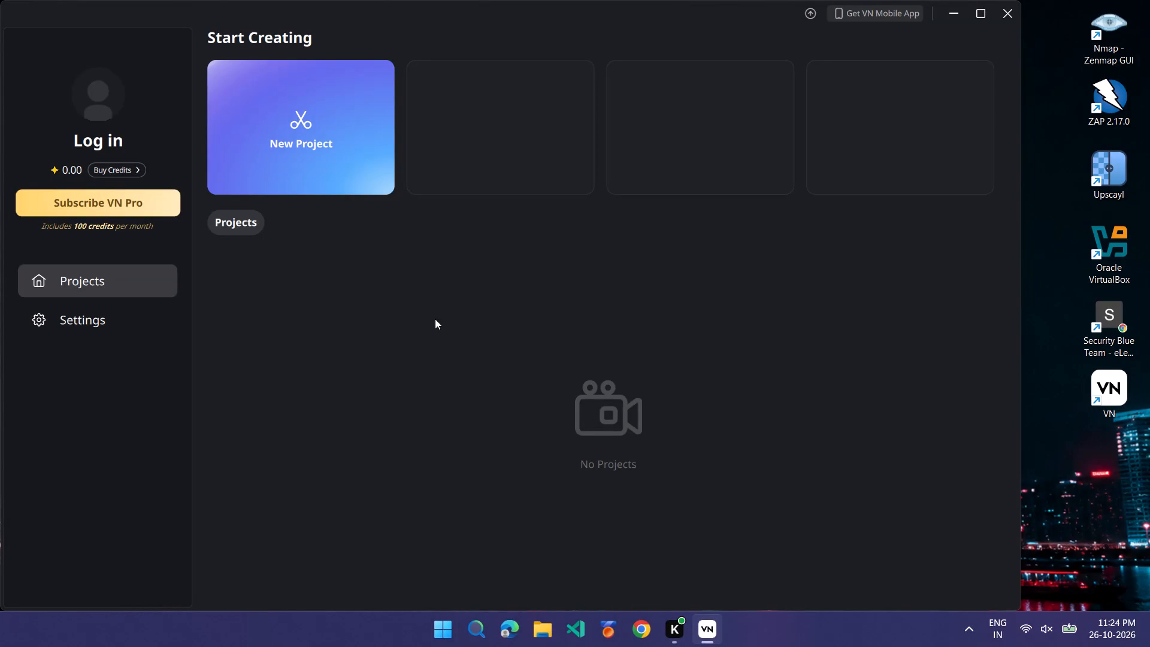
Start a new video project in VN.
click(338, 139)
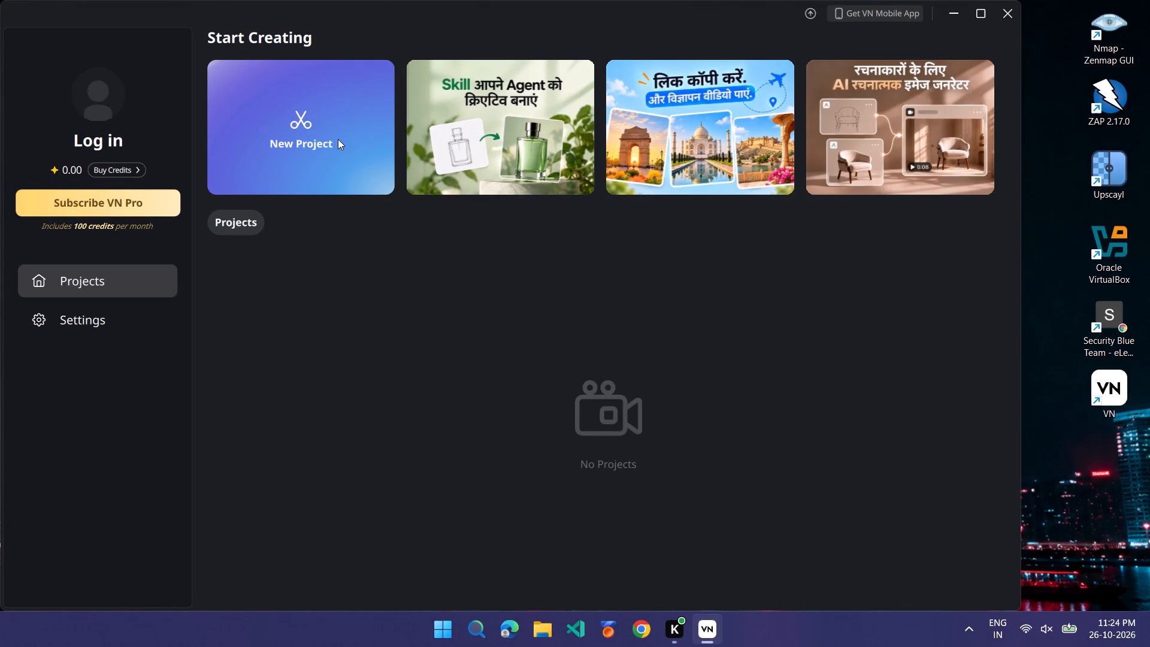
click(301, 124)
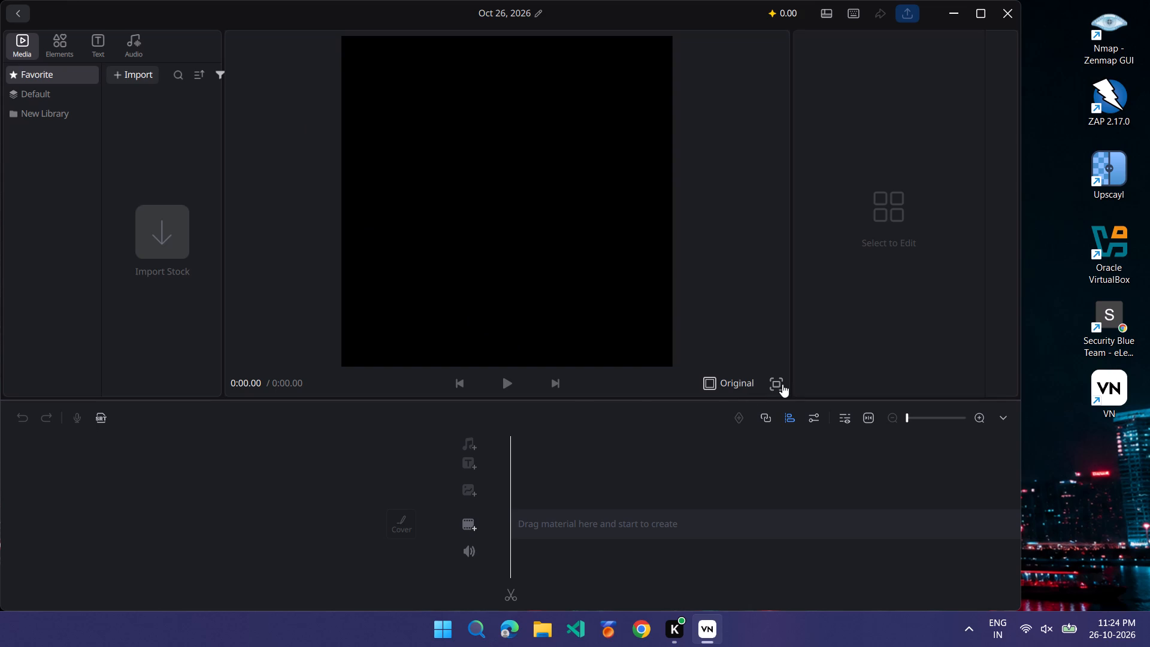
Add the clip 8103041-uhd_4096_2160_25fps, showing two people at editing monitors, from Downloads to the main track.
click(467, 528)
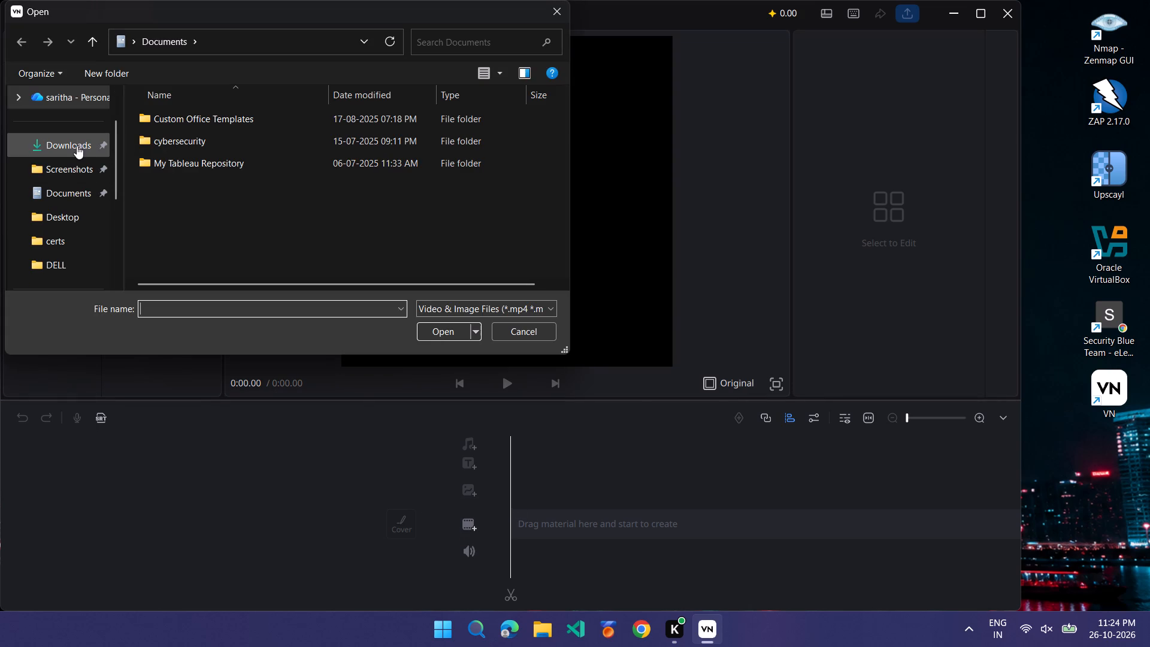
click(77, 147)
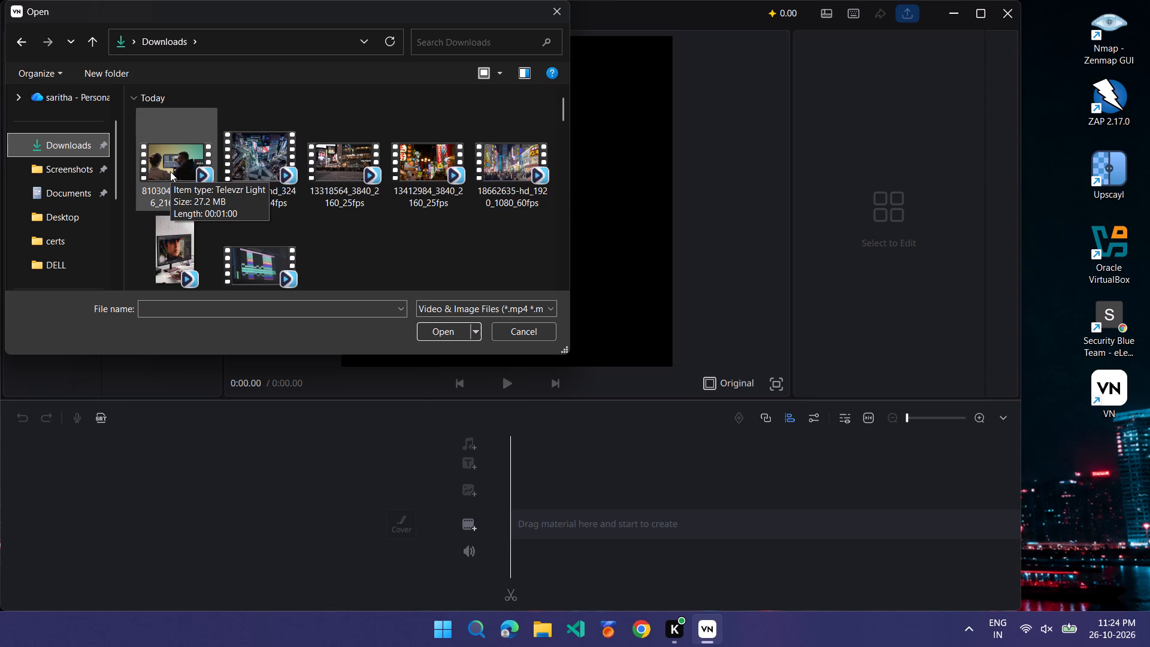
double_click(170, 171)
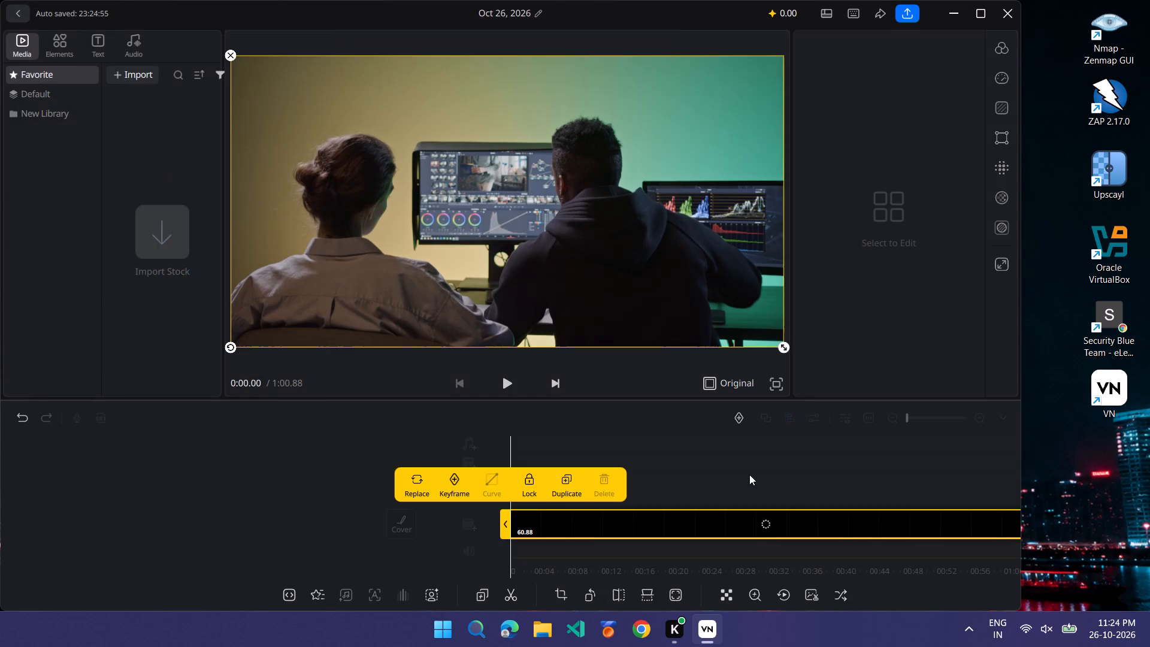
Maximize the editor window and trim the end of the two-person clip to a length of about 19.6 seconds.
ctrl+scroll(749, 474, down, 6)
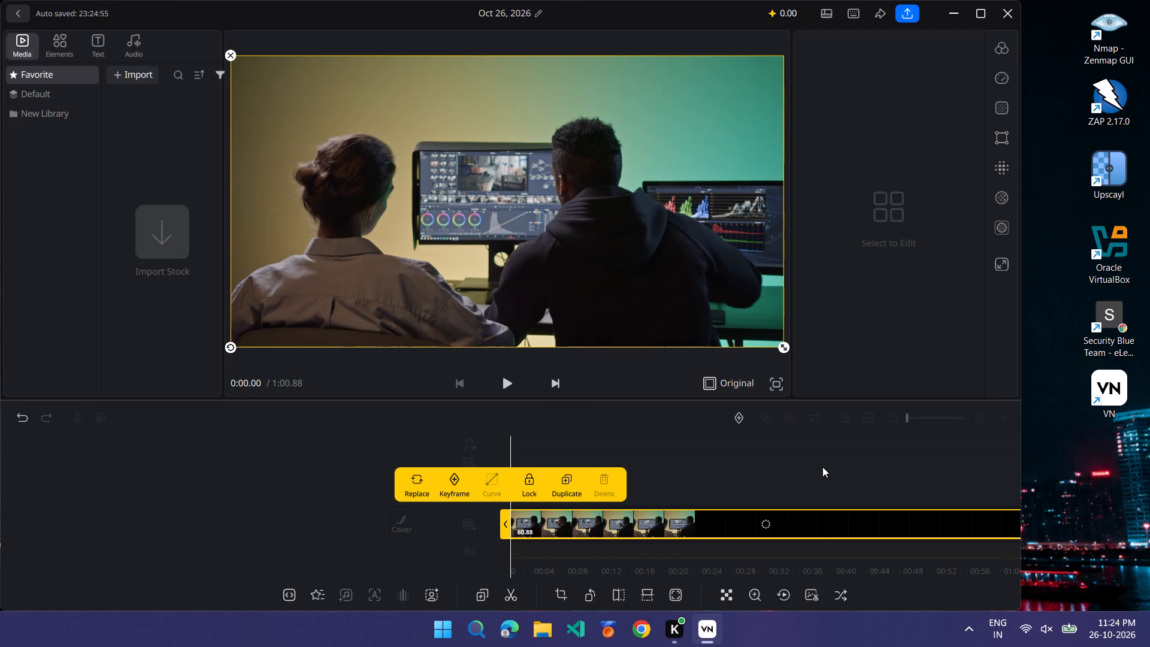
click(977, 5)
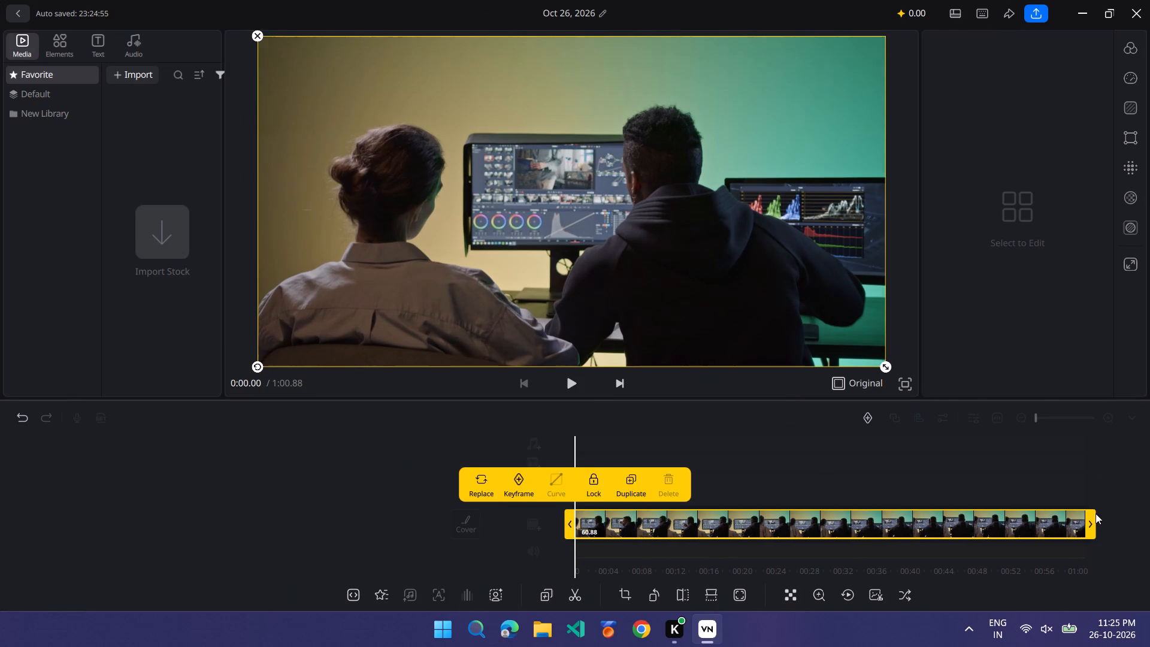
drag(1089, 521, 731, 531)
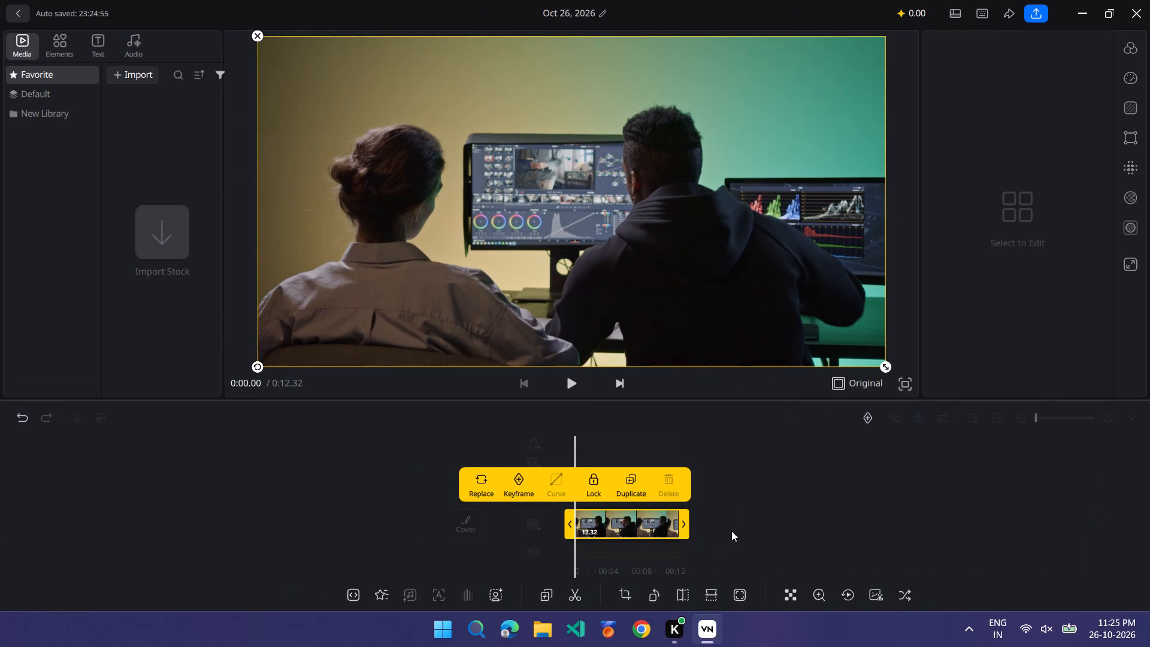
drag(731, 531, 743, 532)
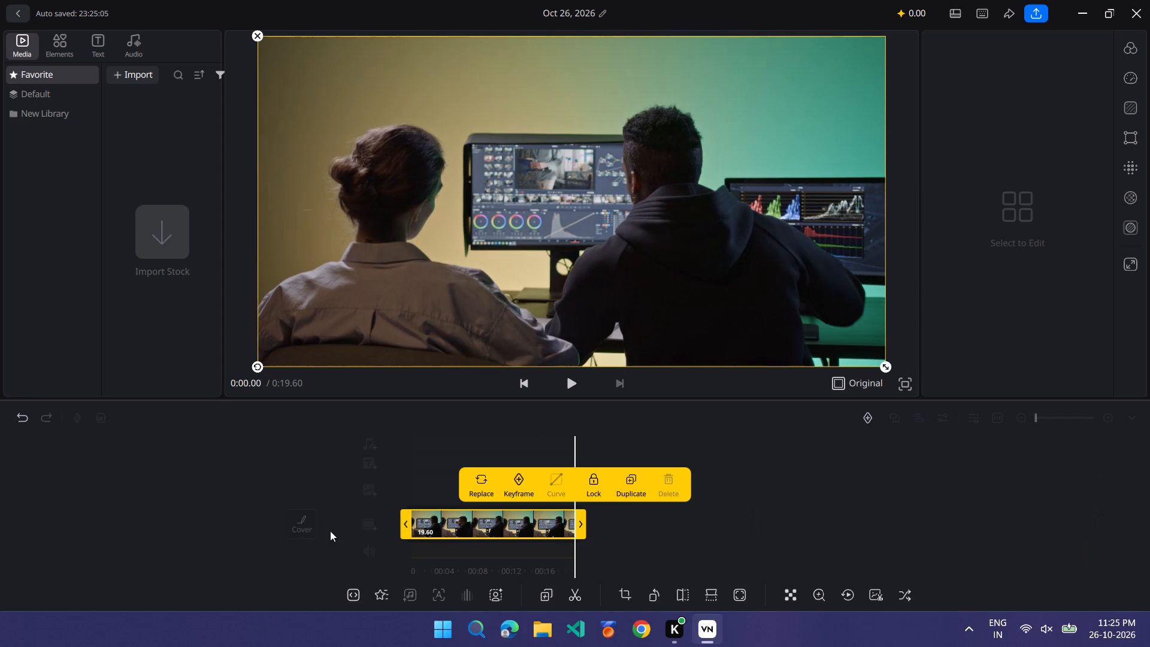
Add the dark close-up clip of an editing software timeline from Downloads to the main track.
click(370, 528)
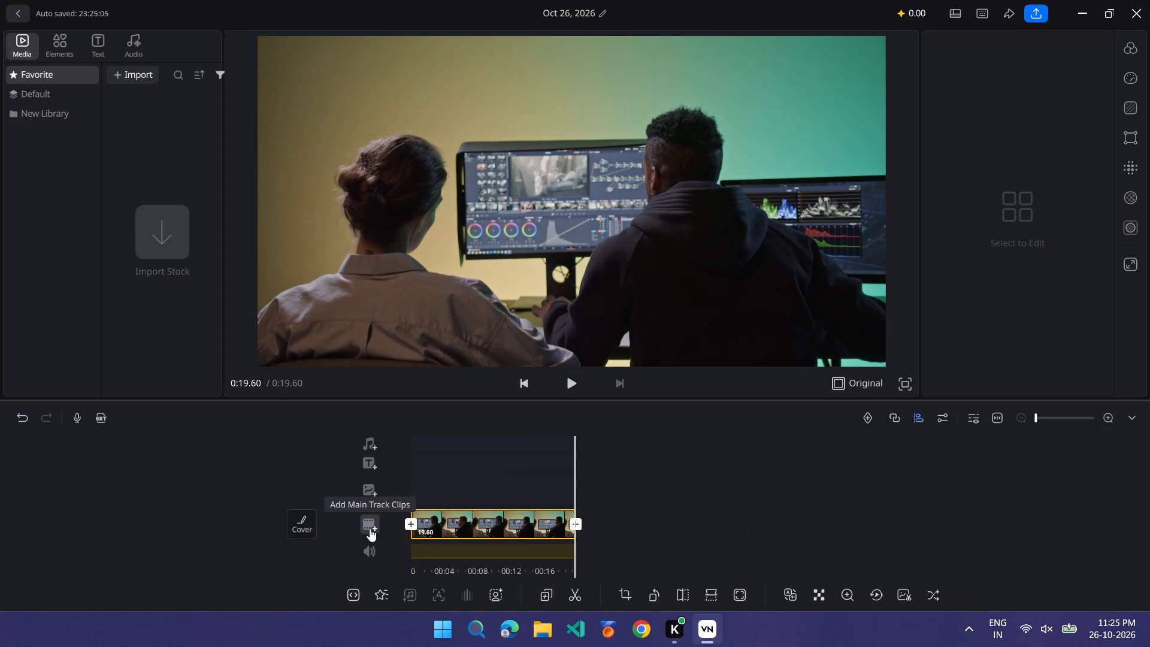
click(370, 528)
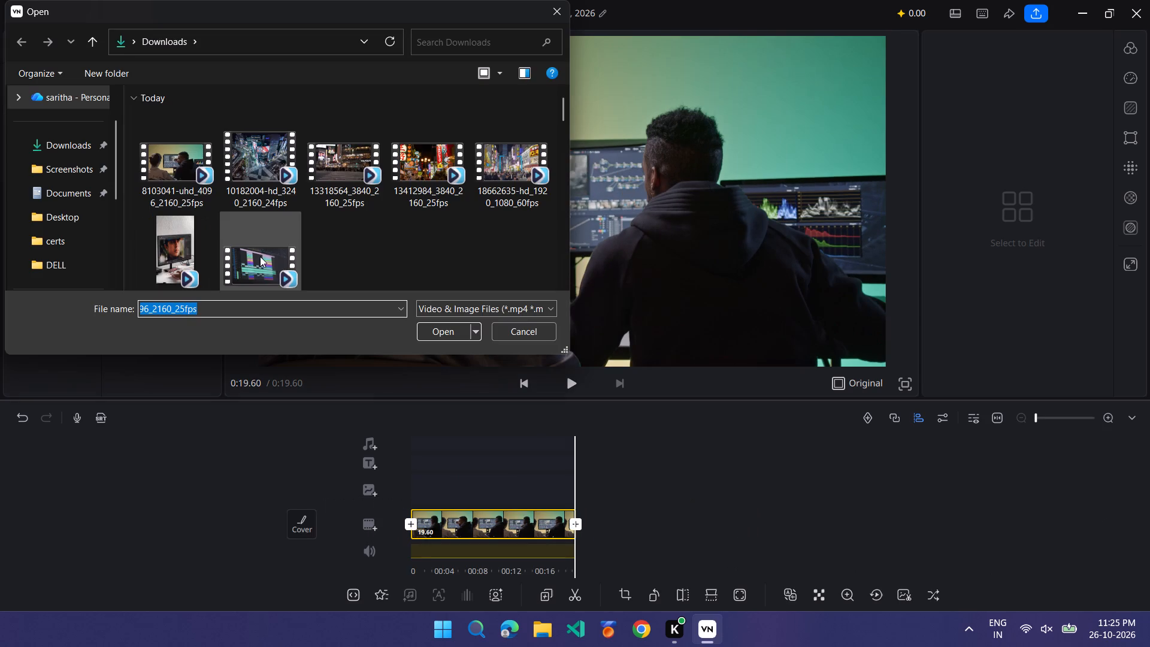
scroll(347, 250, down, 1)
double_click(282, 237)
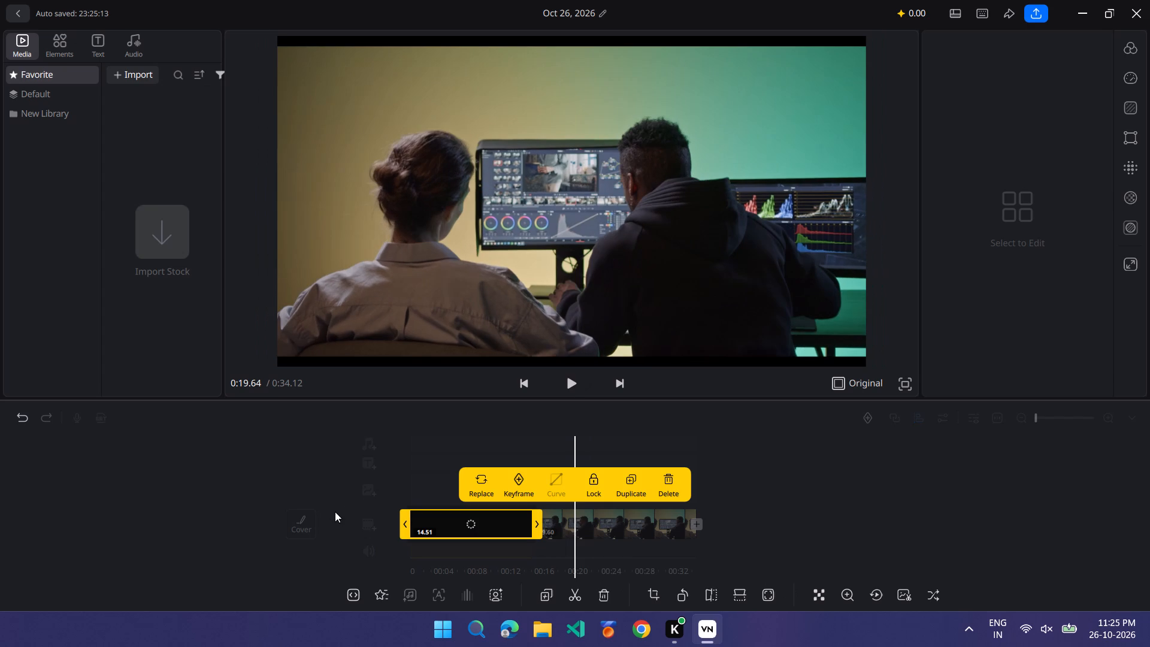
Add the vertical clip of a photo-editing monitor with a pink keyboard from Downloads to the main track.
click(371, 525)
click(371, 525)
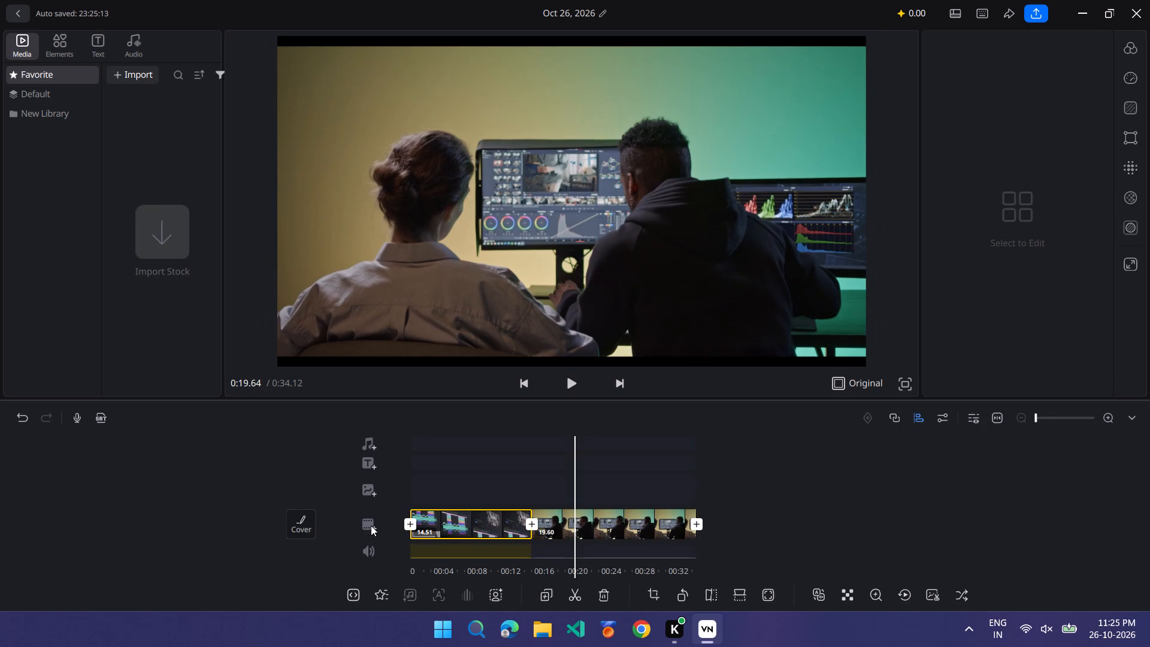
double_click(159, 250)
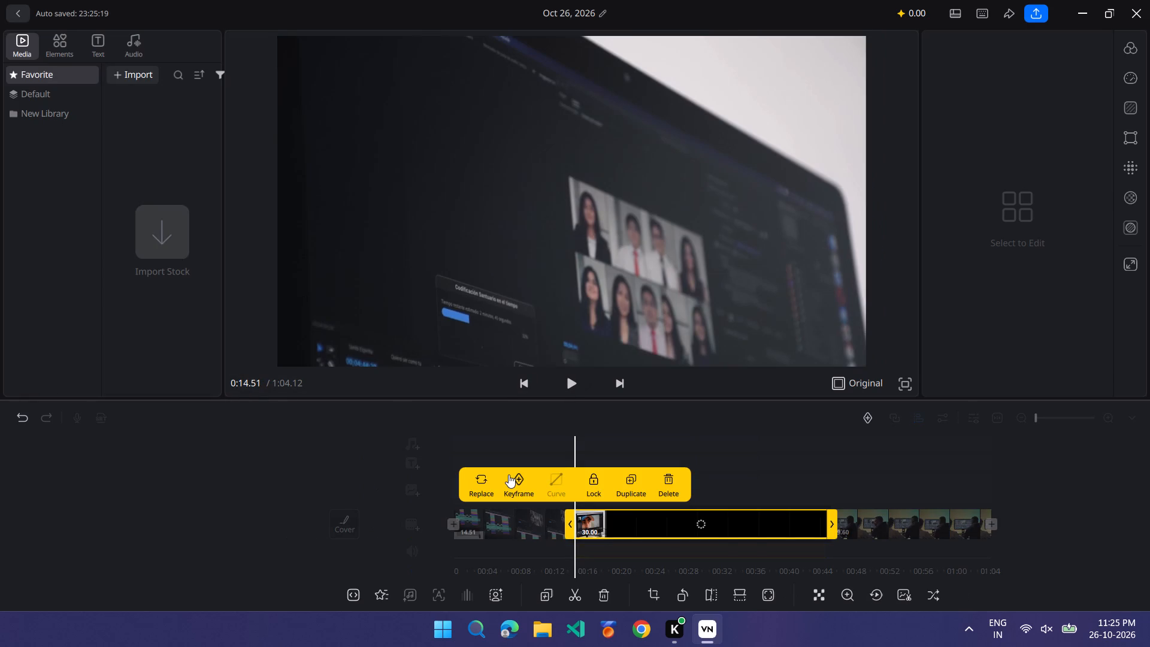
Move the dark editing-timeline clip from the start of the main track to its end, after the two-person clip.
ctrl+scroll(509, 474, down, 4)
ctrl+scroll(837, 512, down, 2)
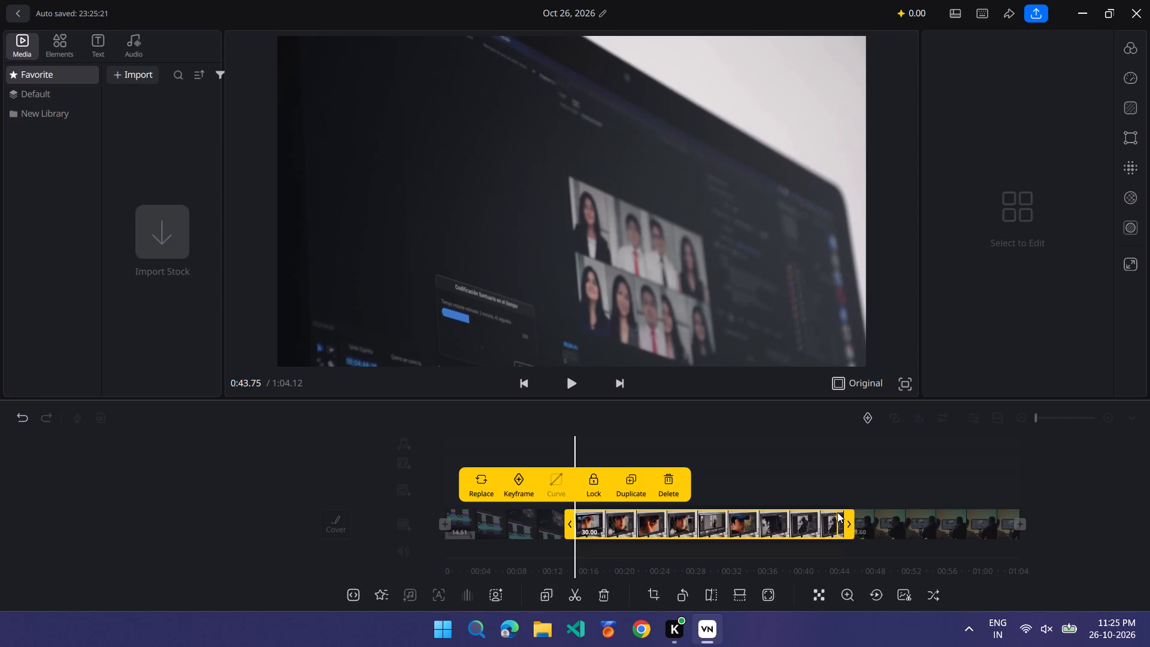
ctrl+scroll(837, 512, down, 3)
click(242, 461)
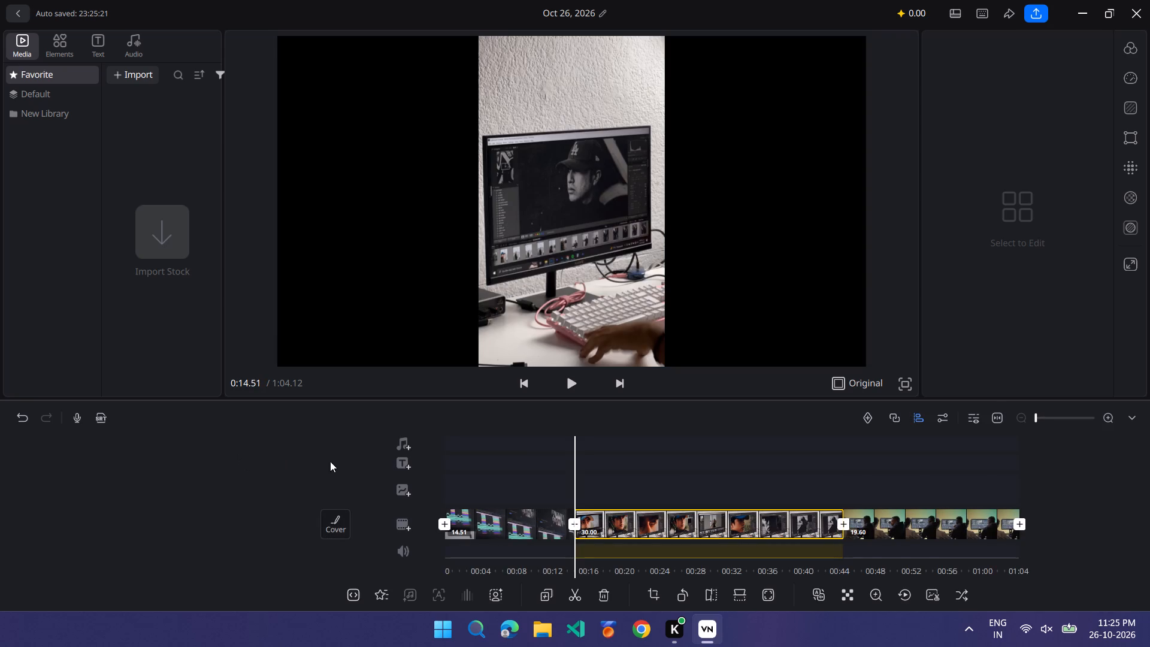
scroll(698, 469, left, 8)
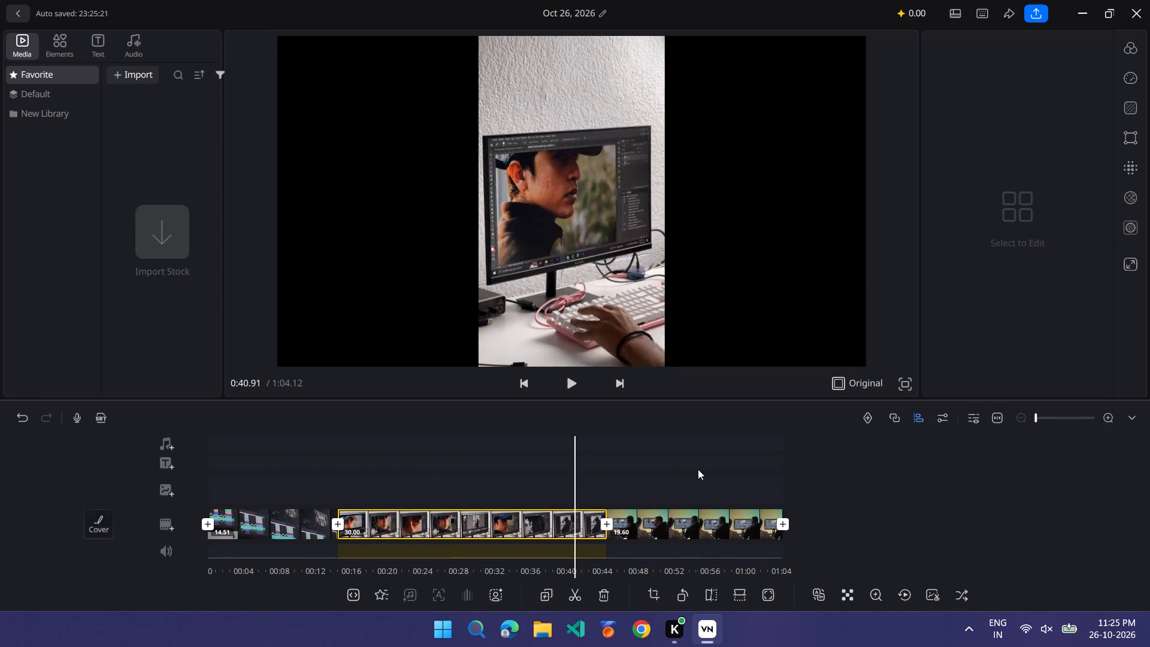
ctrl+scroll(698, 469, down, 4)
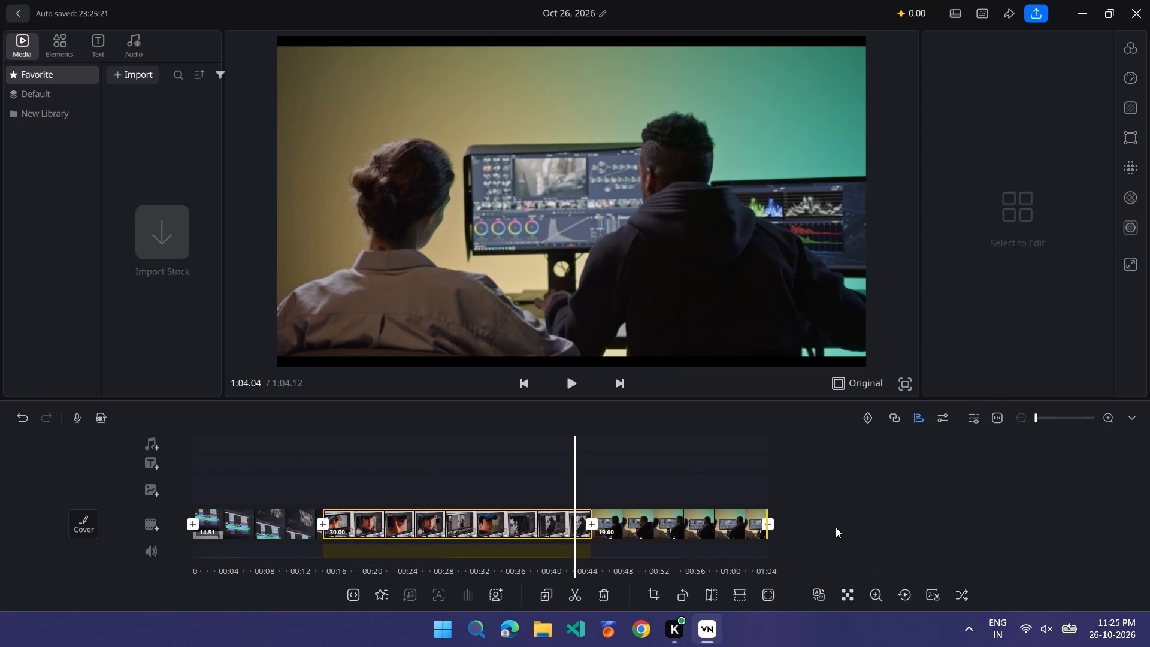
scroll(149, 580, right, 6)
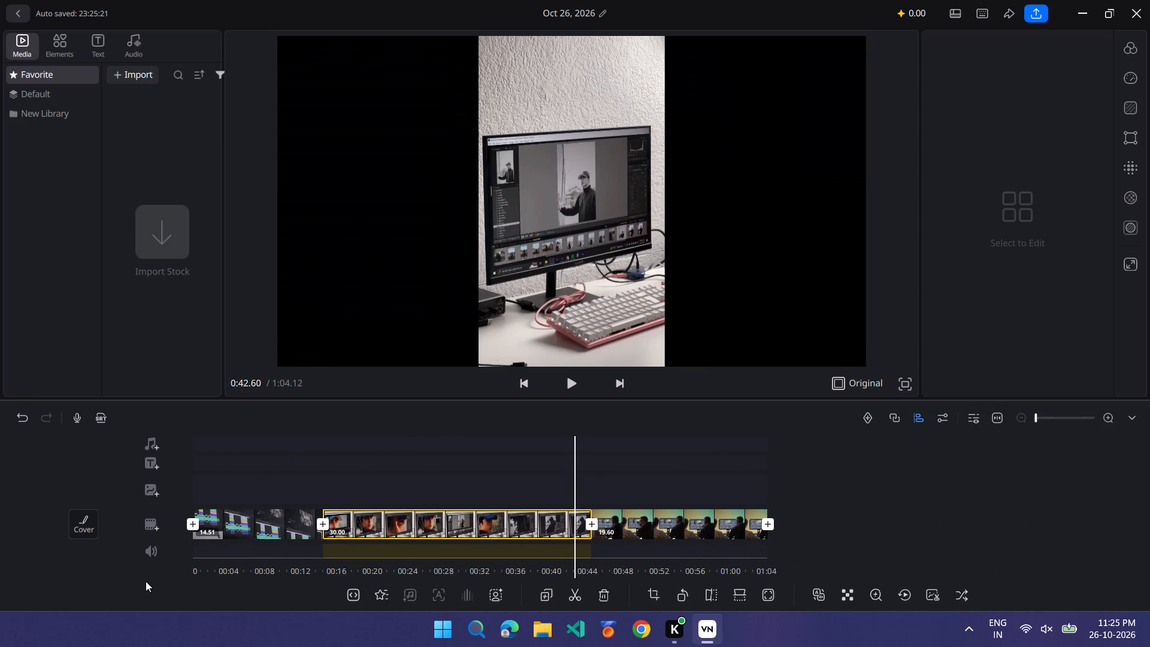
click(202, 522)
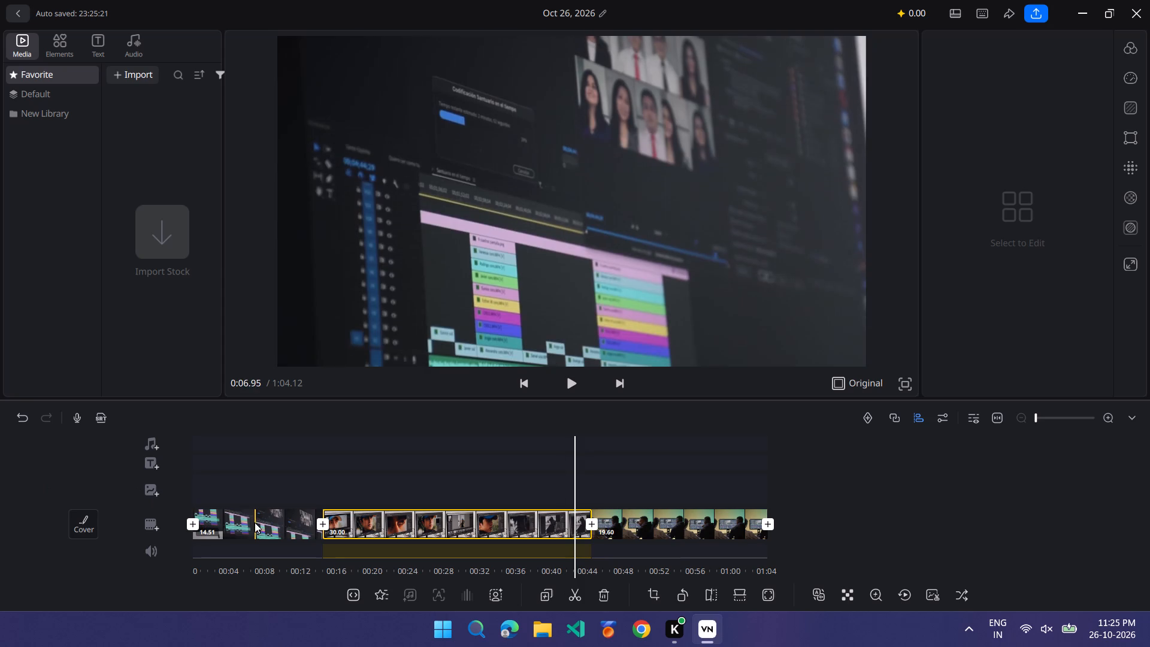
click(255, 524)
drag(255, 524, 438, 524)
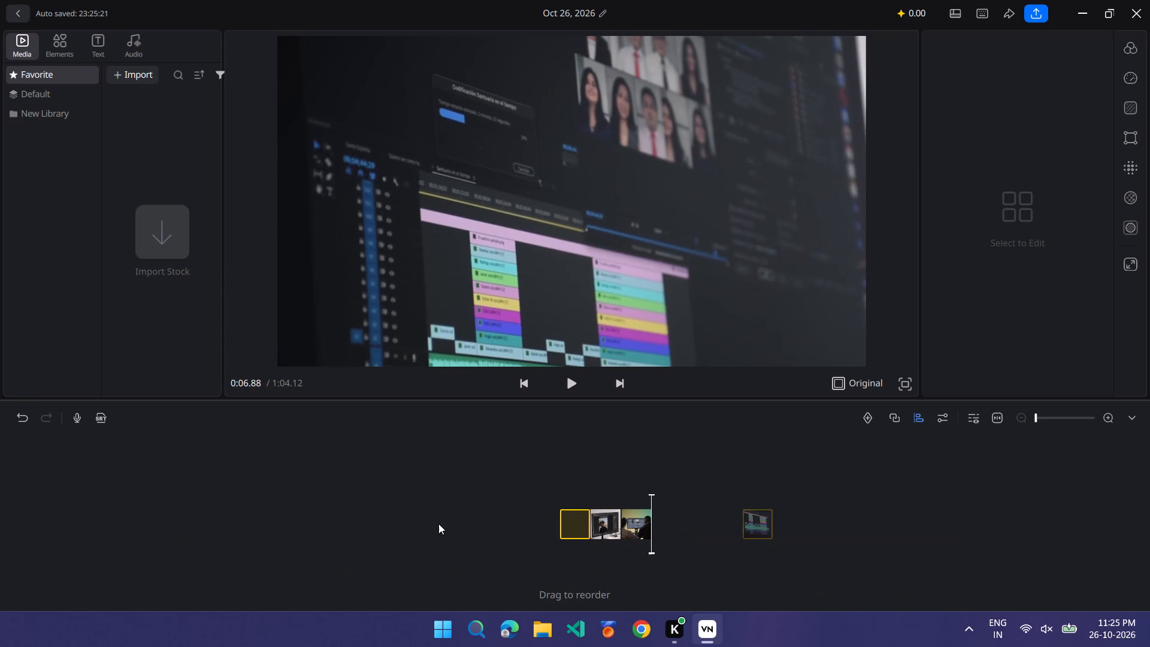
drag(438, 524, 304, 543)
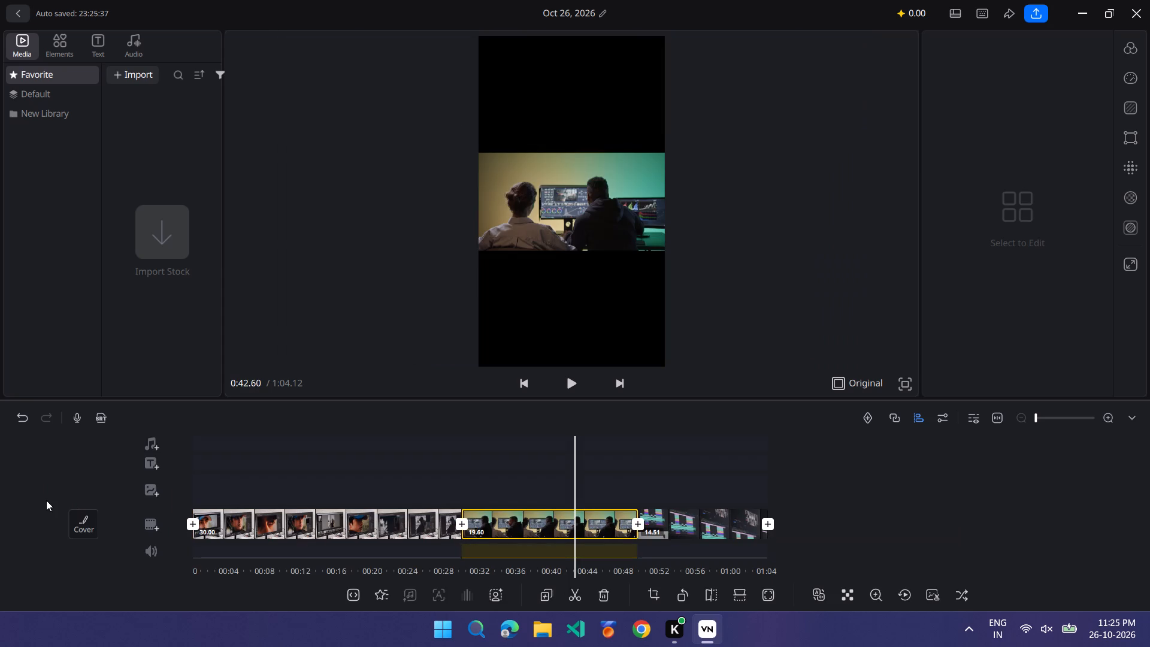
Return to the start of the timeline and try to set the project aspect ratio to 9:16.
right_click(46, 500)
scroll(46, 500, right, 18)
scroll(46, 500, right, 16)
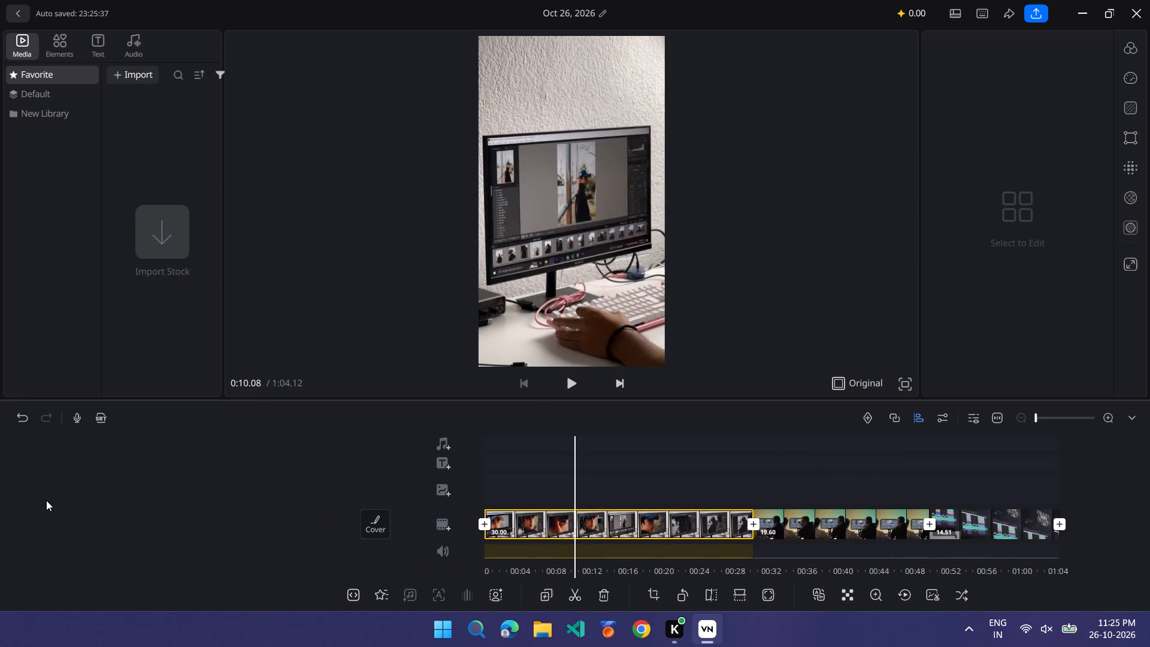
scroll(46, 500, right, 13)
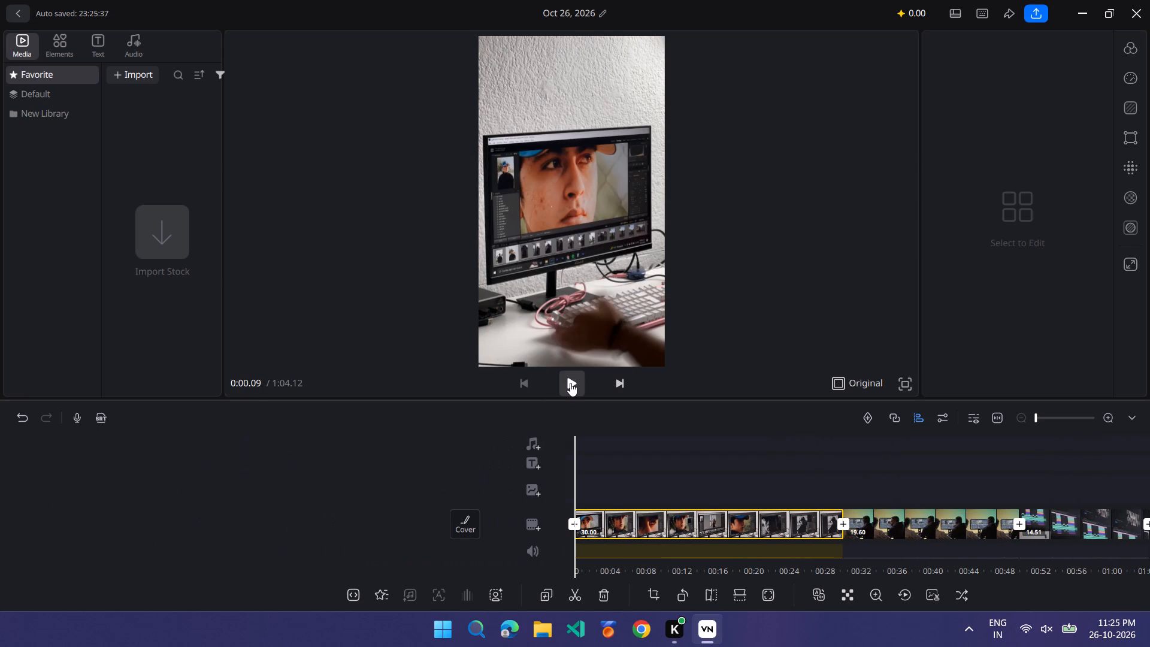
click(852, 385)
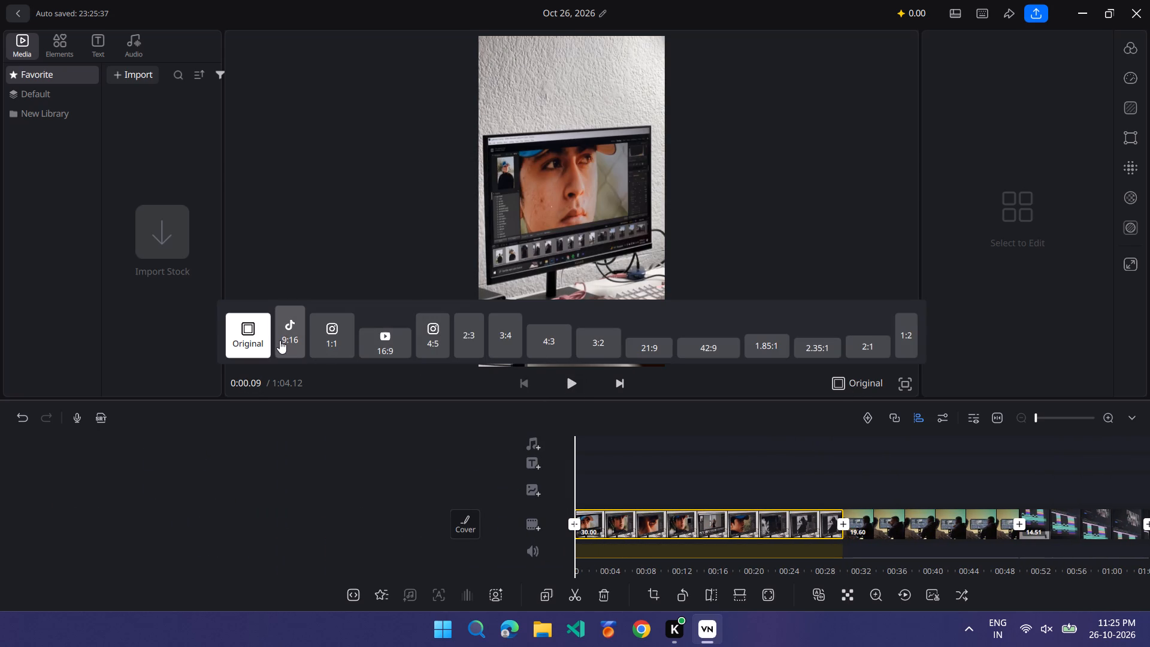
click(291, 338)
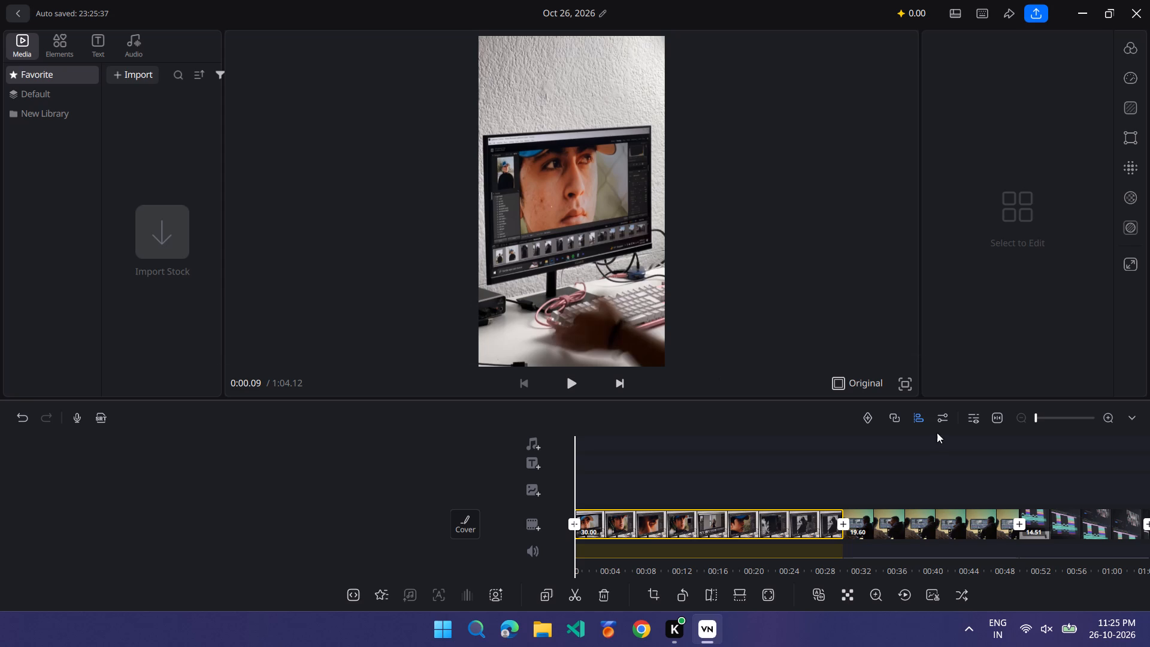
Play the first few seconds of the project as a preview, pause, and return to the start.
click(574, 381)
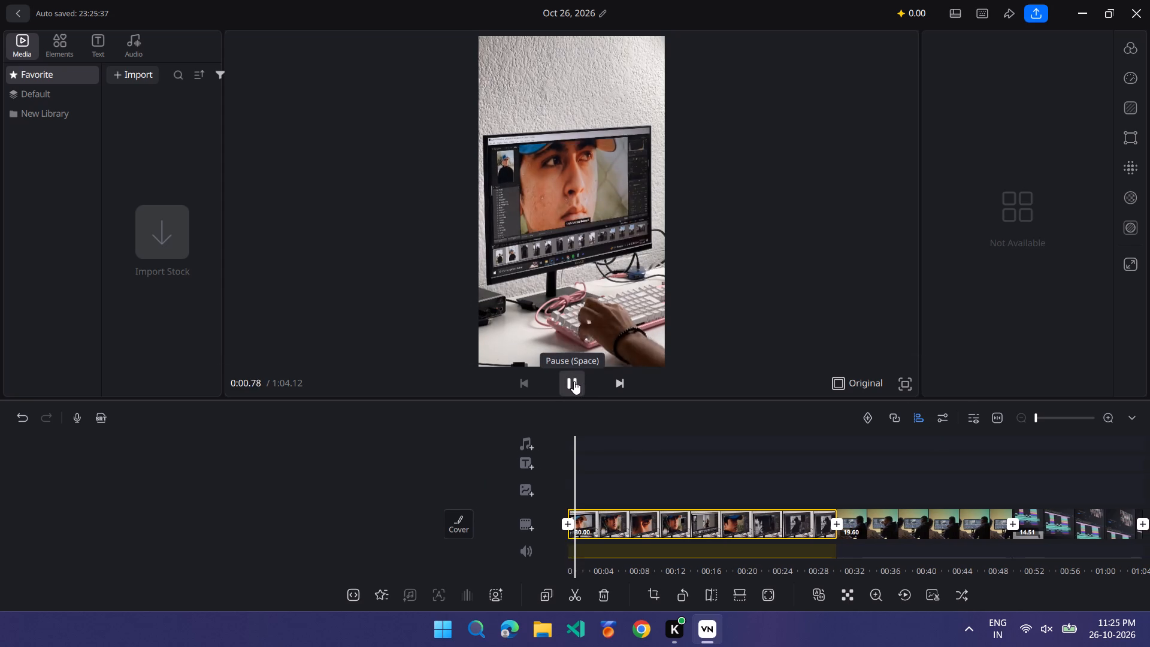
click(574, 381)
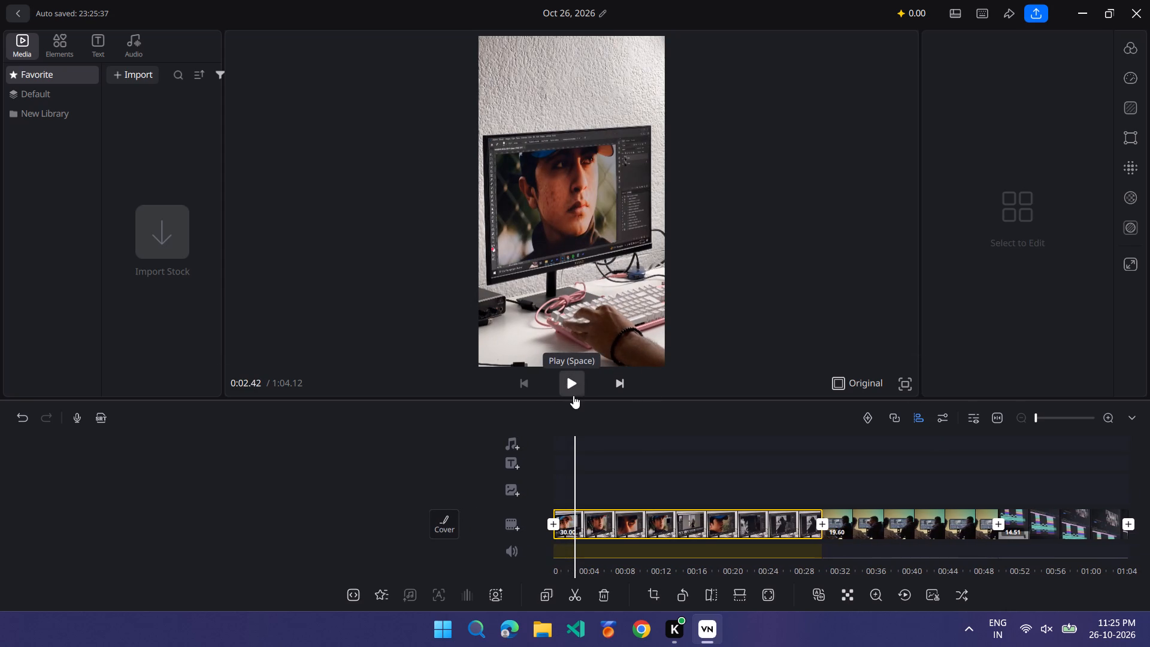
scroll(574, 489, right, 5)
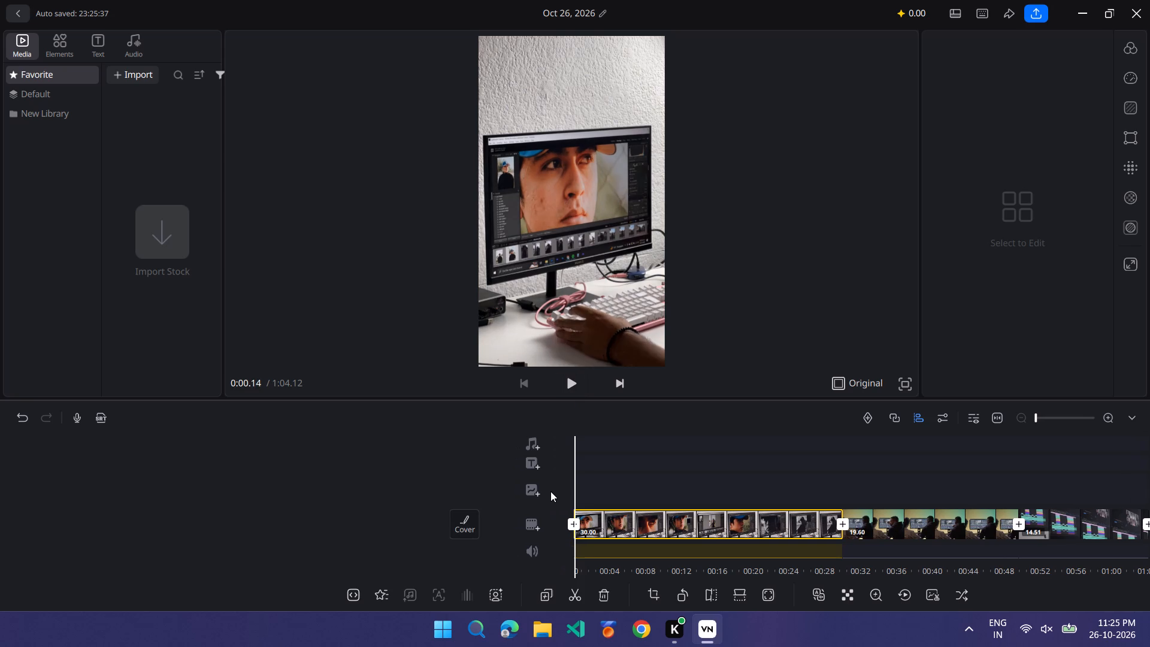
Look over the arranged clips along the timeline through to the dark editing-timeline clip at the end.
ctrl+scroll(550, 491, down, 4)
ctrl+scroll(912, 480, down, 4)
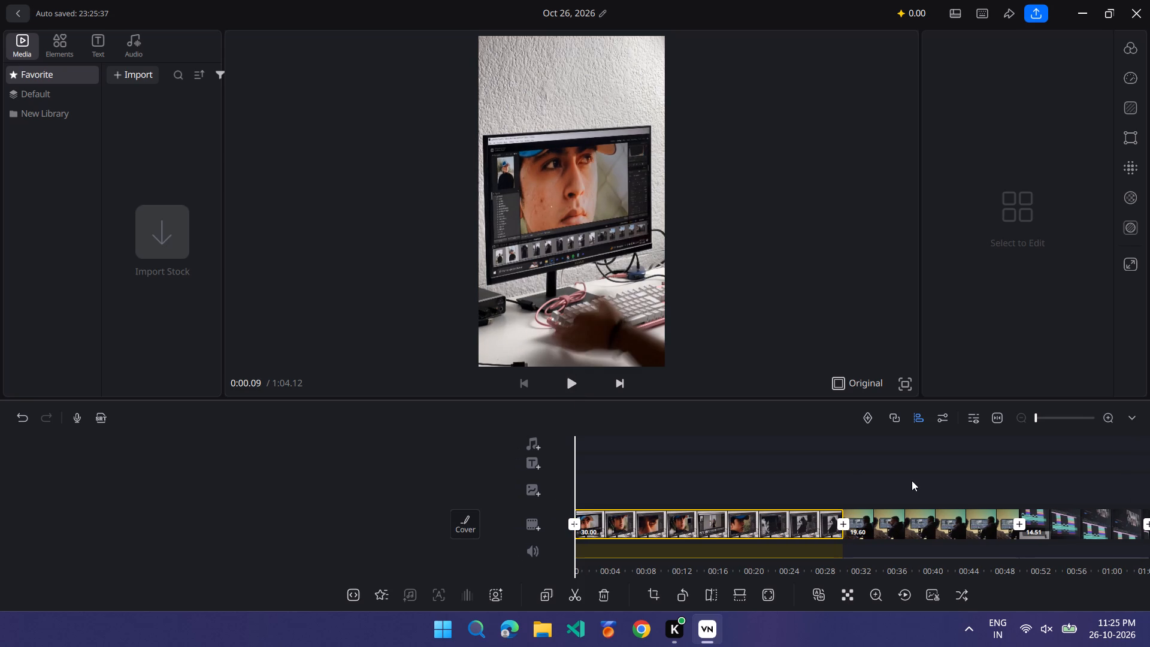
ctrl+scroll(912, 480, down, 1)
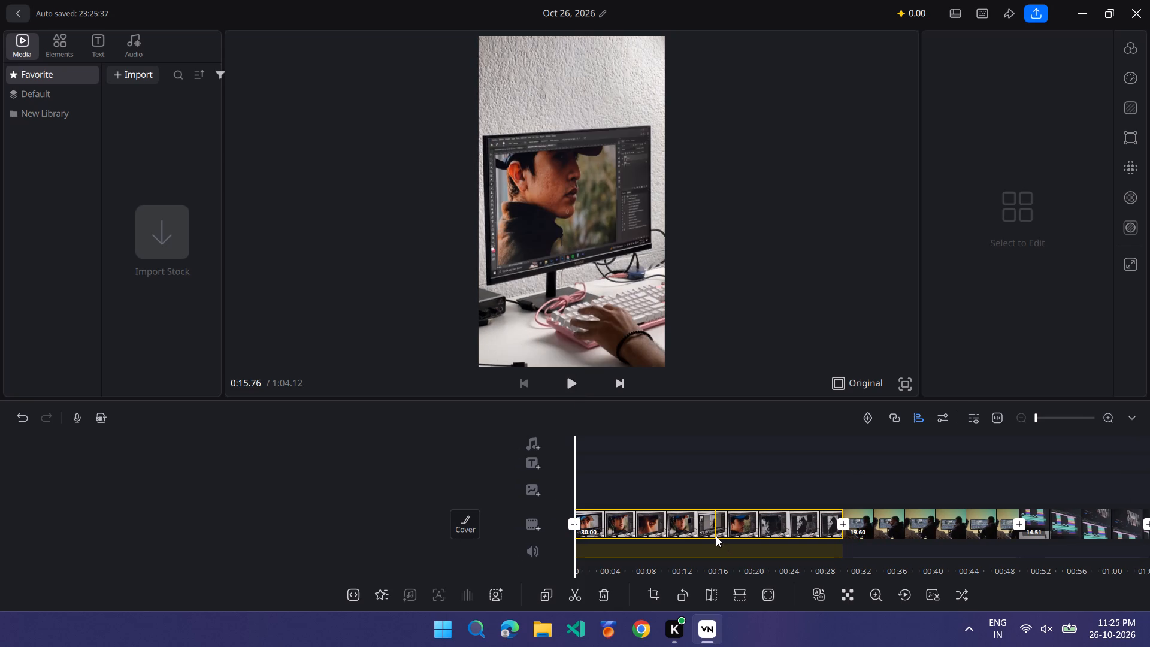
ctrl+scroll(716, 536, down, 5)
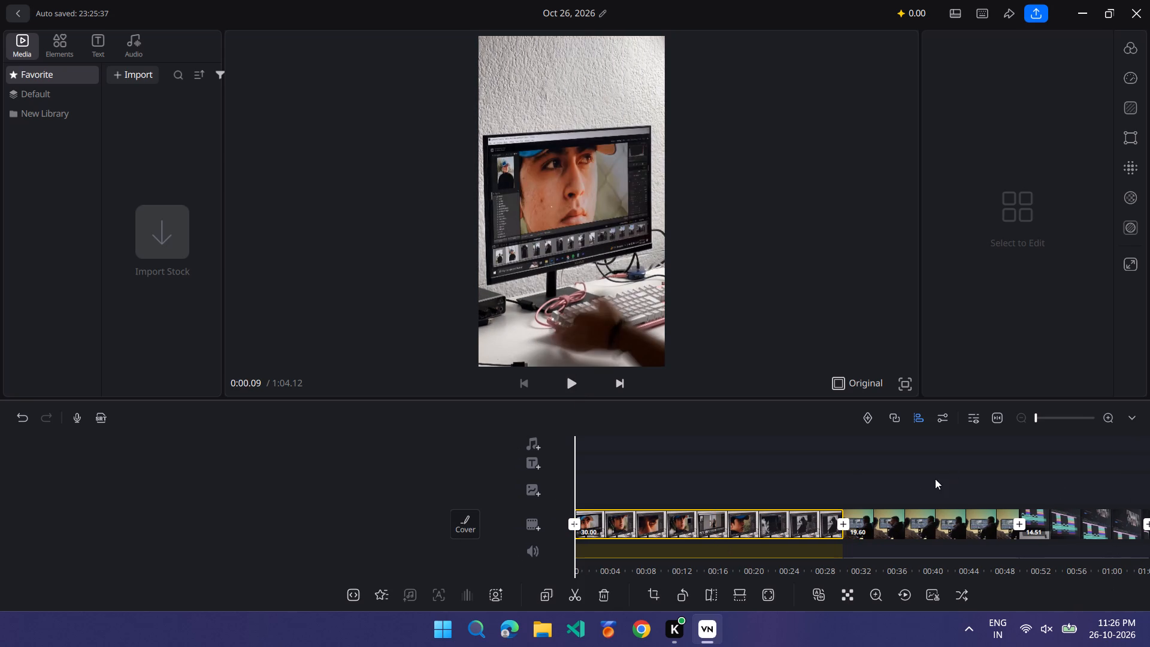
double_click(513, 451)
scroll(513, 451, left, 2)
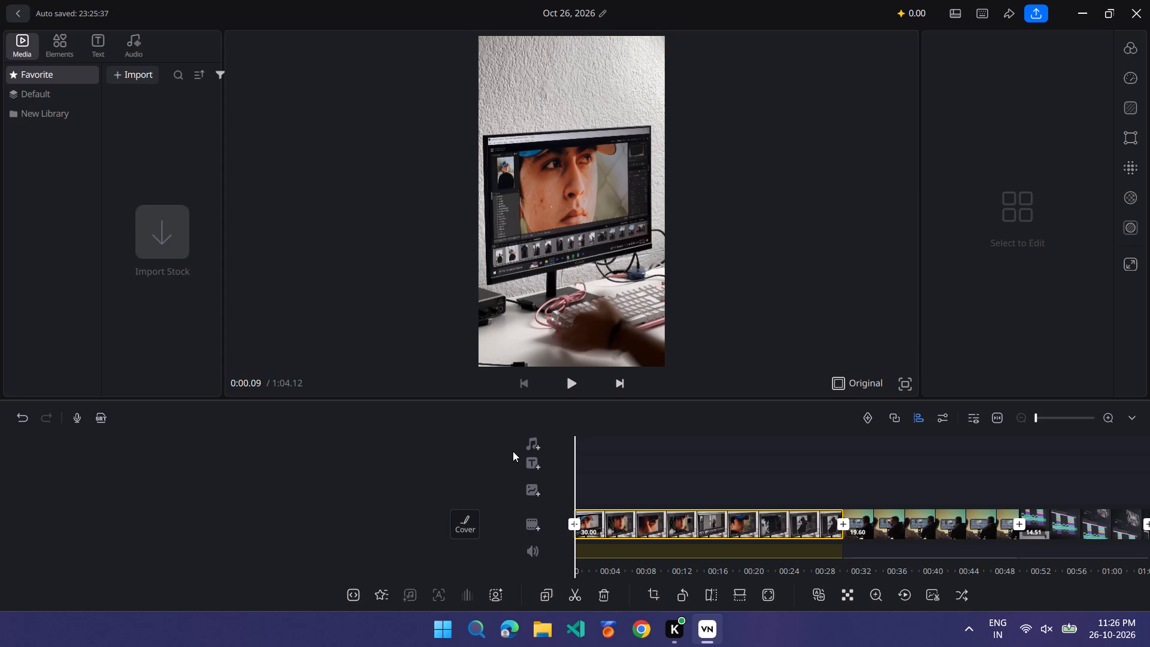
scroll(513, 451, left, 5)
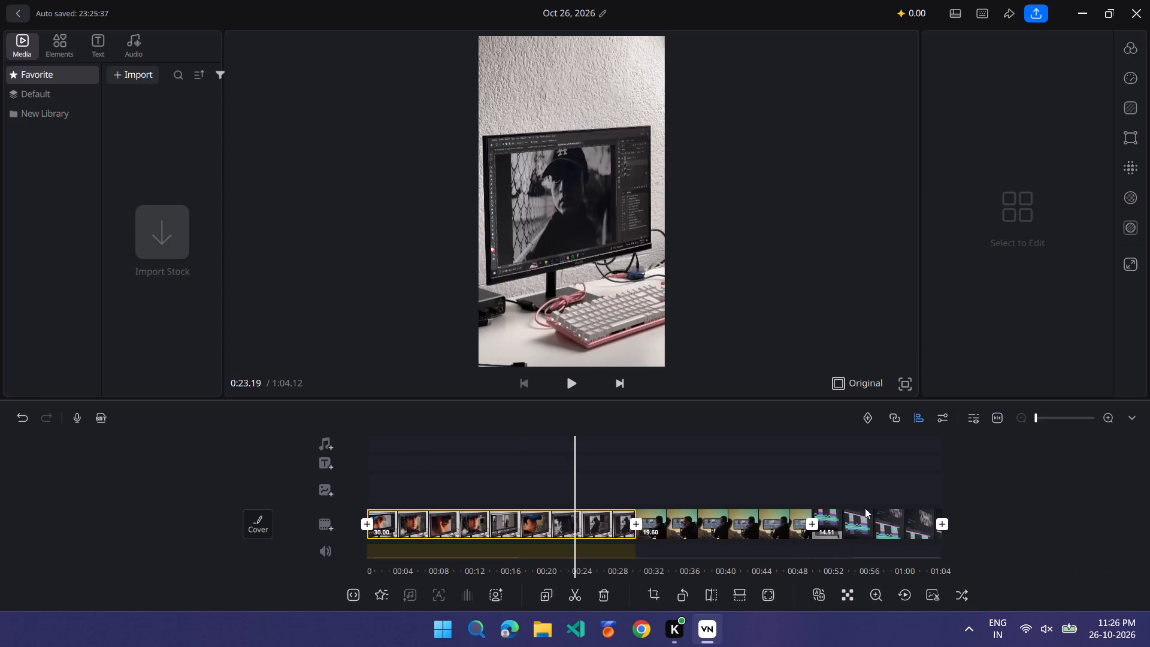
click(883, 513)
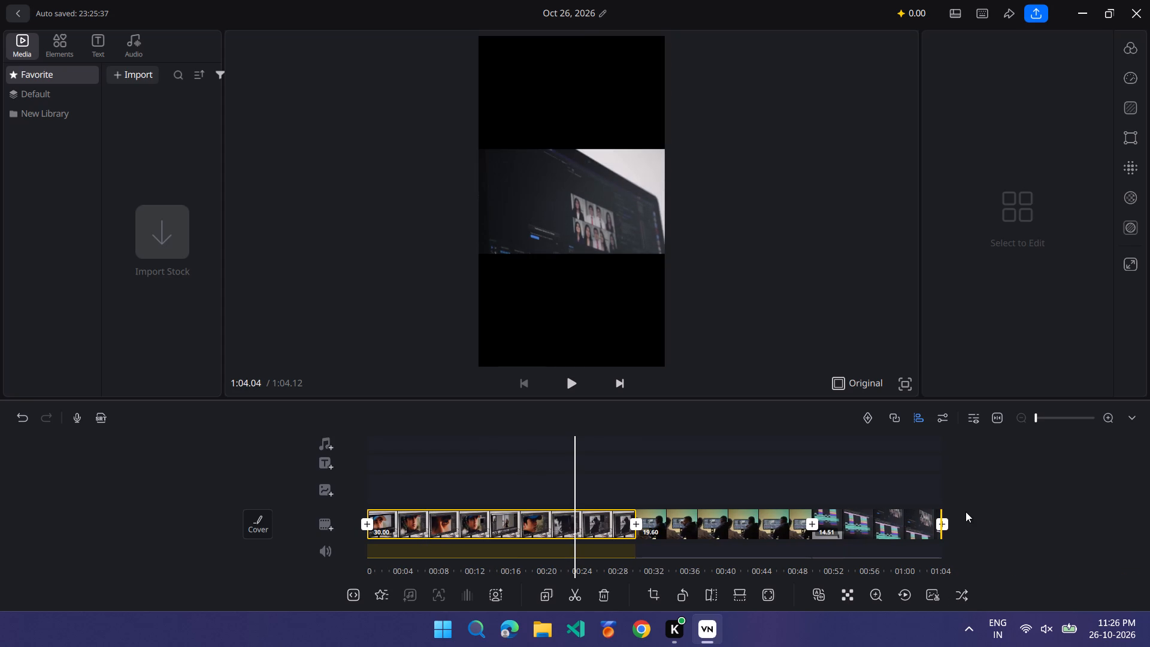
View the current frame in full-screen preview and return to the editor.
click(910, 382)
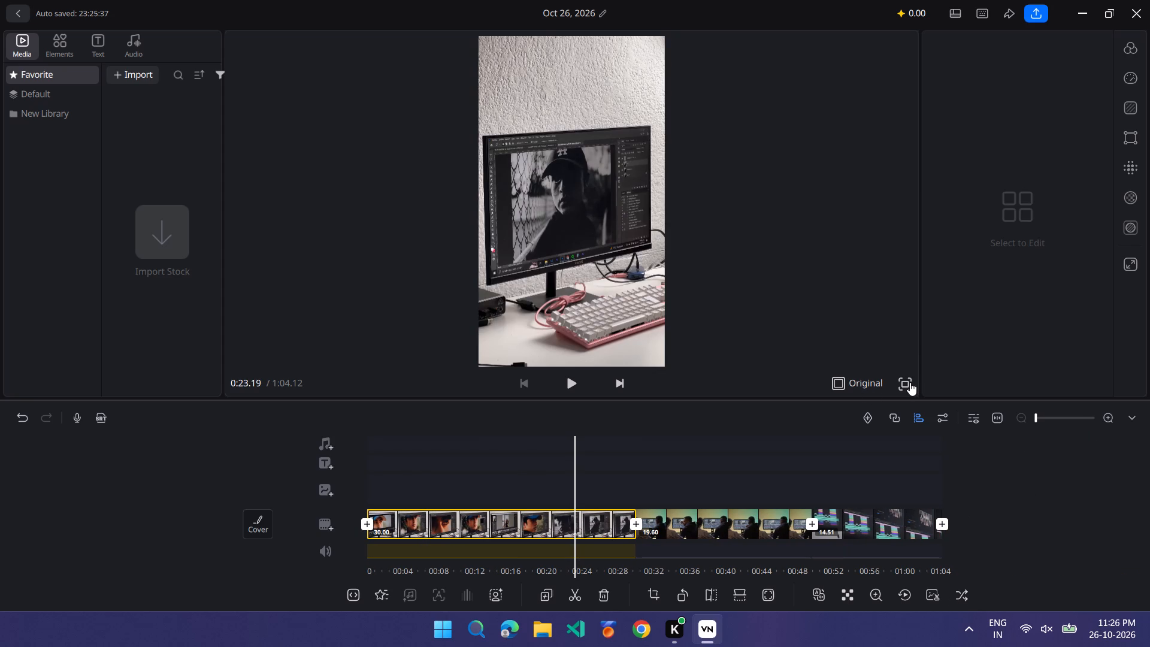
click(1125, 596)
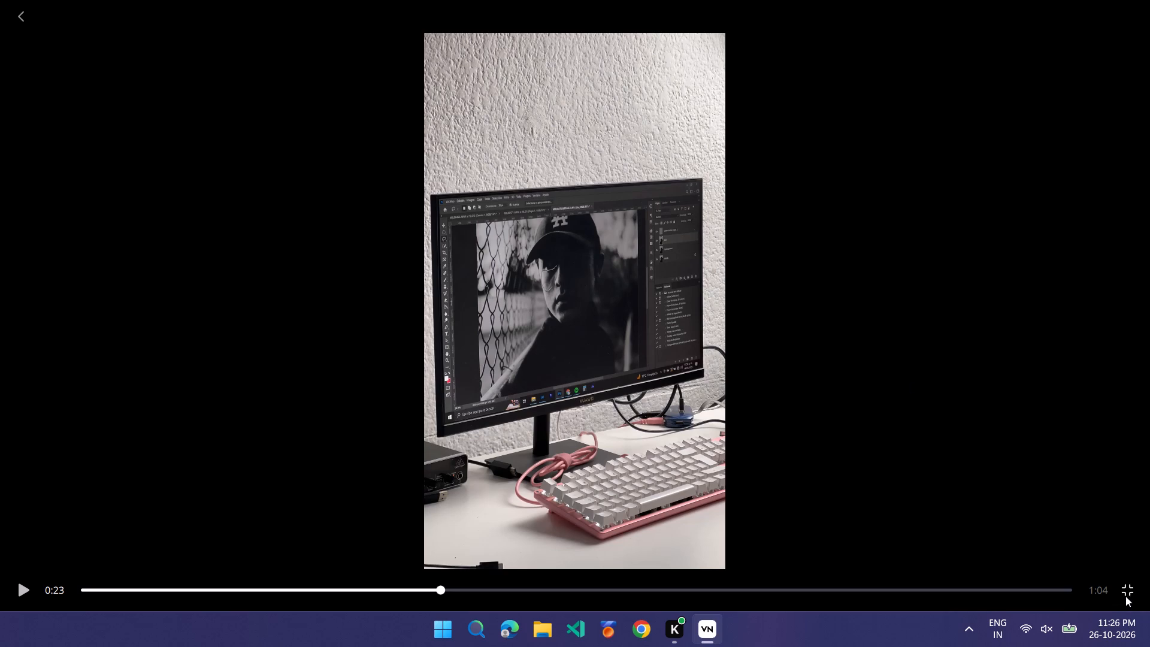
Add a default text title on the text track near 0:02.83, over the first clip.
scroll(359, 547, right, 6)
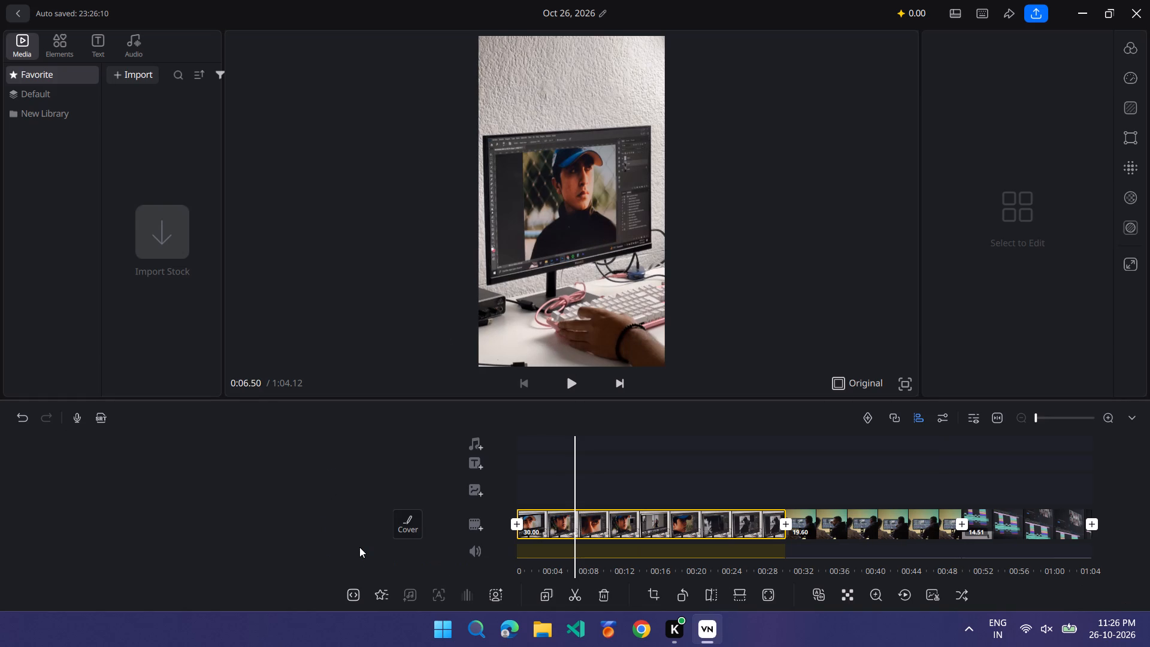
click(506, 471)
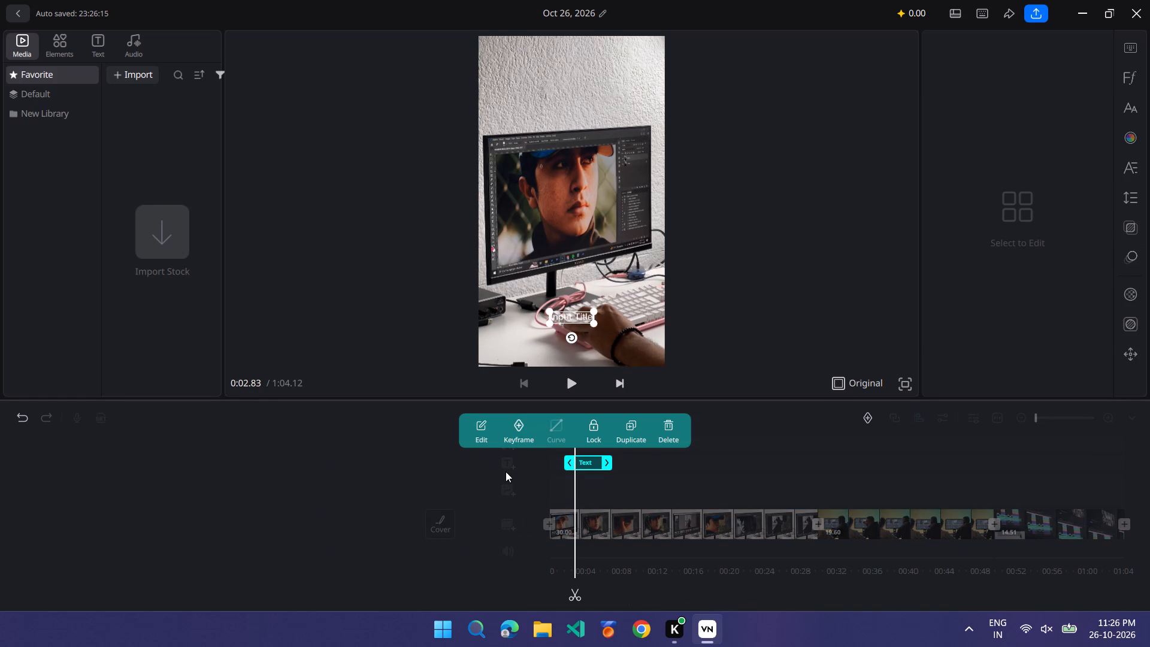
click(481, 425)
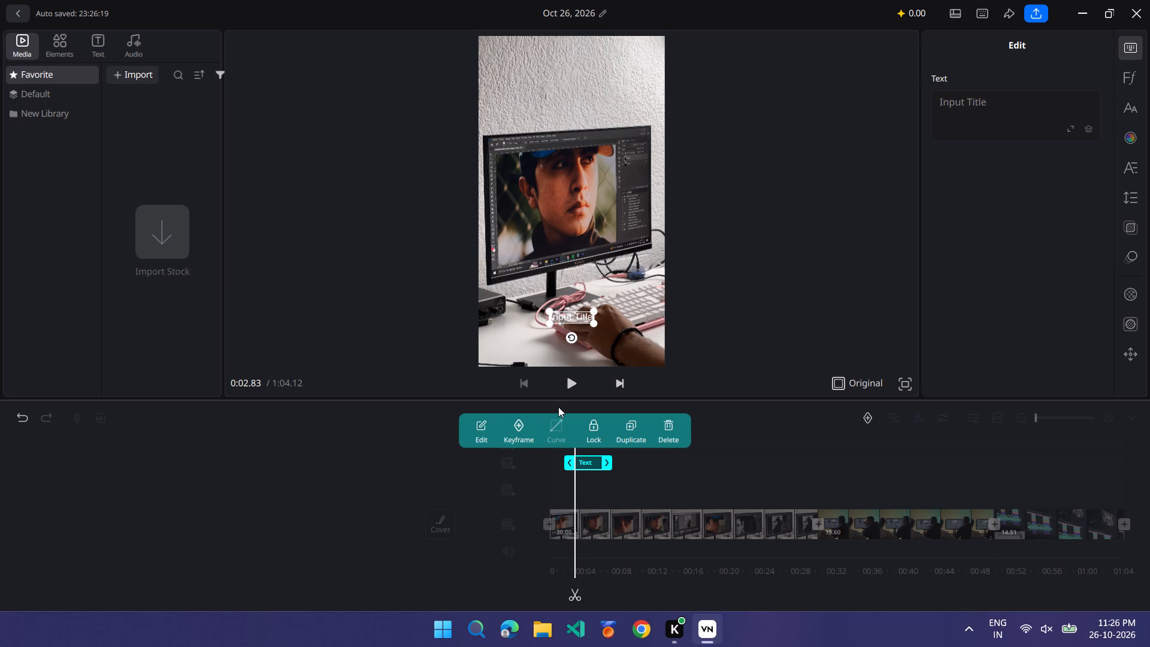
click(437, 453)
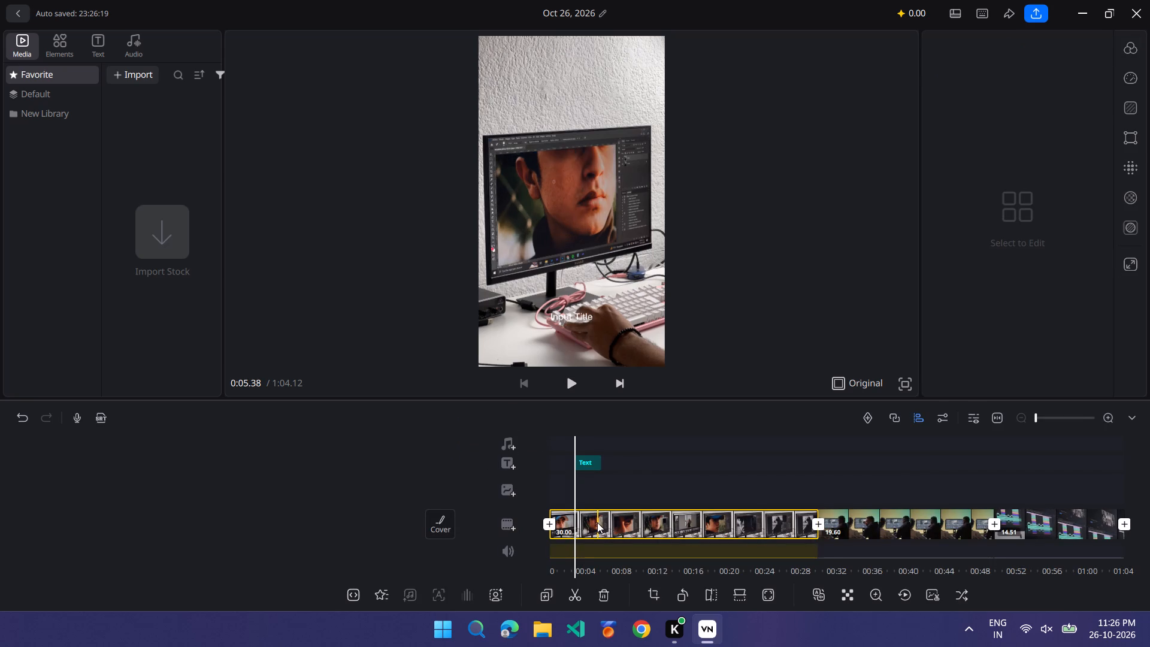
Open the transition at the start of the first clip, compare the Horizontal, White and Vertical styles, and choose Black.
click(552, 524)
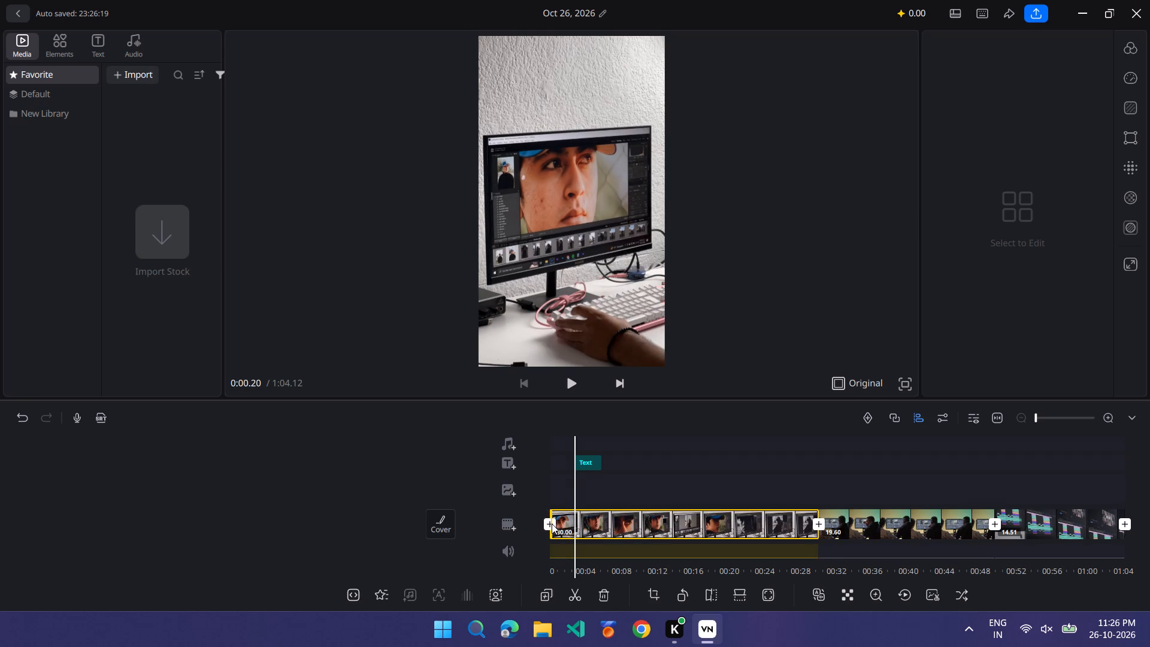
scroll(583, 525, right, 1)
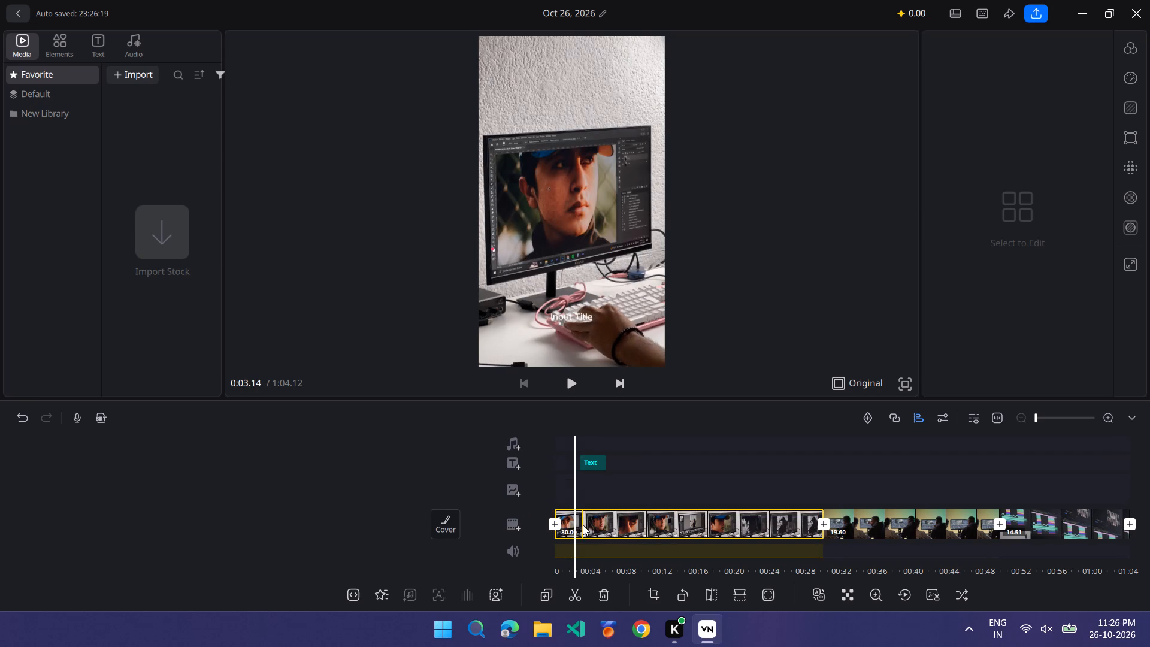
scroll(569, 525, right, 2)
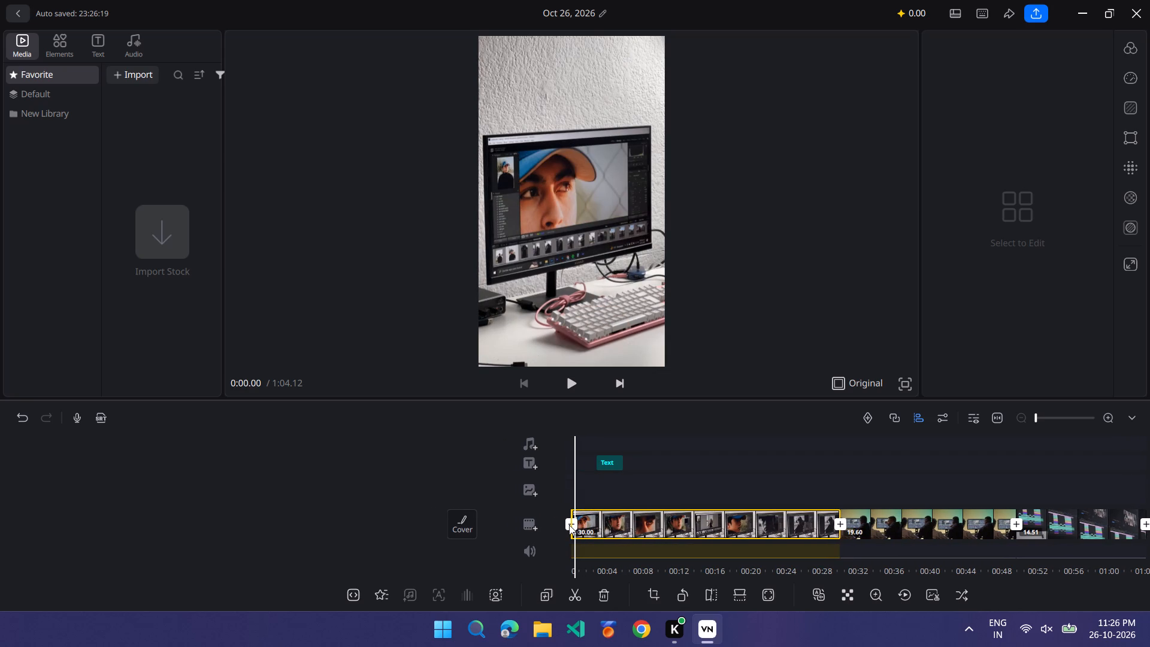
right_click(574, 513)
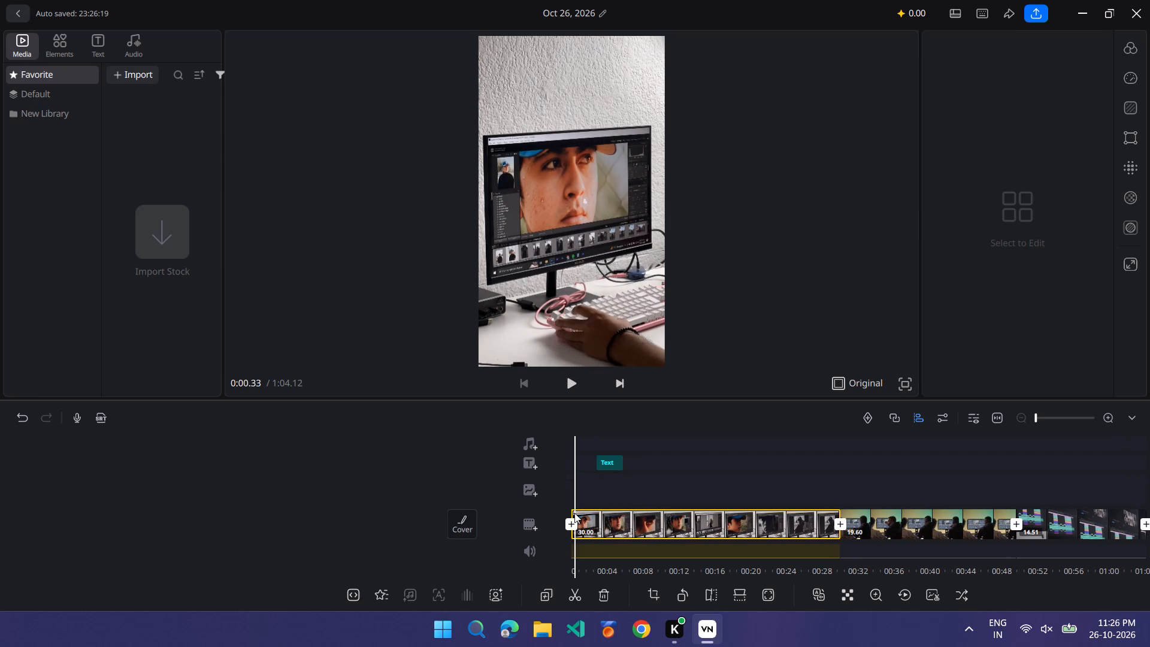
right_click(574, 513)
double_click(574, 515)
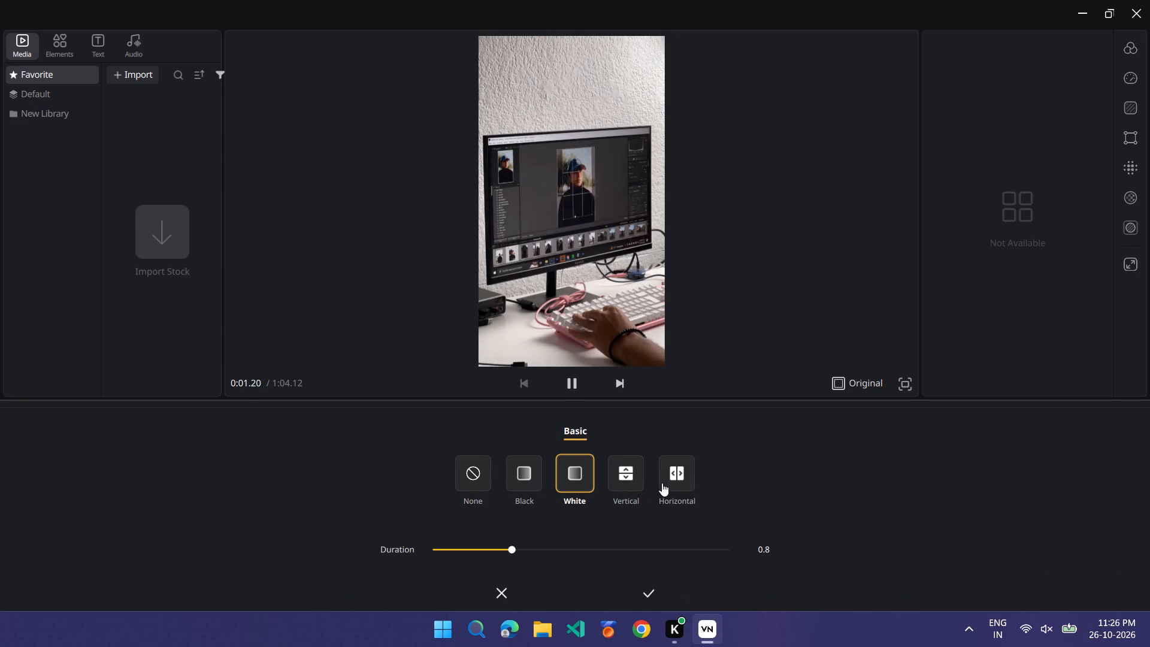
click(676, 474)
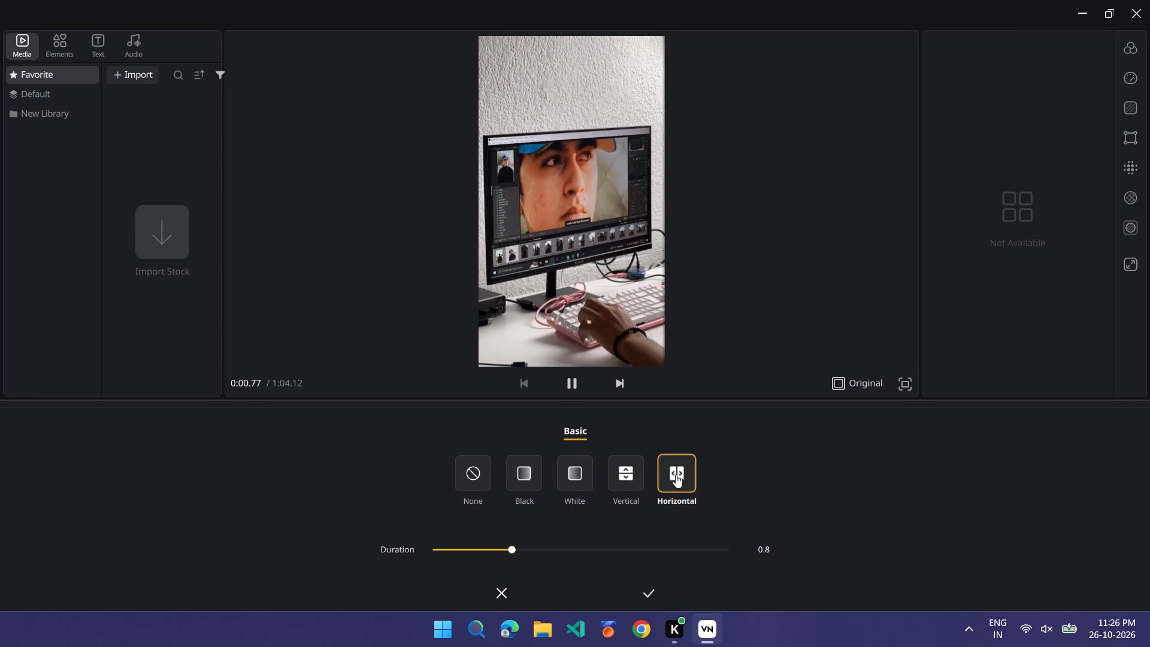
click(526, 475)
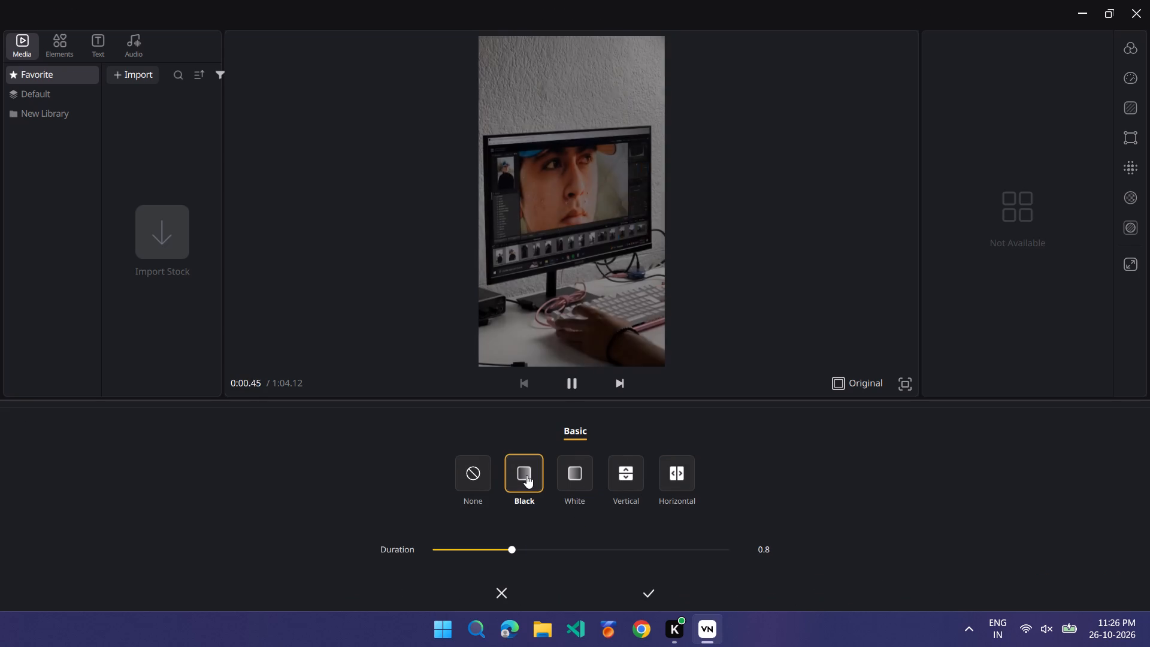
click(570, 482)
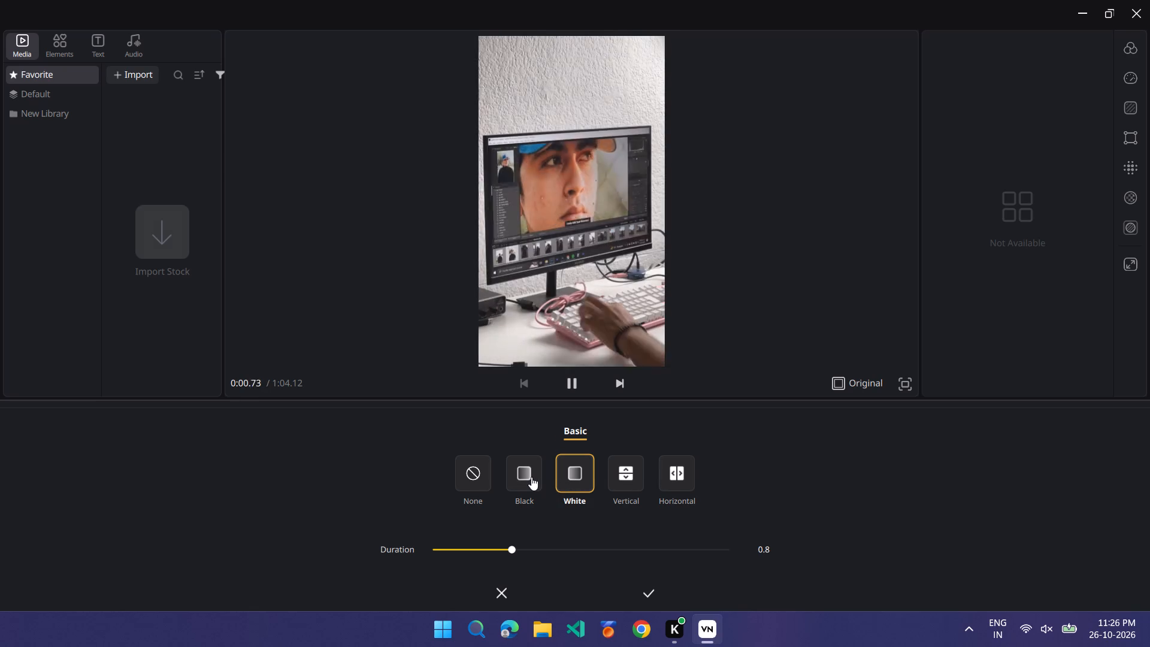
click(524, 477)
click(635, 477)
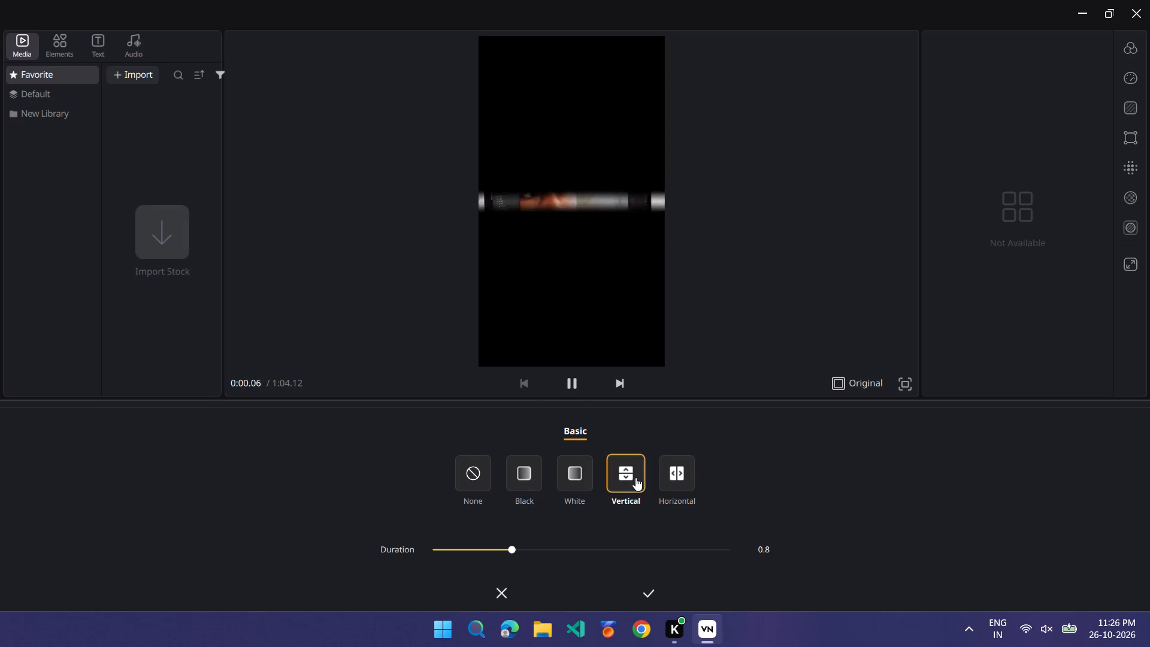
click(672, 476)
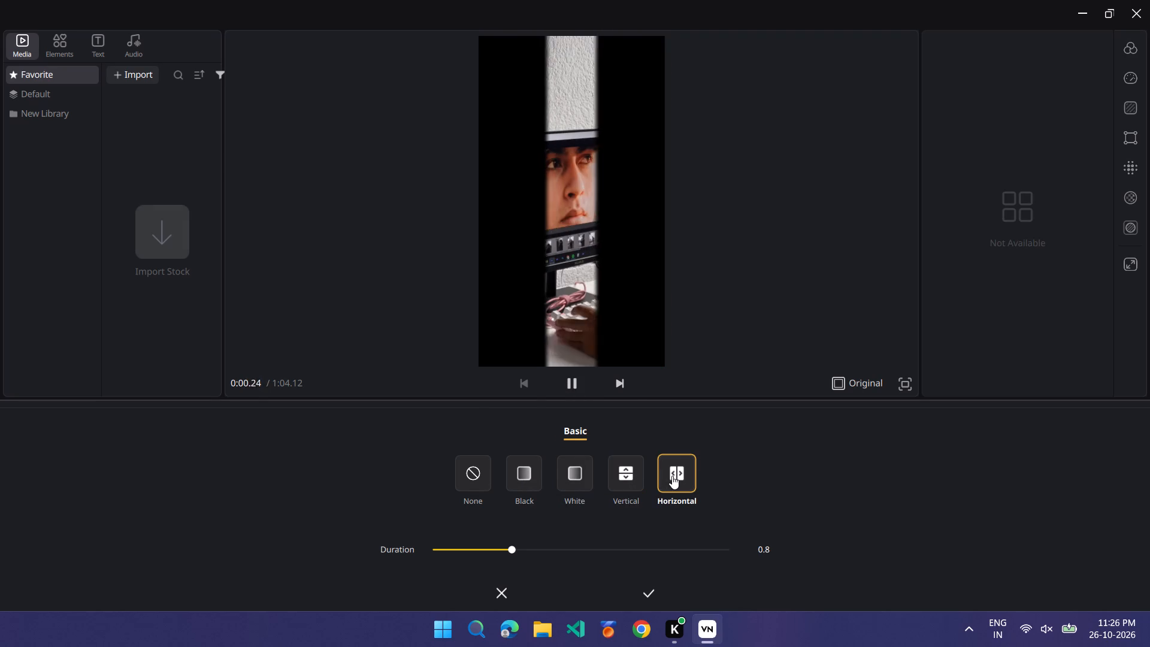
drag(494, 470, 528, 469)
click(528, 469)
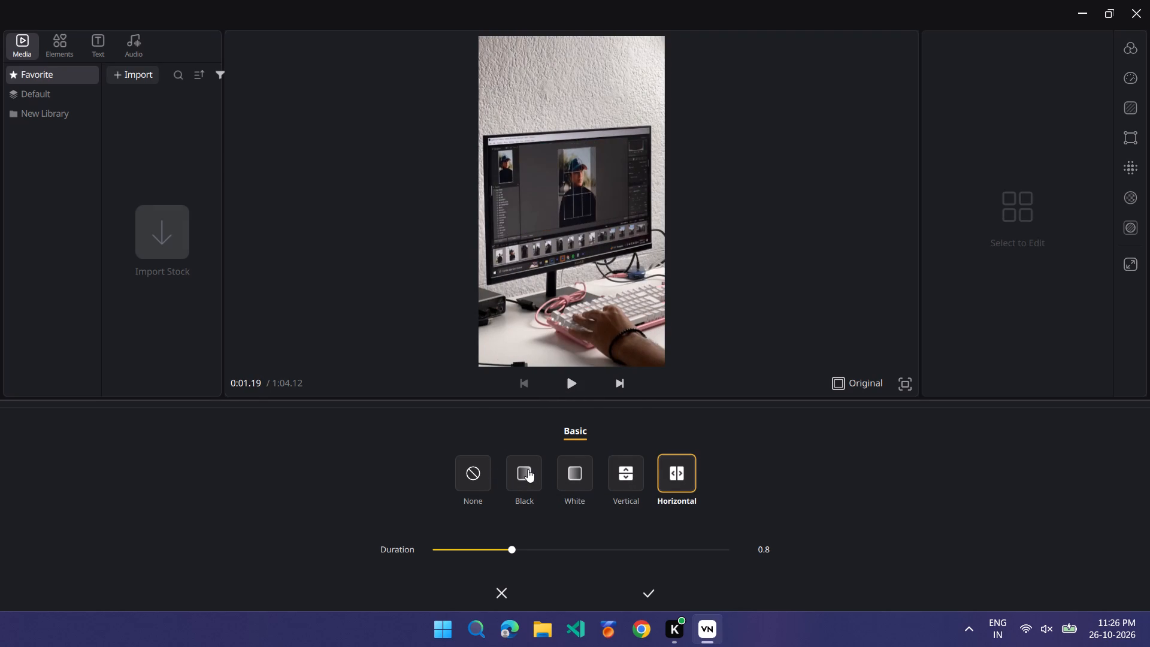
Set the opening Black transition's duration to 0.6 and apply it.
drag(512, 548, 504, 548)
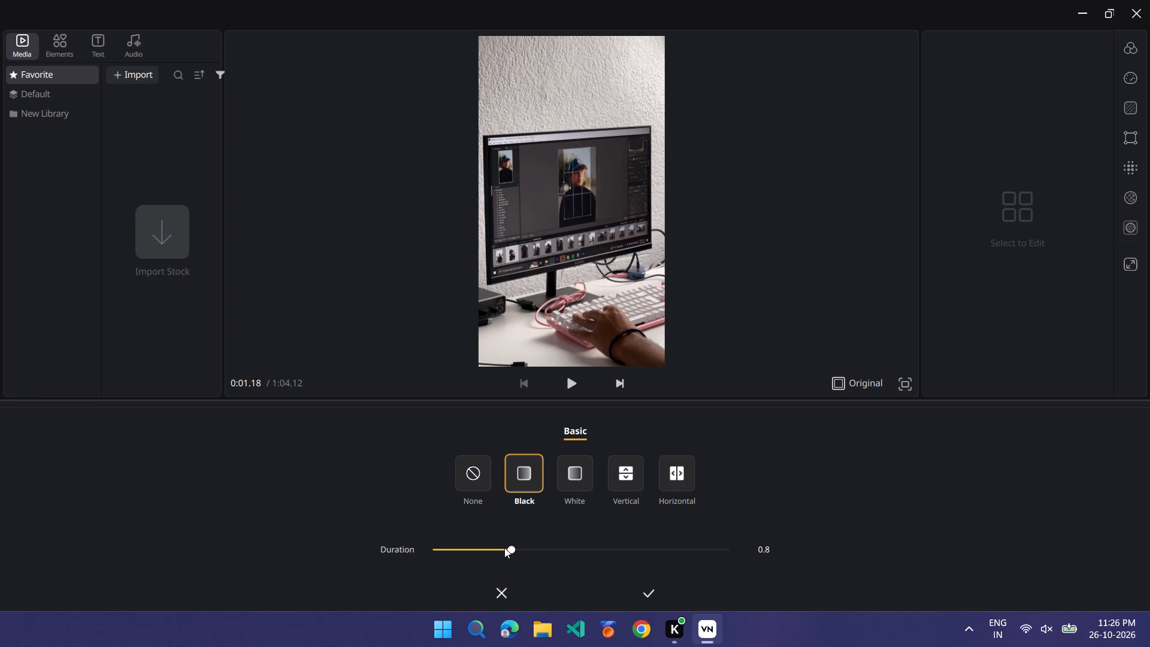
drag(504, 548, 521, 551)
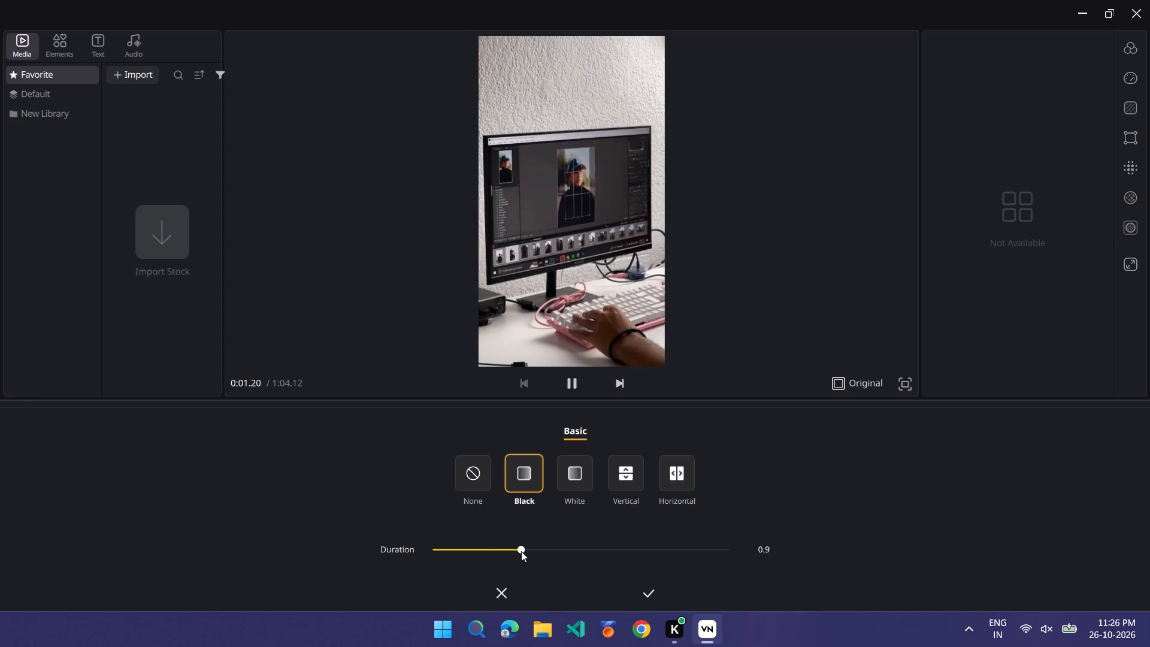
click(521, 551)
drag(521, 551, 487, 550)
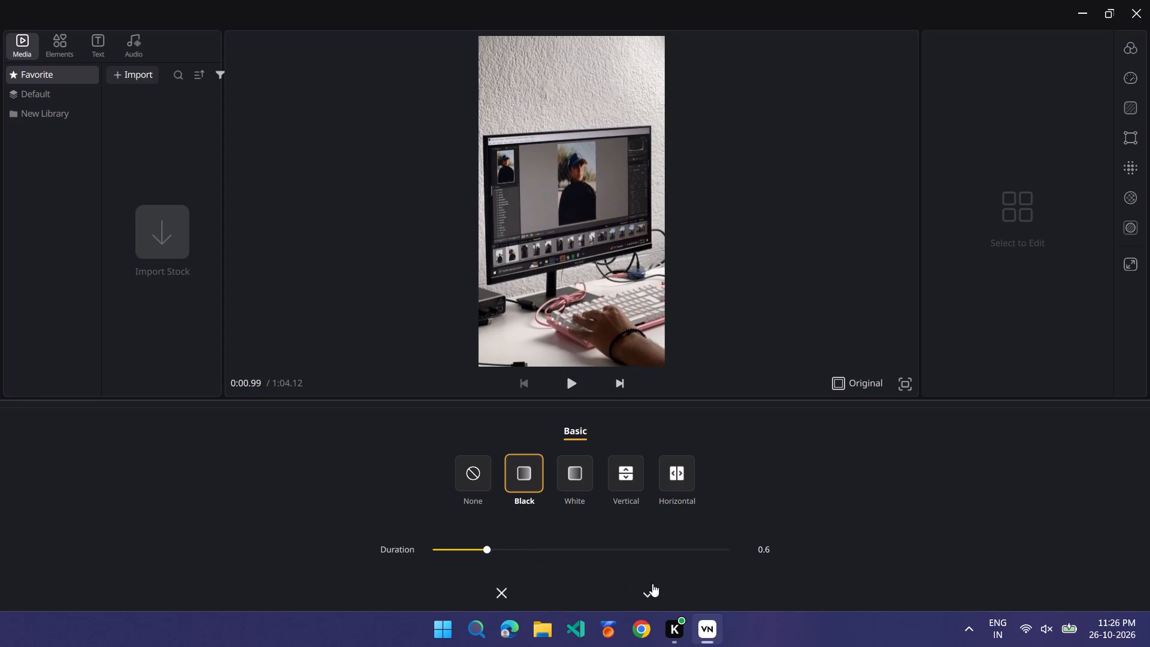
click(652, 583)
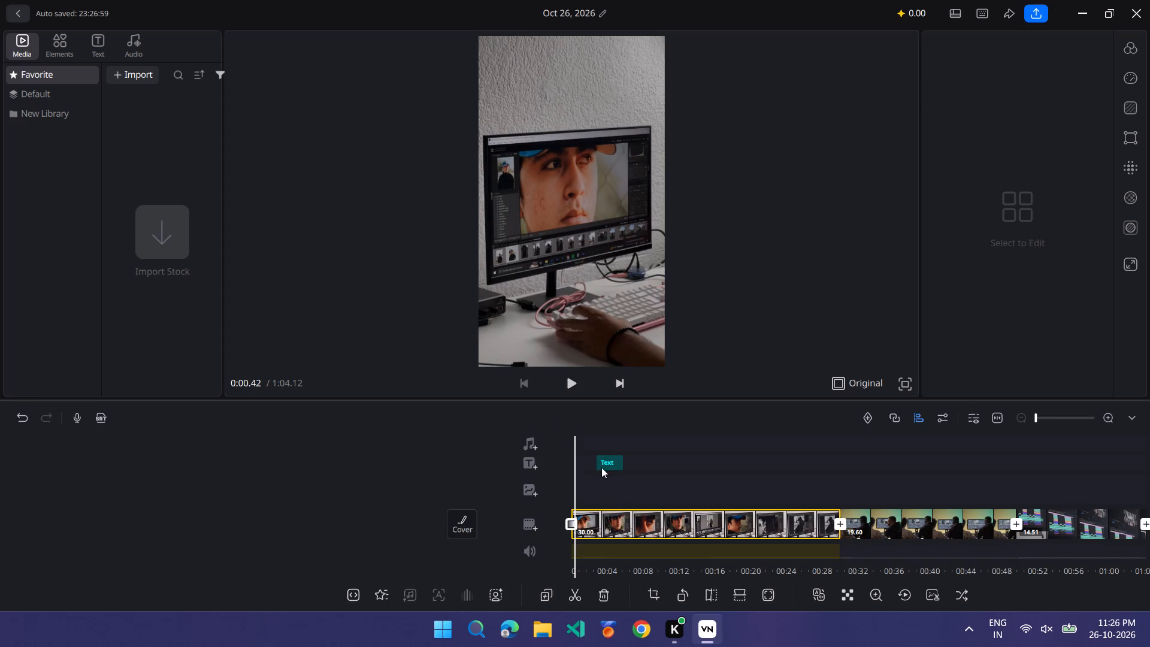
Shorten the title clip from its start and move it to the very beginning of the timeline.
click(602, 462)
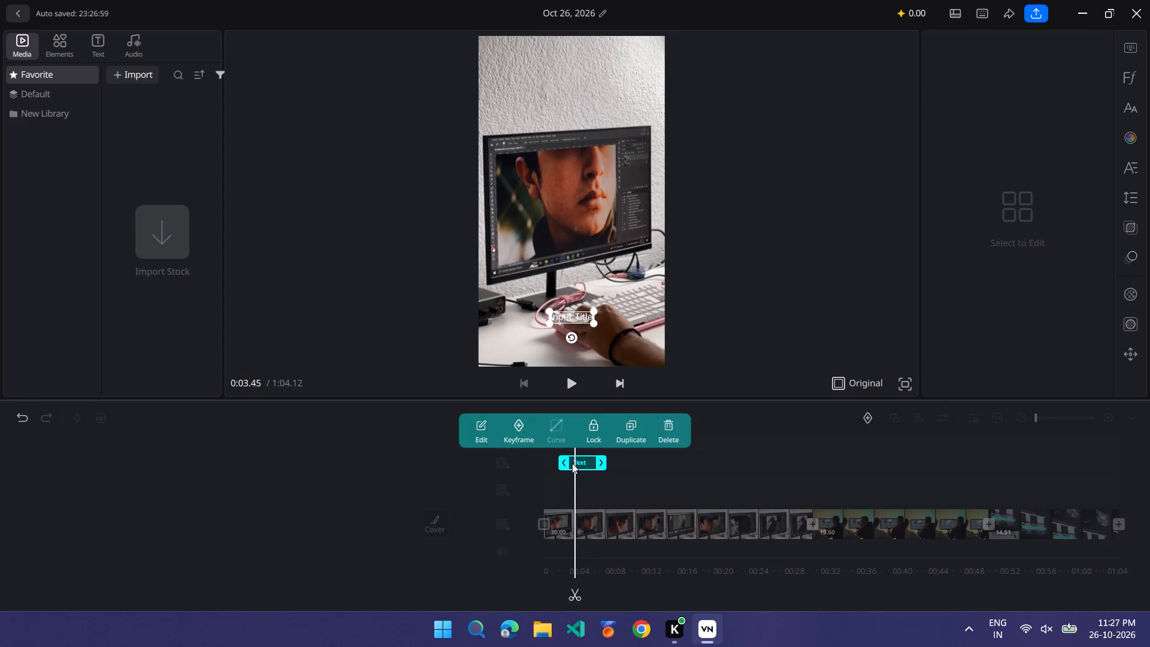
drag(565, 464, 547, 464)
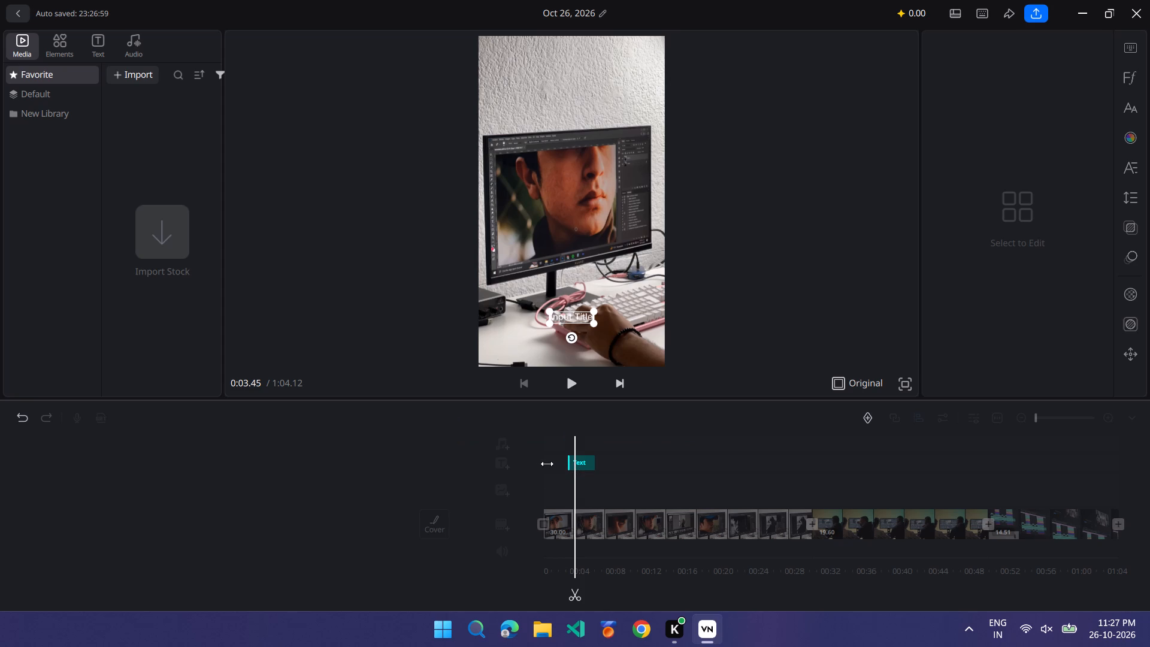
drag(547, 464, 580, 465)
click(580, 465)
scroll(580, 465, right, 1)
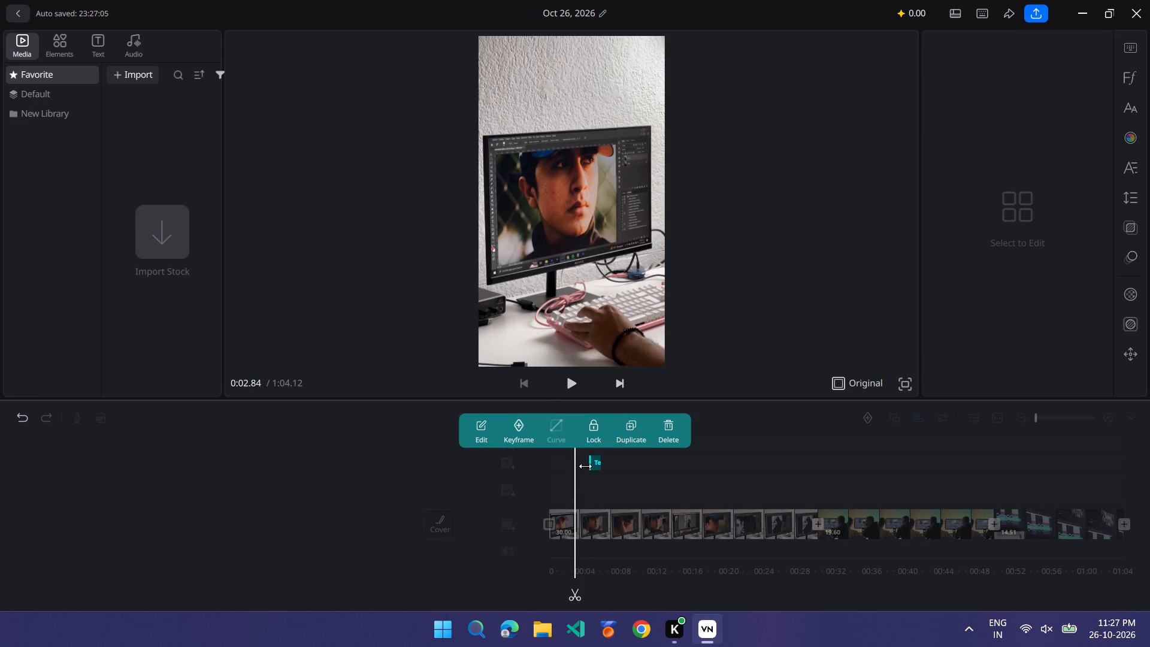
scroll(595, 464, right, 2)
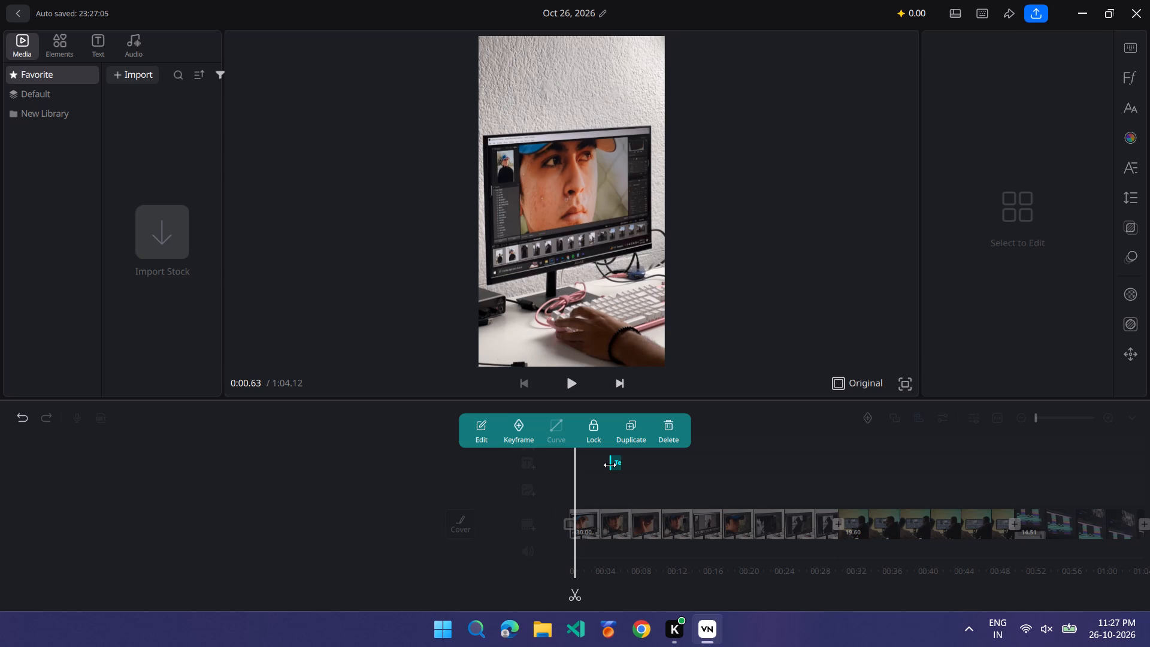
click(610, 466)
drag(613, 466, 569, 468)
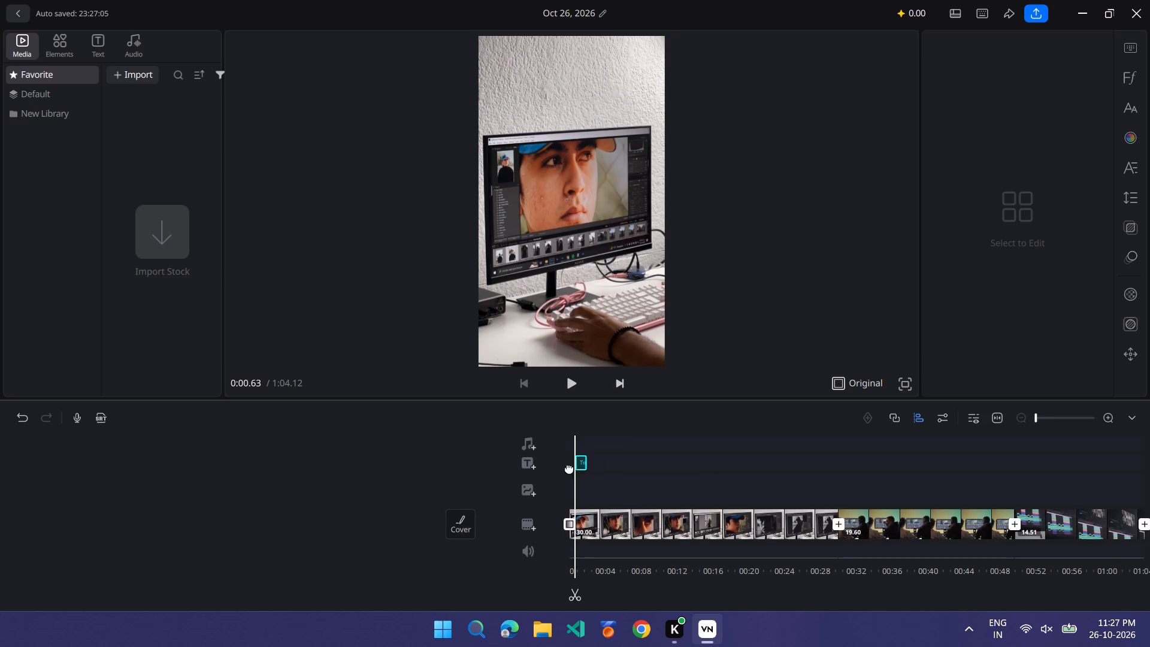
drag(569, 468, 520, 477)
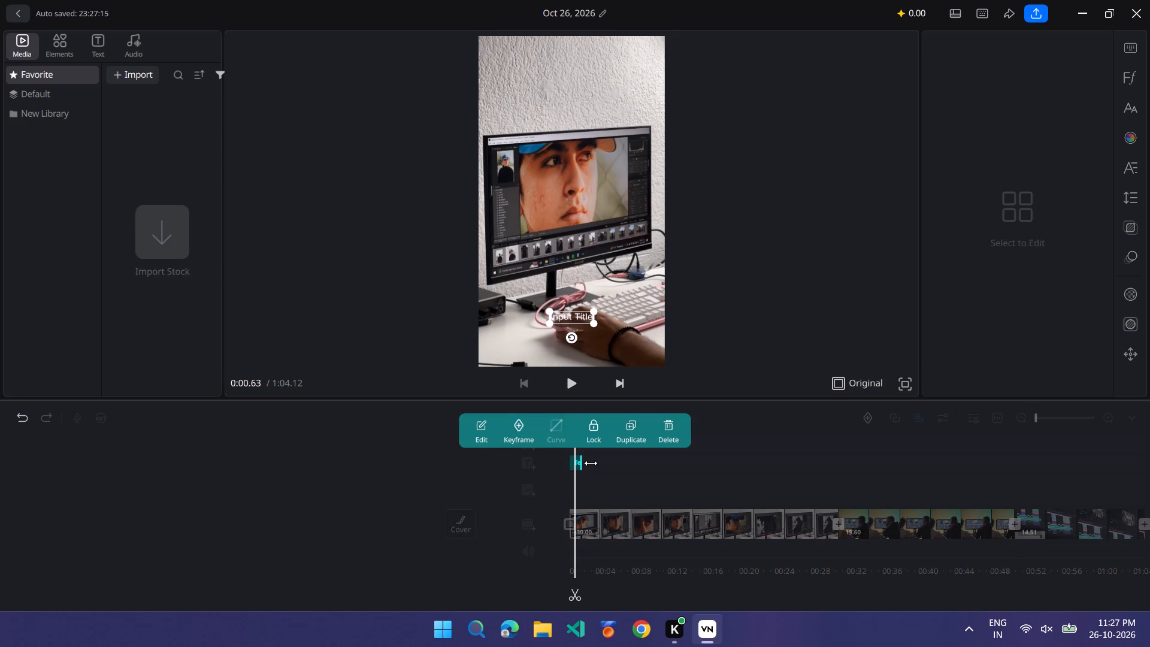
drag(581, 464, 569, 465)
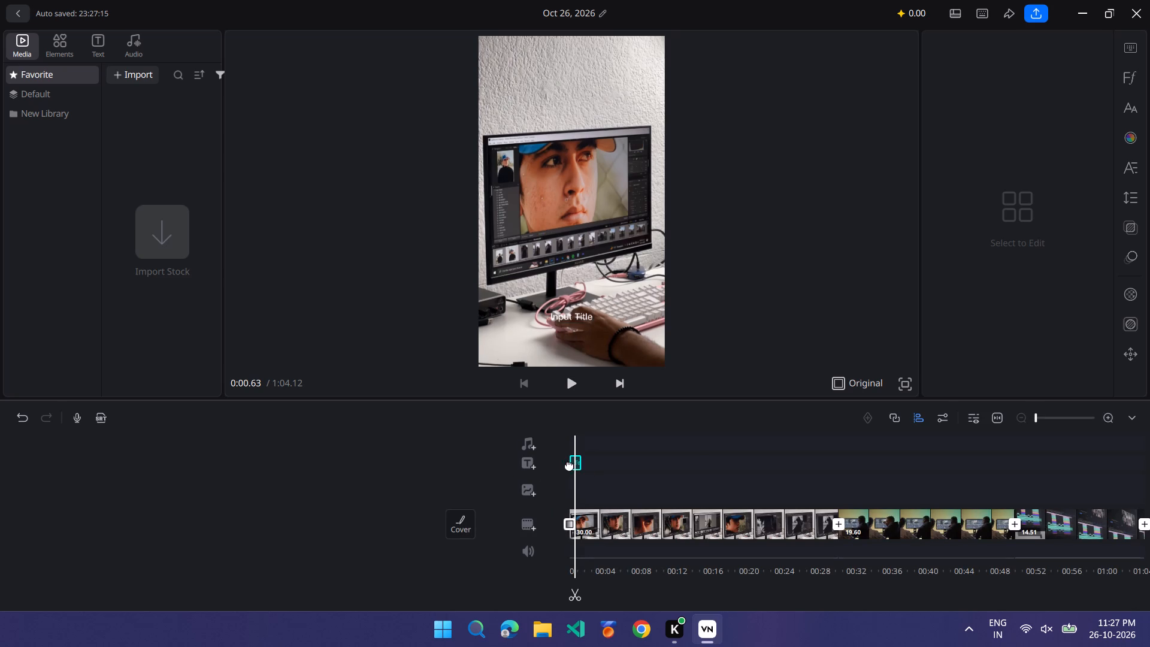
drag(569, 465, 562, 465)
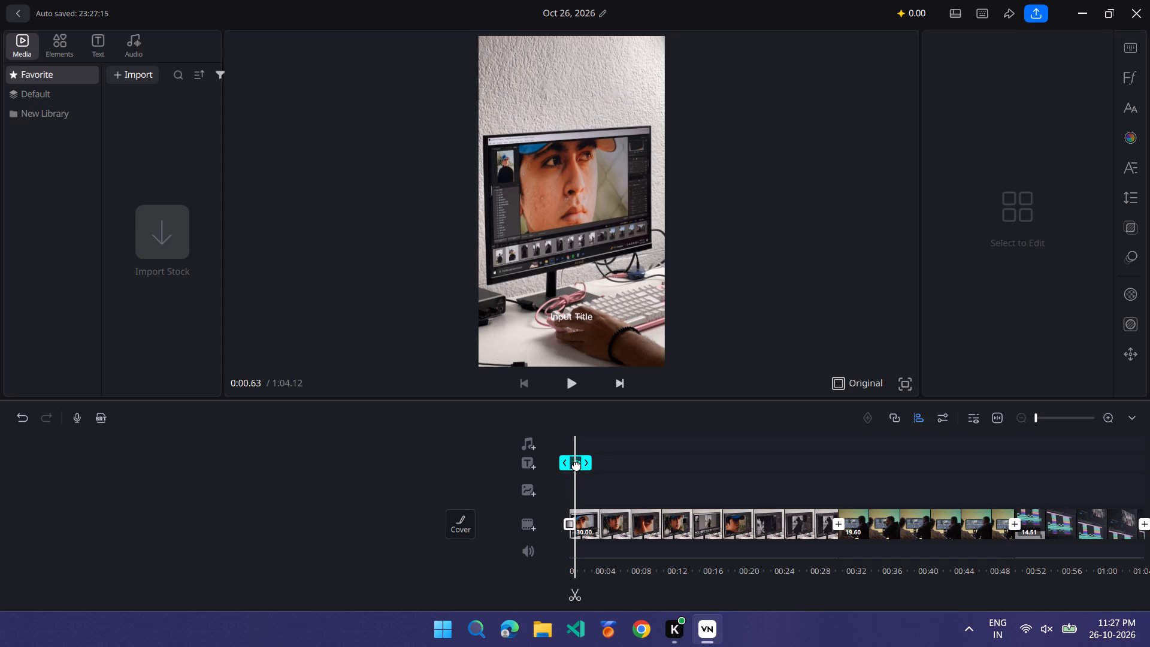
Extend the end of the title clip so it lasts 5.27 seconds.
click(576, 465)
drag(584, 465, 703, 465)
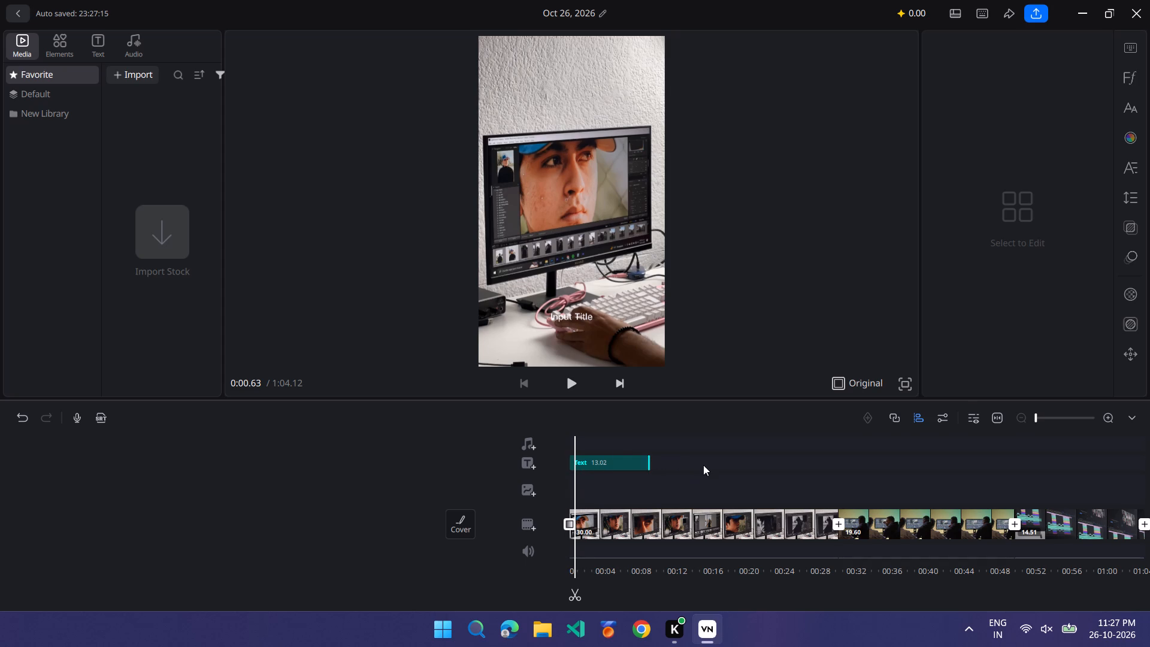
drag(703, 465, 646, 476)
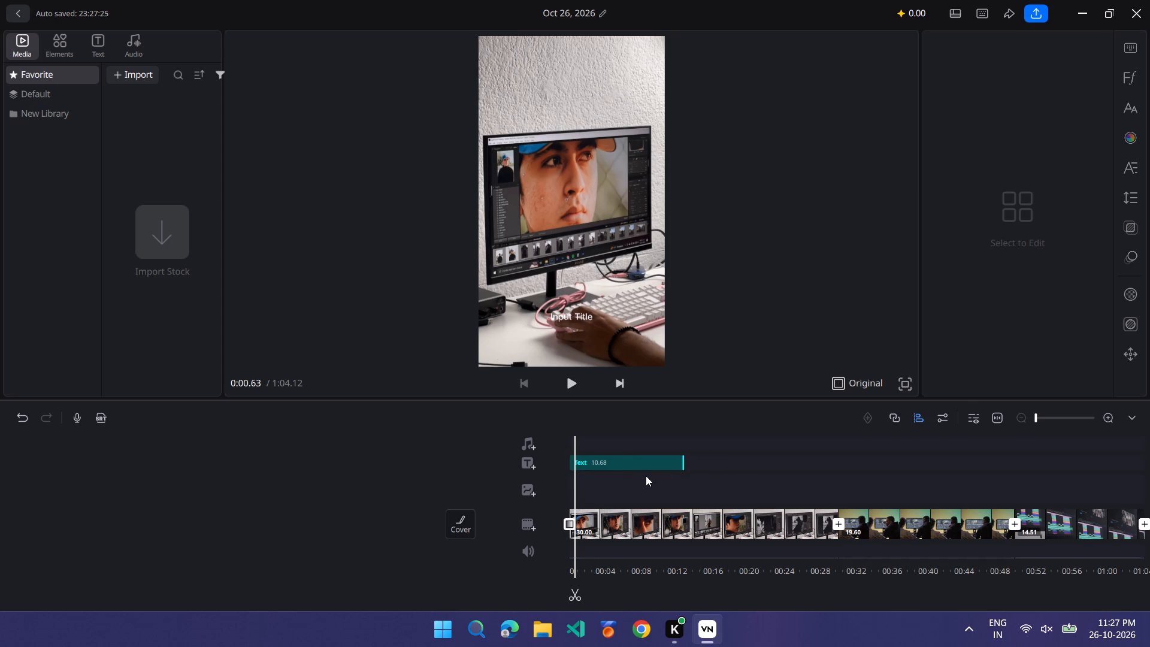
drag(646, 476, 610, 479)
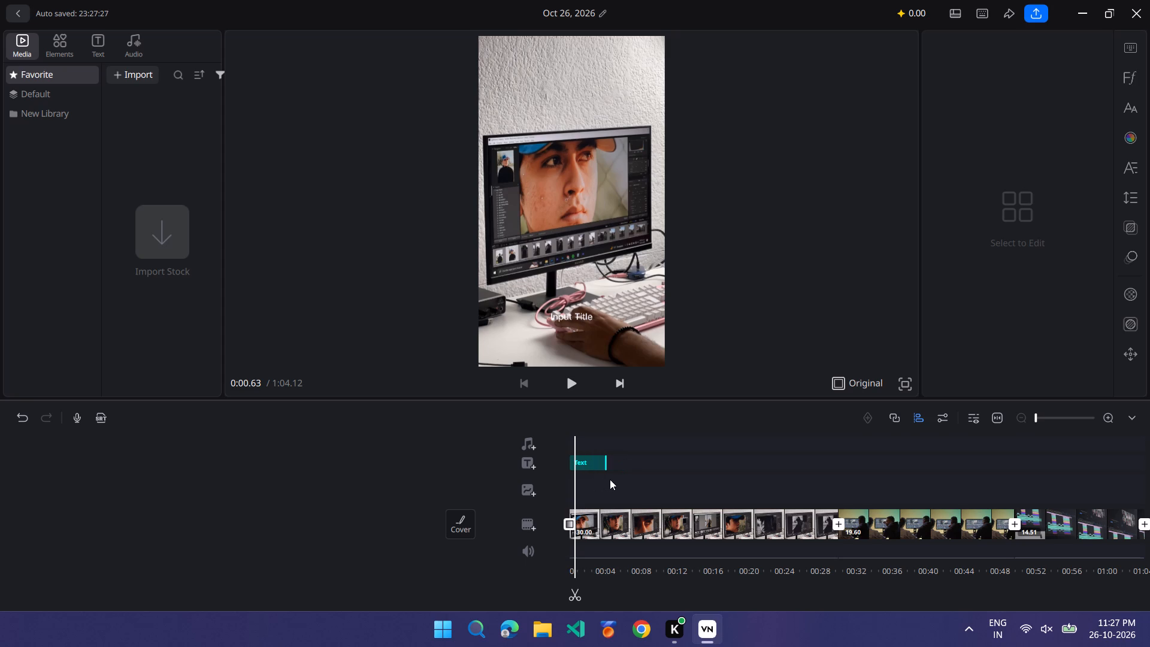
drag(610, 479, 620, 482)
Replace the title's placeholder text with "getting bored of hours of edit".
double_click(586, 462)
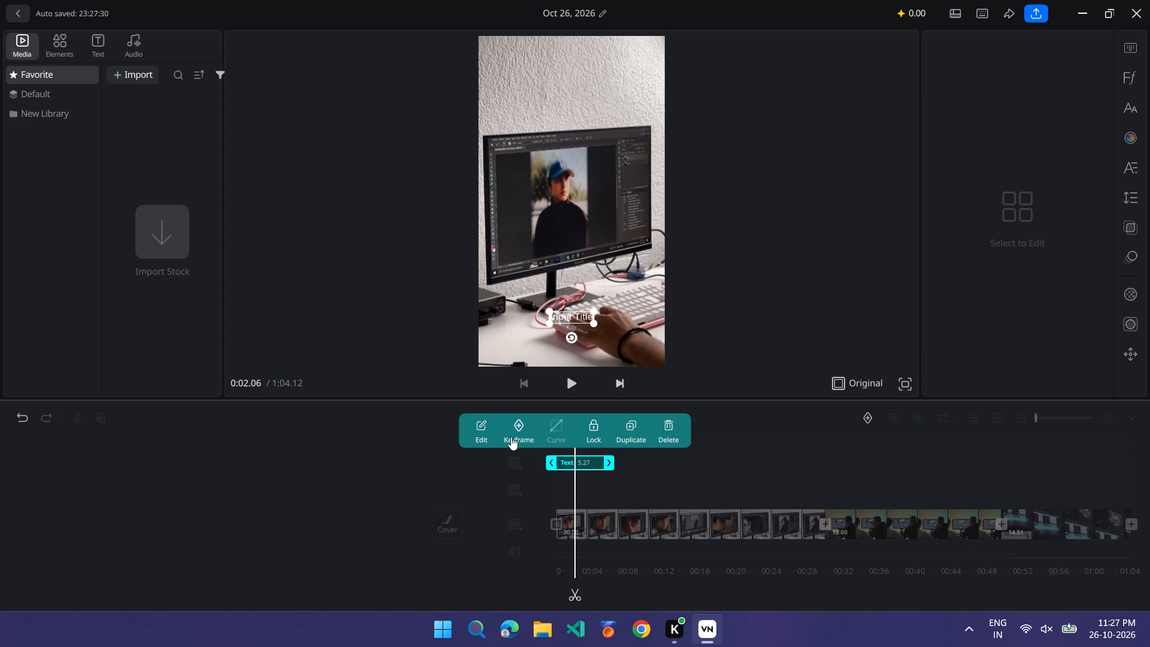
click(575, 320)
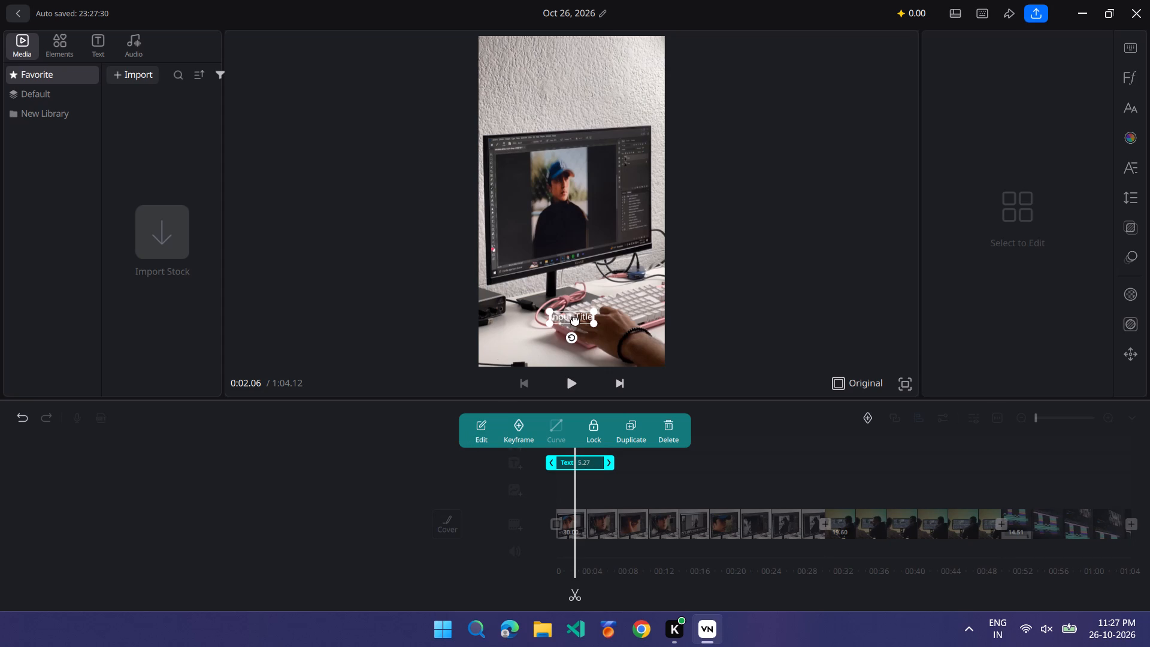
double_click(575, 320)
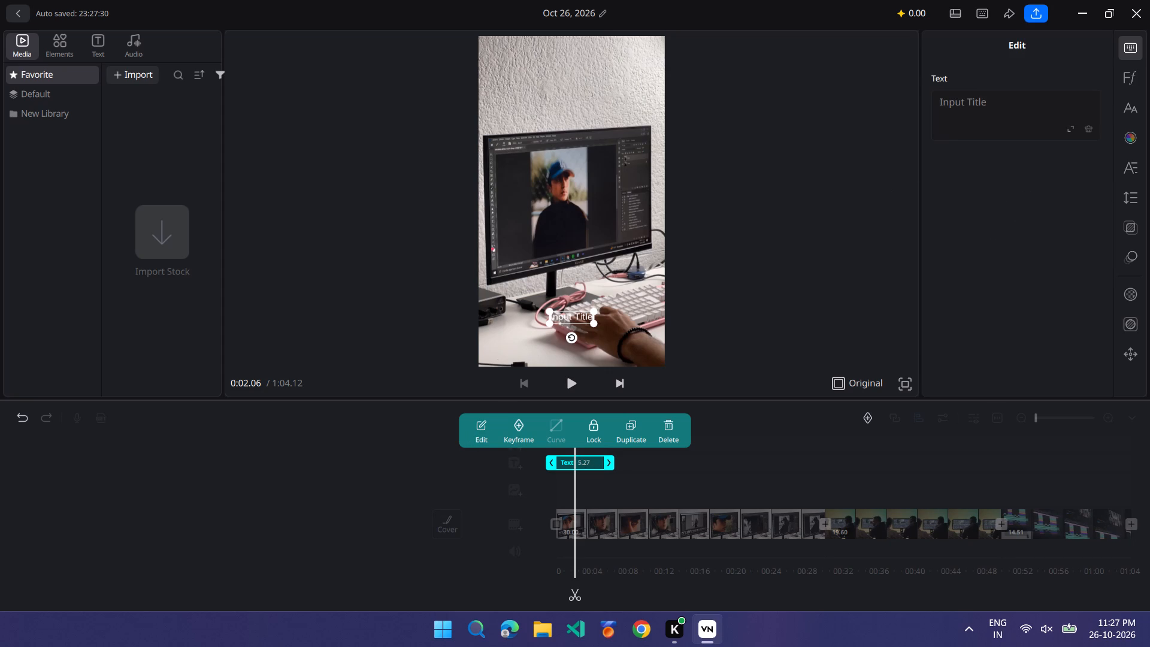
click(968, 99)
text(grt)
key(BackSpace)
key(BackSpace)
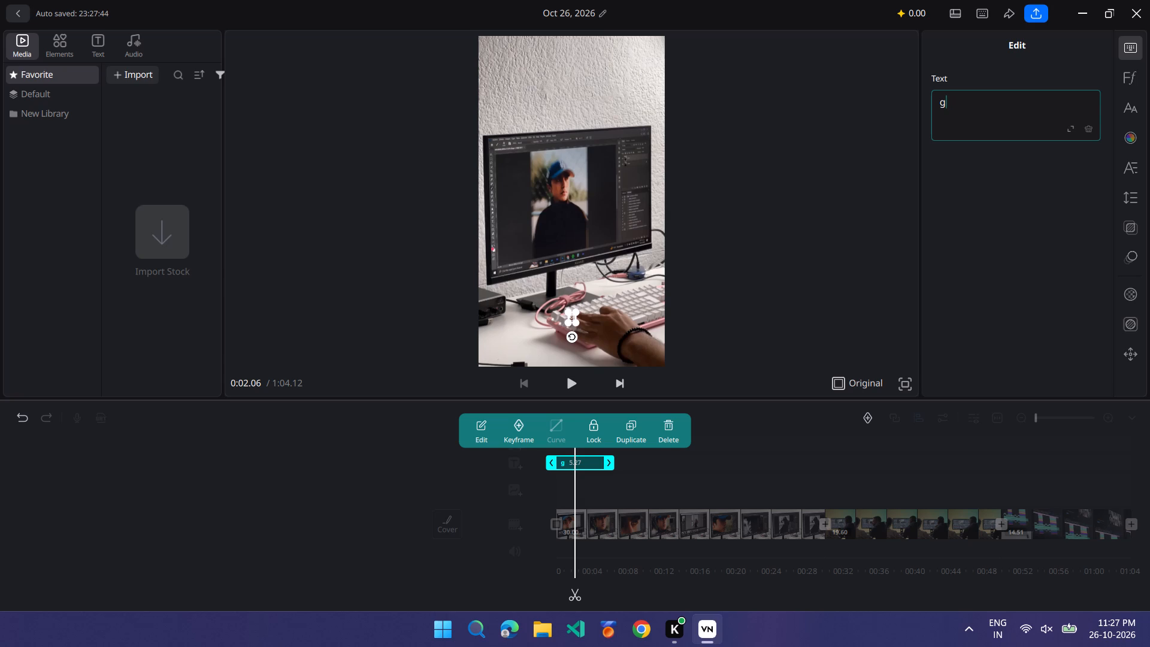
text(etting bored of)
key(space)
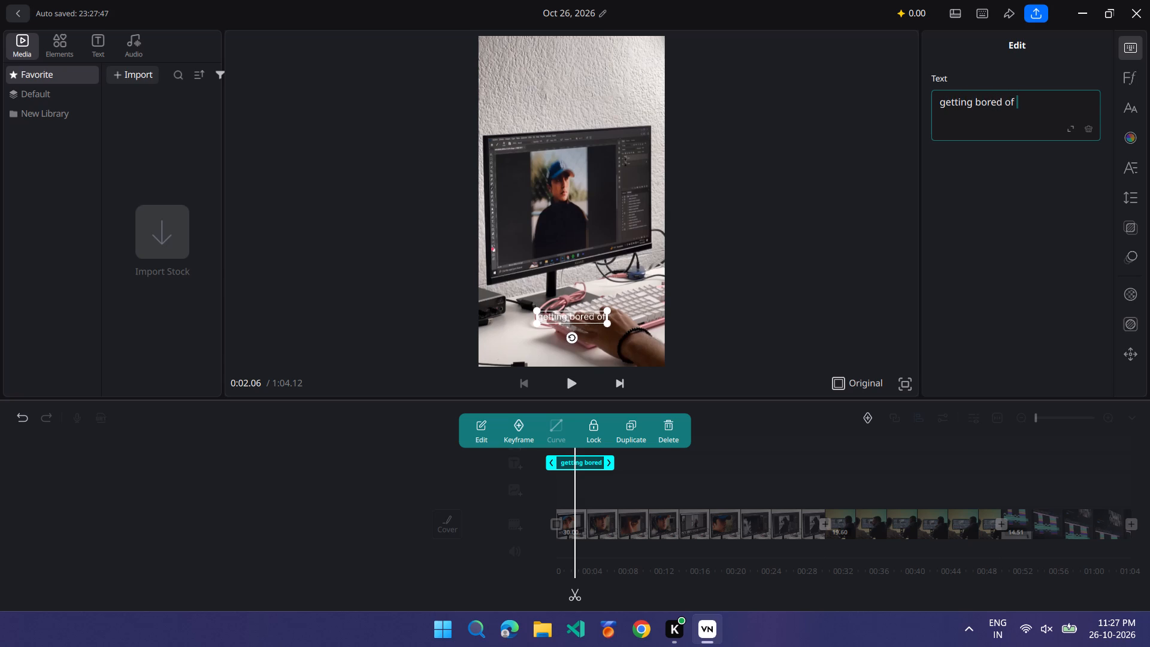
text(hours of edi t)
key(BackSpace)
key(BackSpace)
text(t)
key(space)
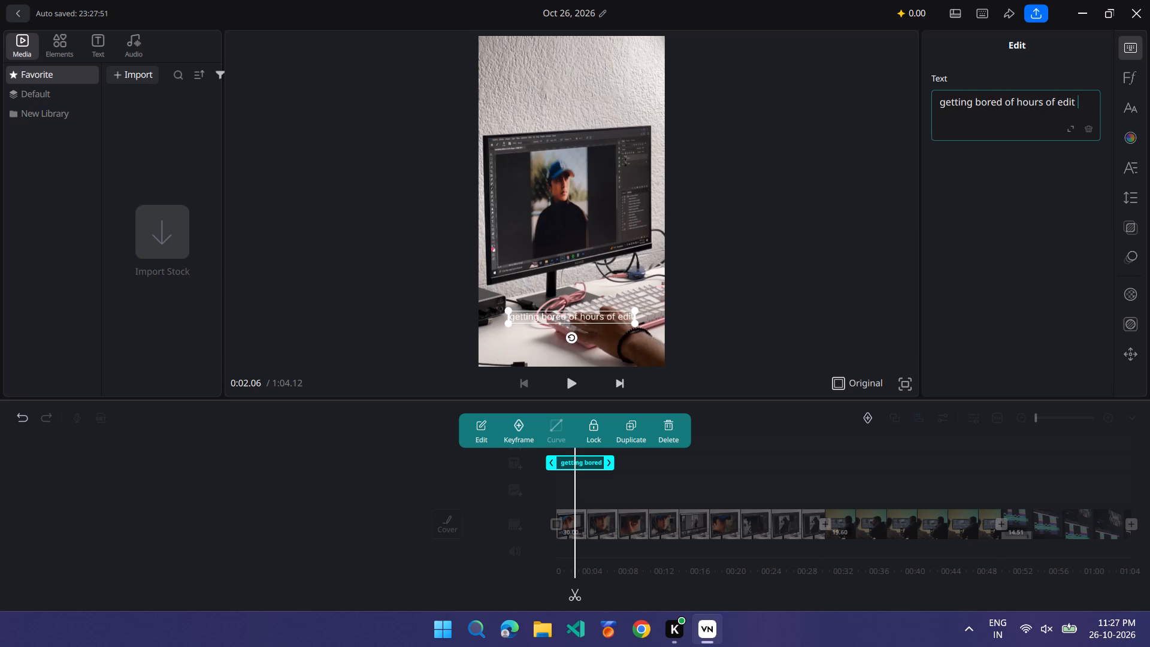
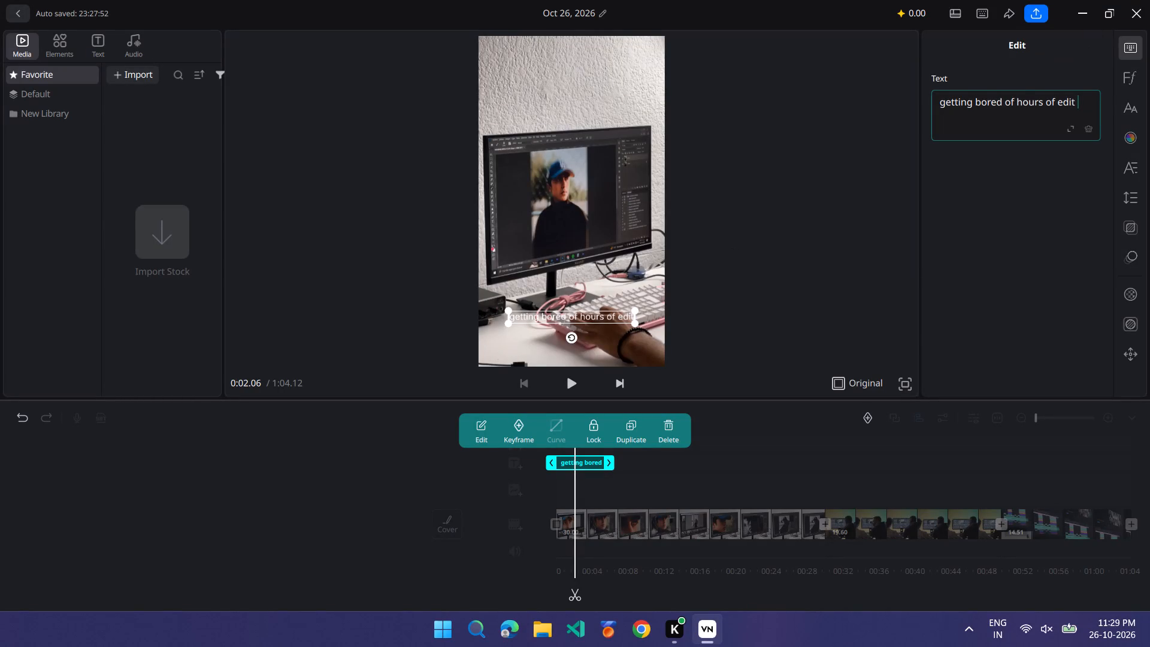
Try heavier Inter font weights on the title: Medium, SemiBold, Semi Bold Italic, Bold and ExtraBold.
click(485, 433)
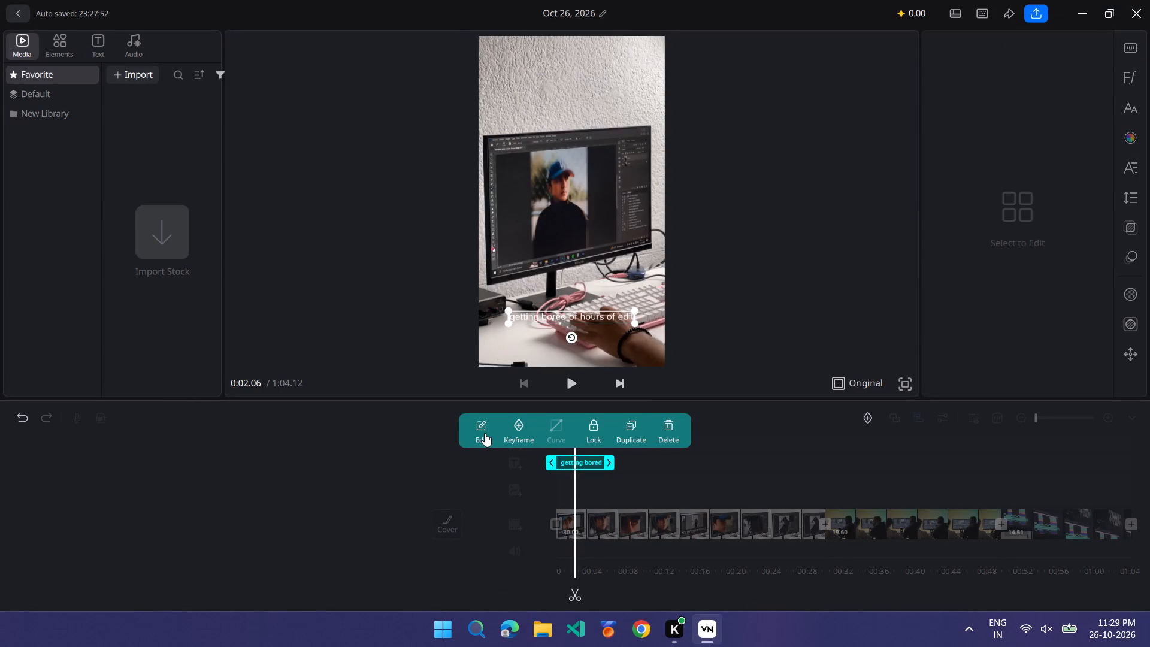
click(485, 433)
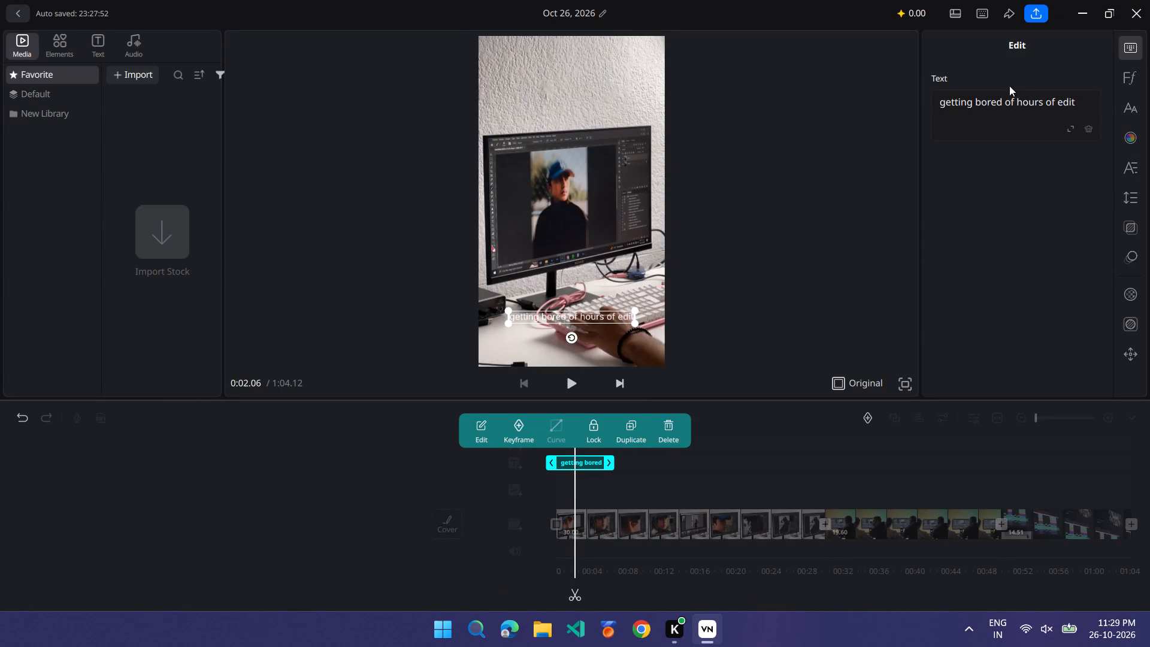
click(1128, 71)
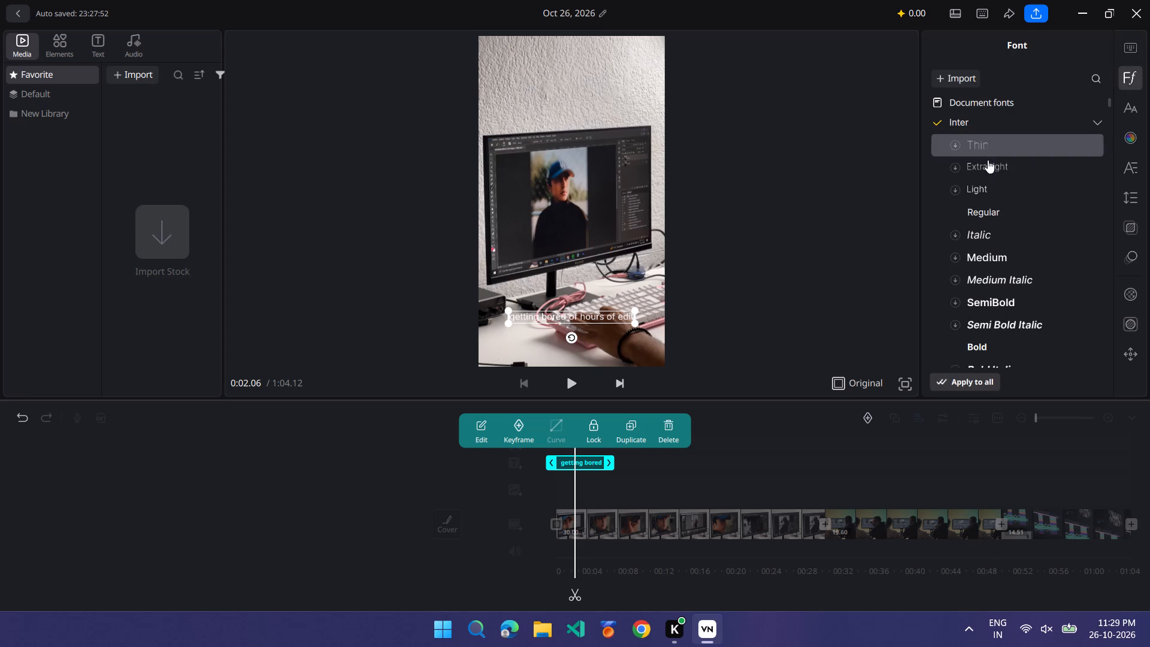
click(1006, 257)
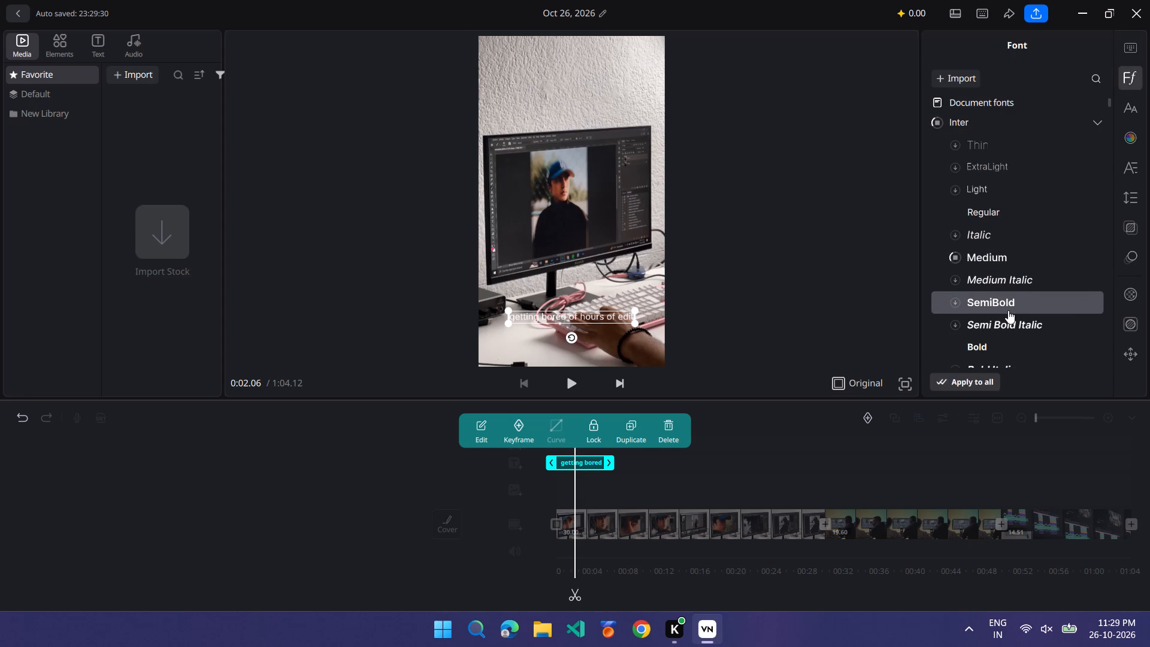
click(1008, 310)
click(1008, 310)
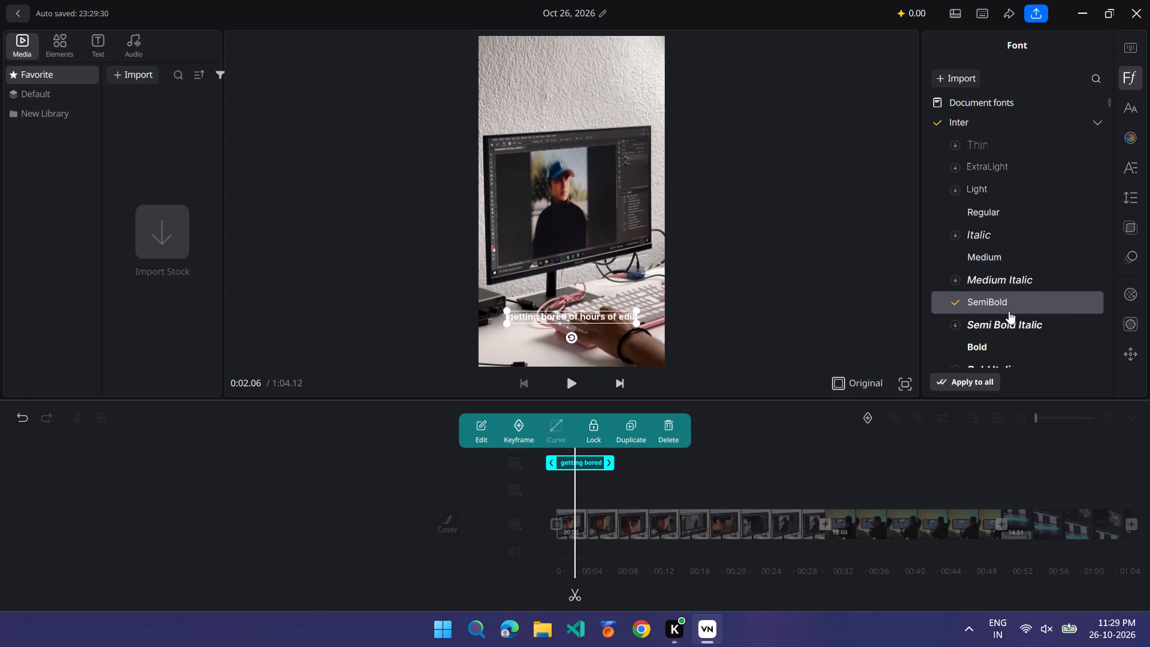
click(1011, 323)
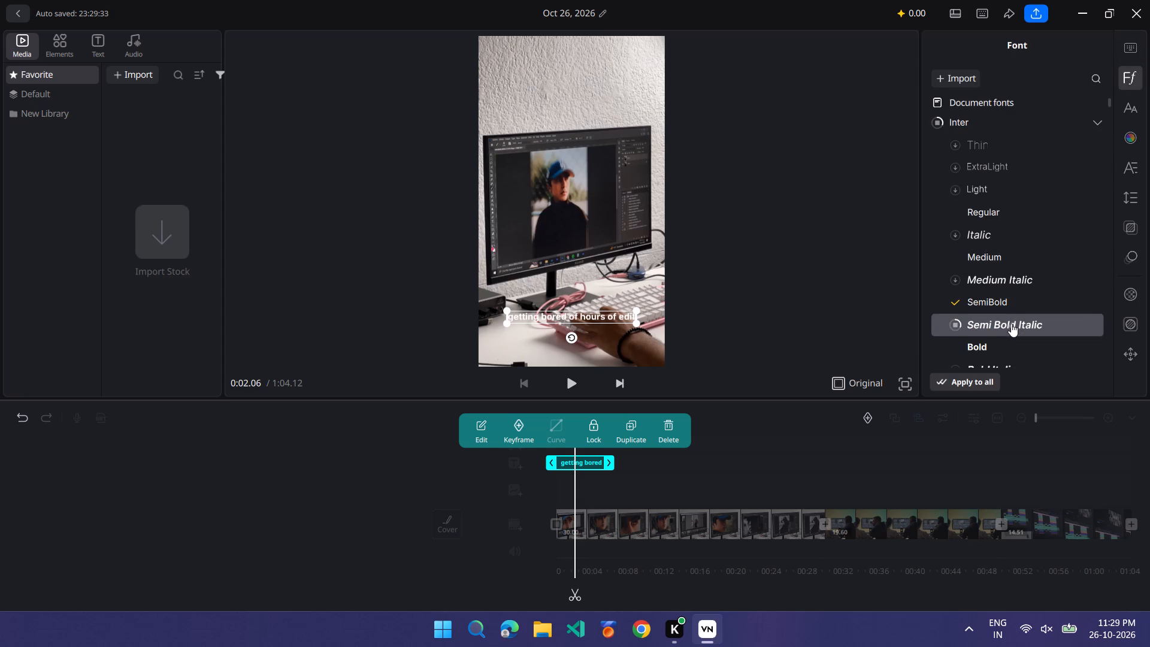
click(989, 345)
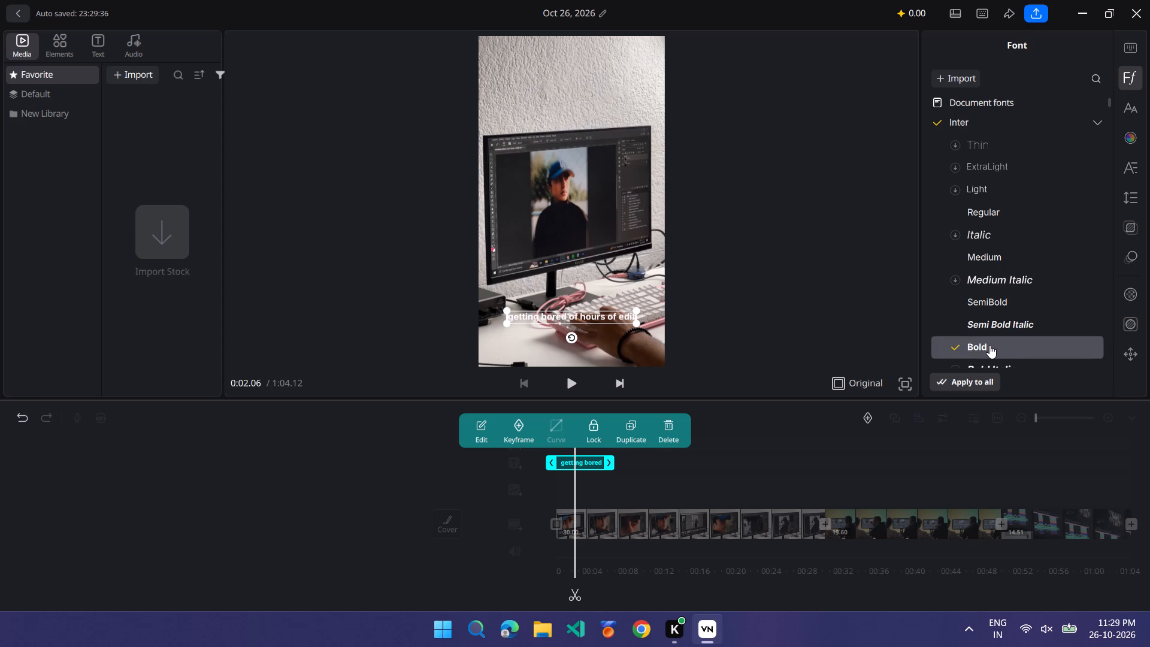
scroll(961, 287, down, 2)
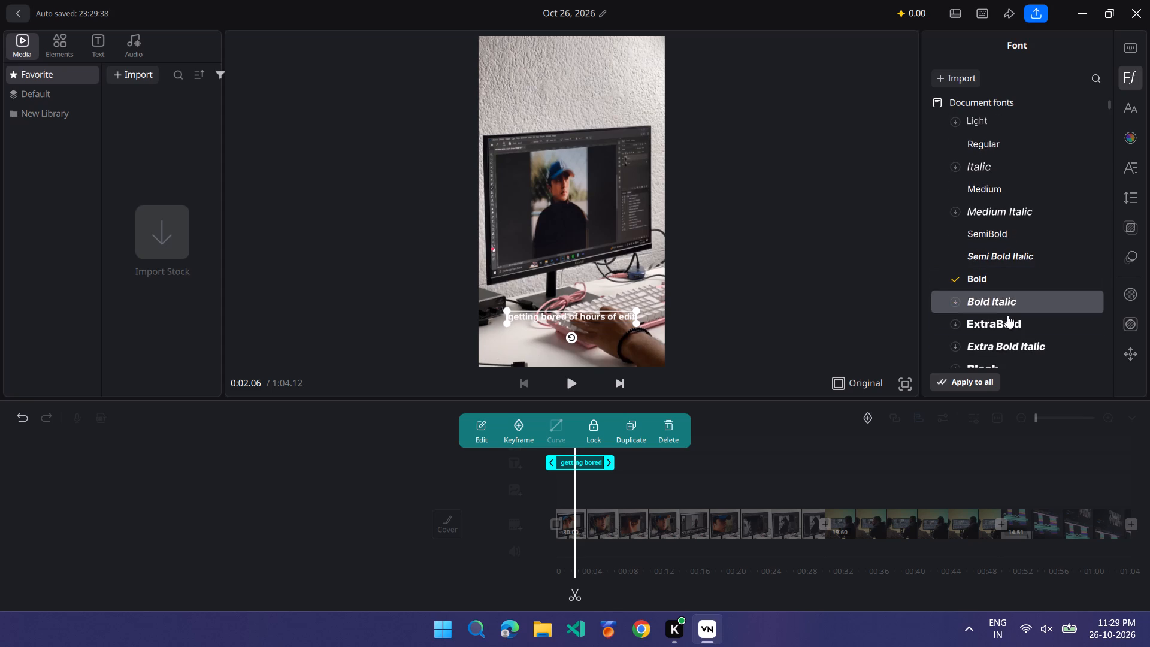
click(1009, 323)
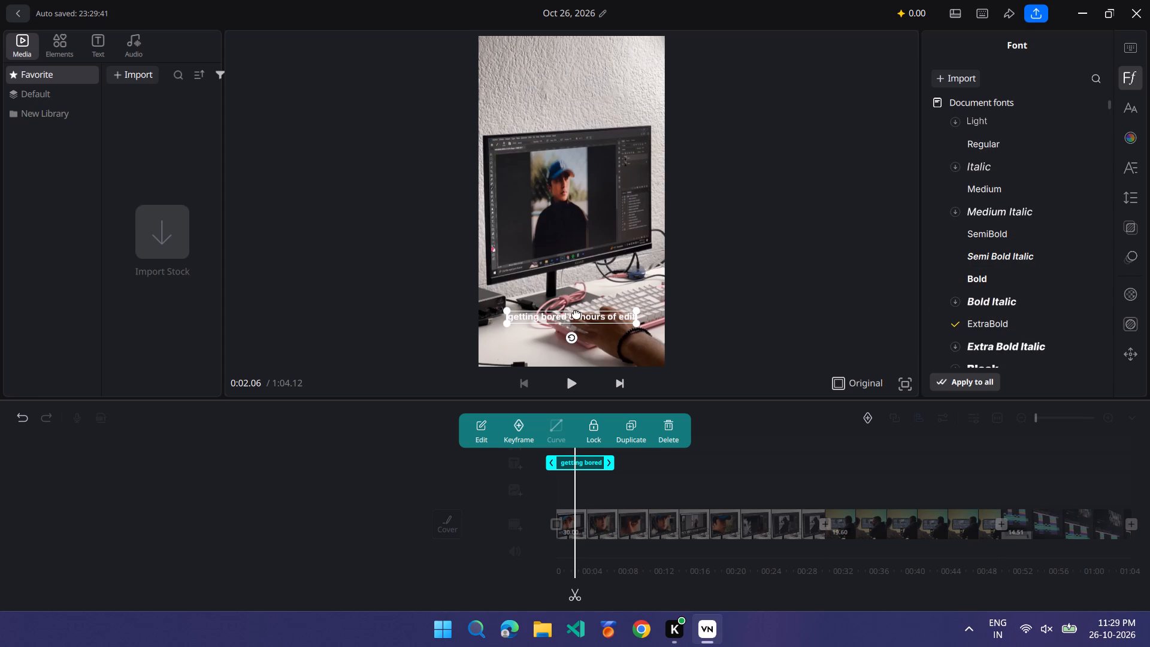
Move the title up from the keyboard area onto the monitor's screen in the video frame.
drag(576, 313, 580, 231)
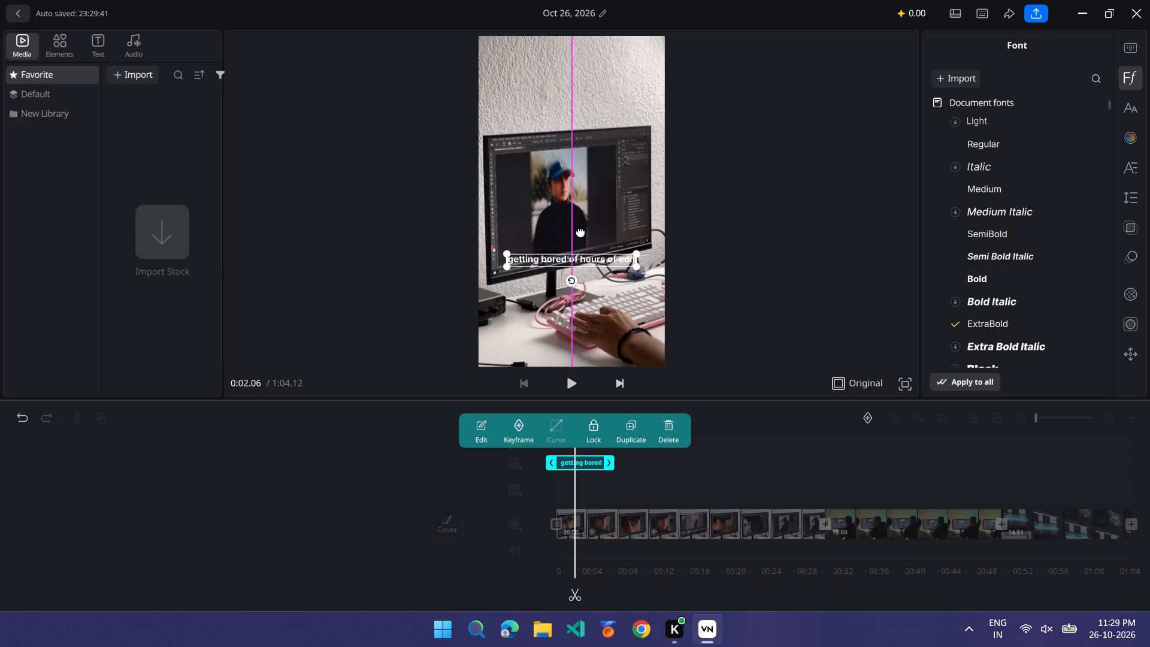
drag(580, 231, 580, 221)
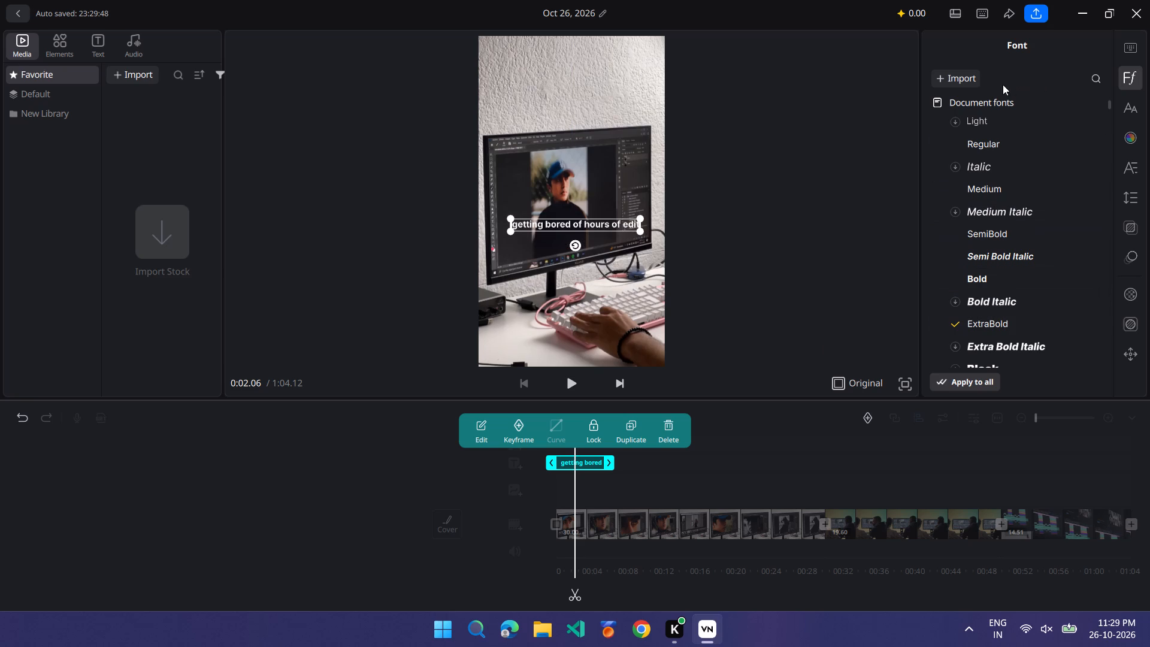
Set the title's font to Inter Black and apply it to all texts.
click(989, 378)
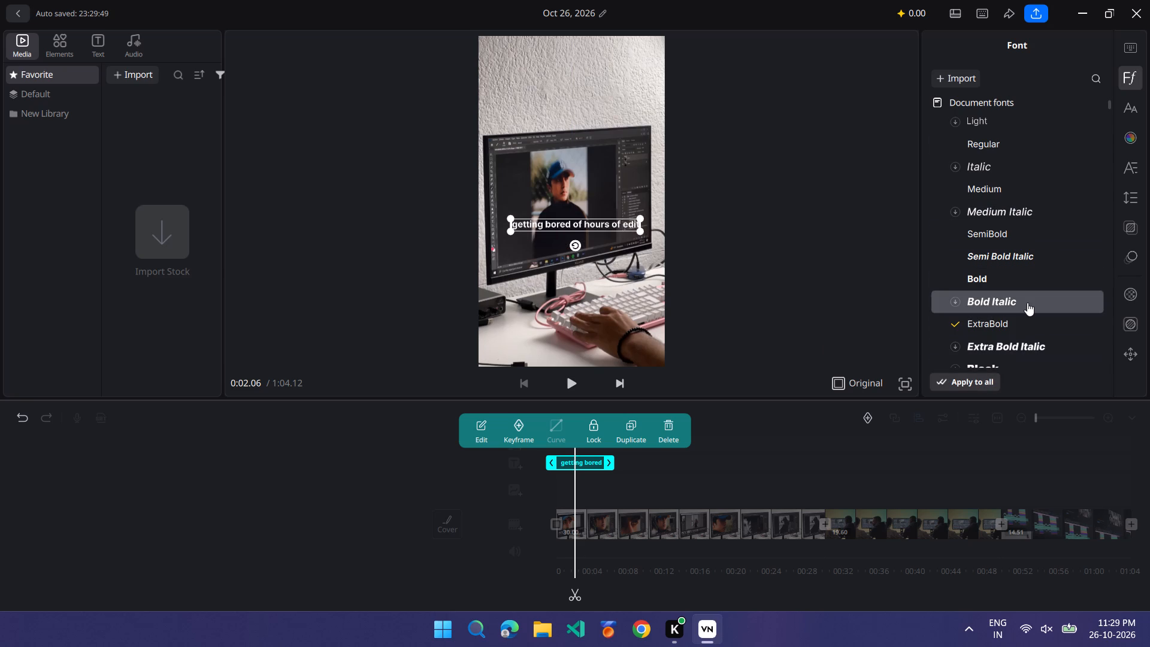
scroll(1027, 303, down, 3)
click(988, 266)
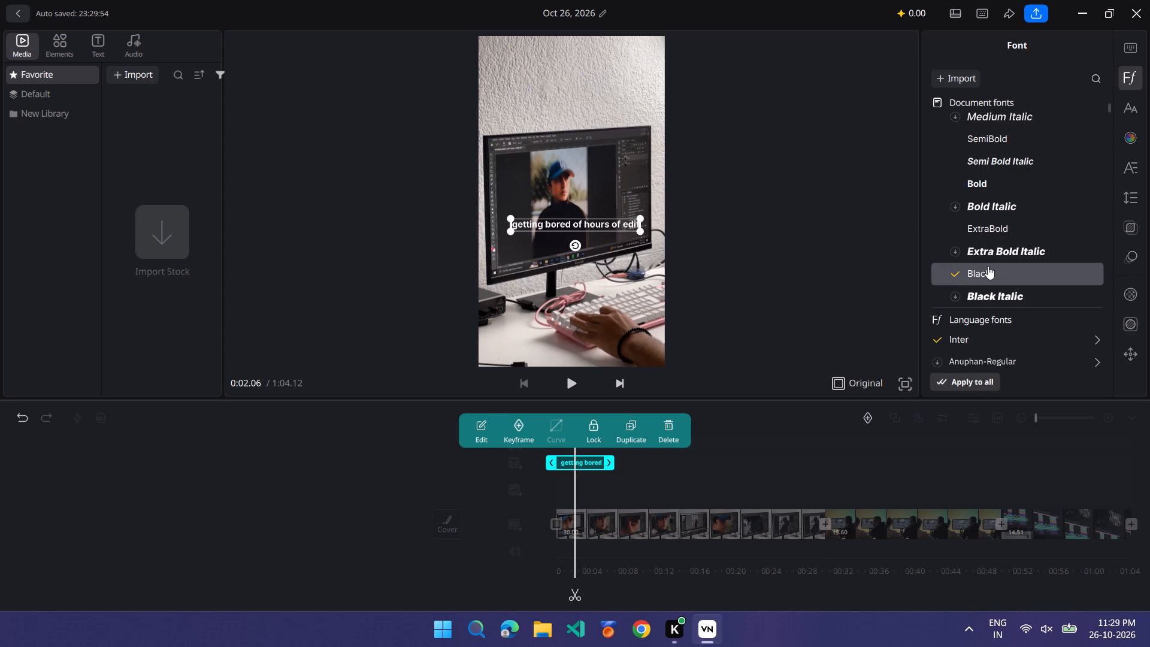
double_click(988, 266)
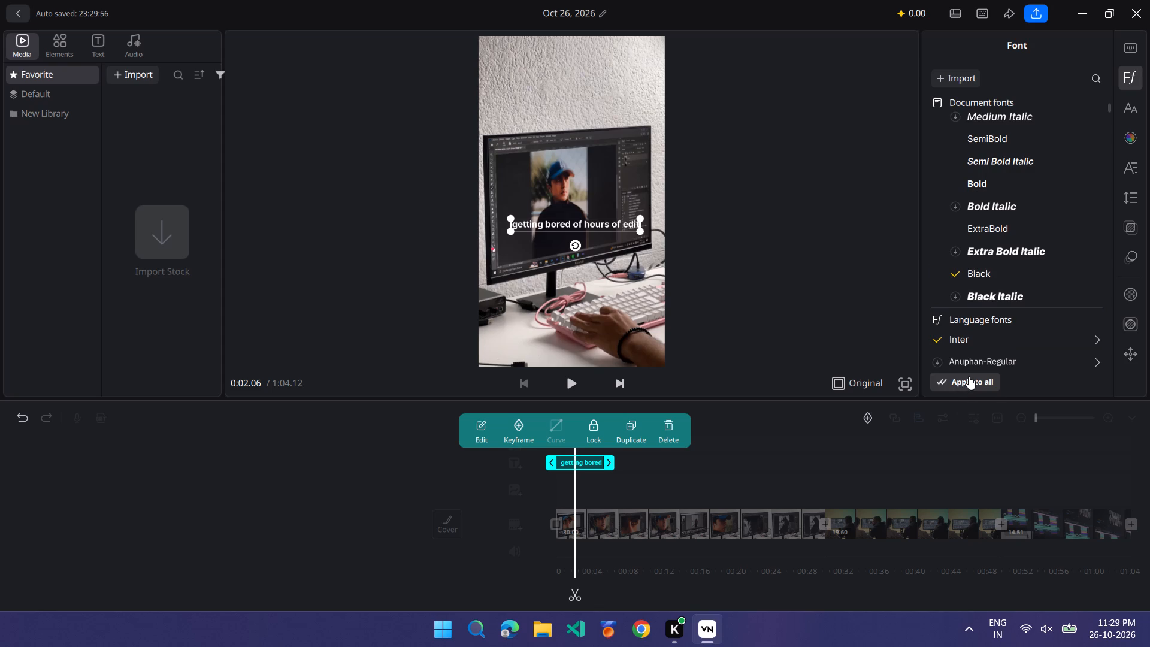
click(969, 376)
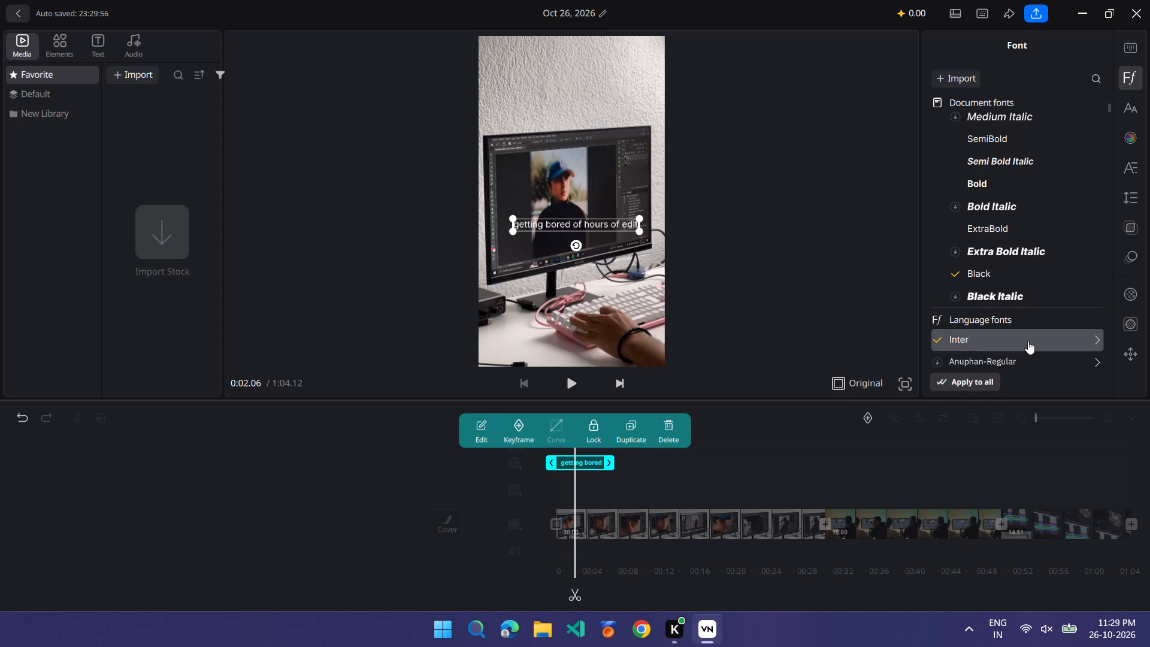
Try the preset text colour styles on the title and choose black text on a white background.
click(1121, 138)
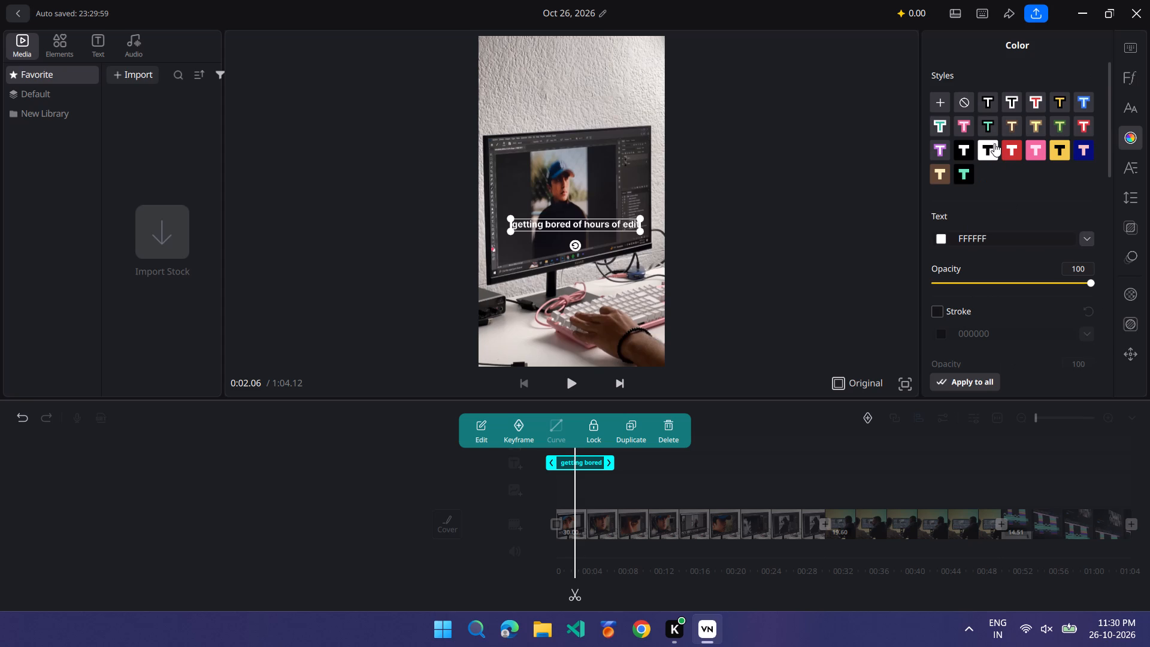
click(989, 147)
click(954, 147)
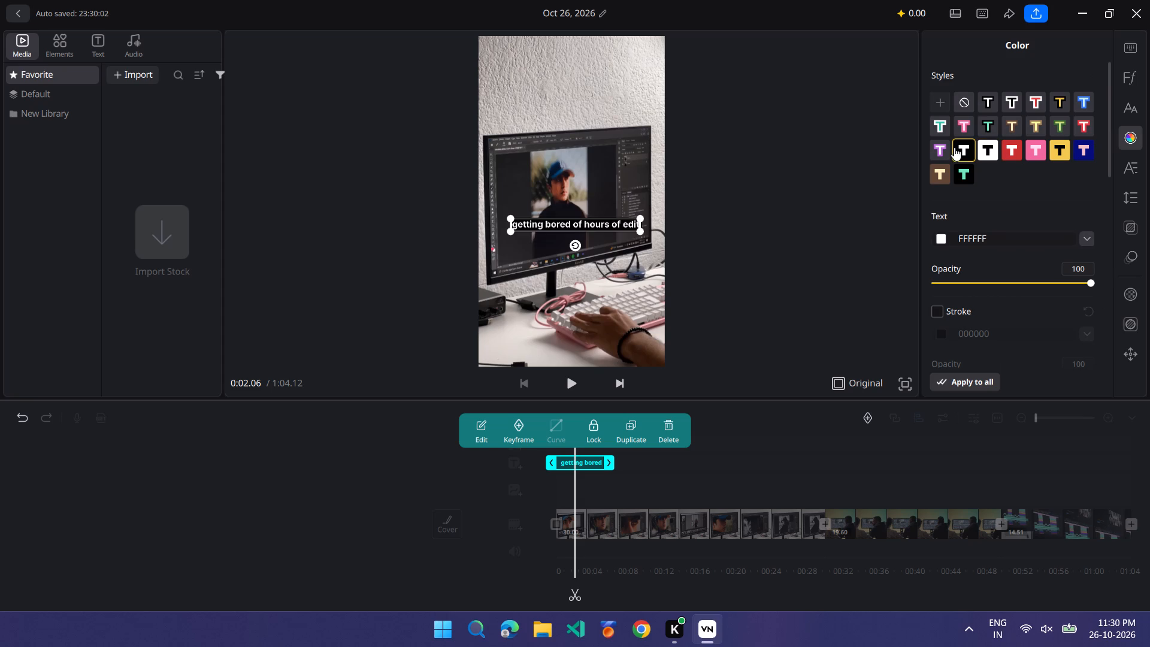
click(978, 150)
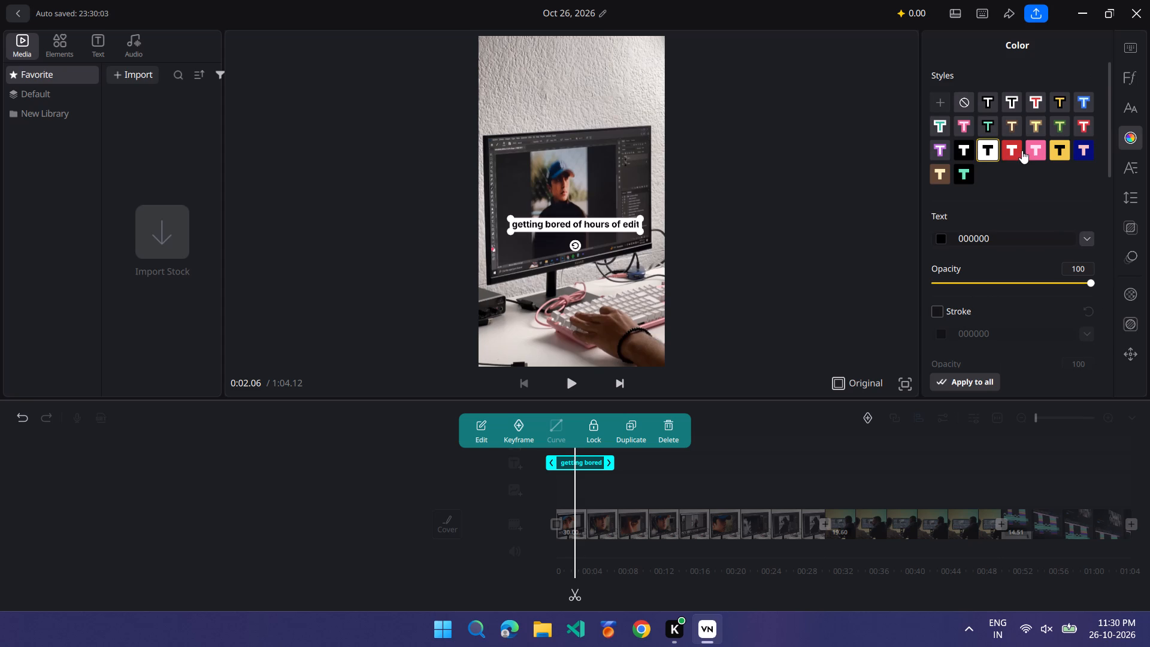
click(1010, 155)
click(1004, 153)
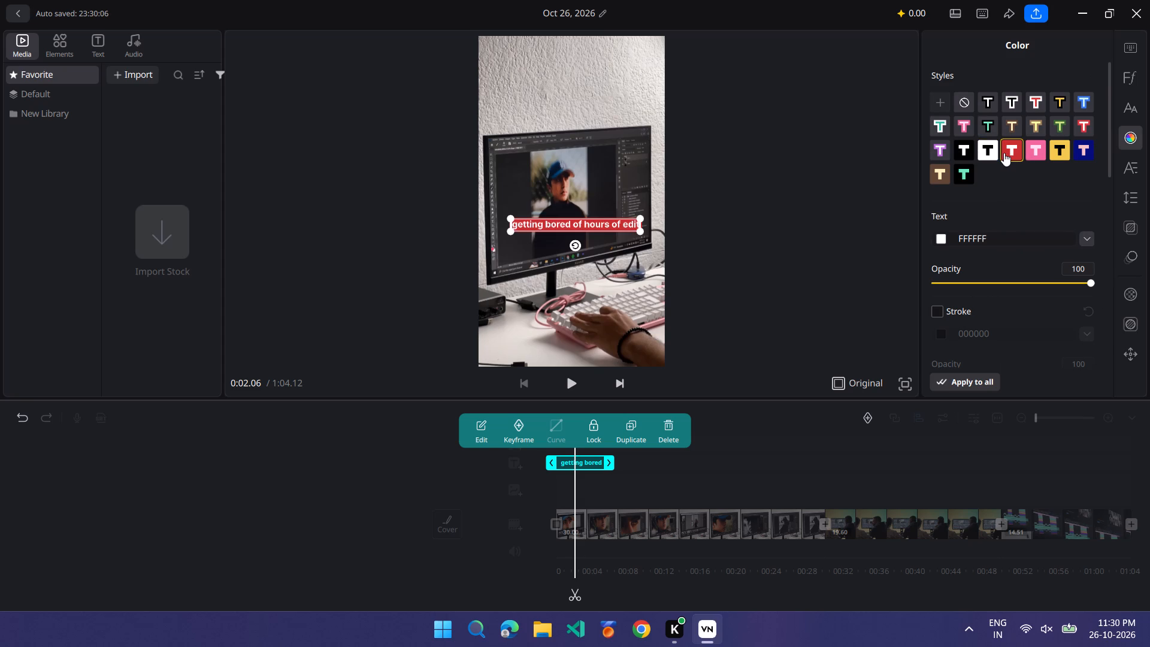
click(980, 148)
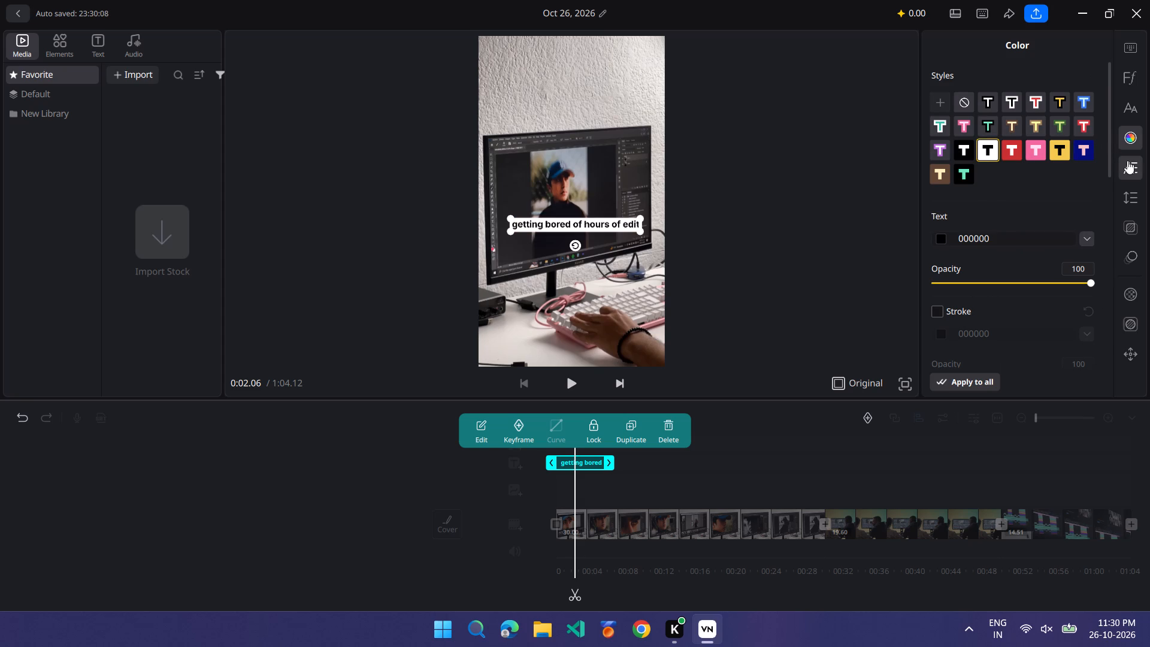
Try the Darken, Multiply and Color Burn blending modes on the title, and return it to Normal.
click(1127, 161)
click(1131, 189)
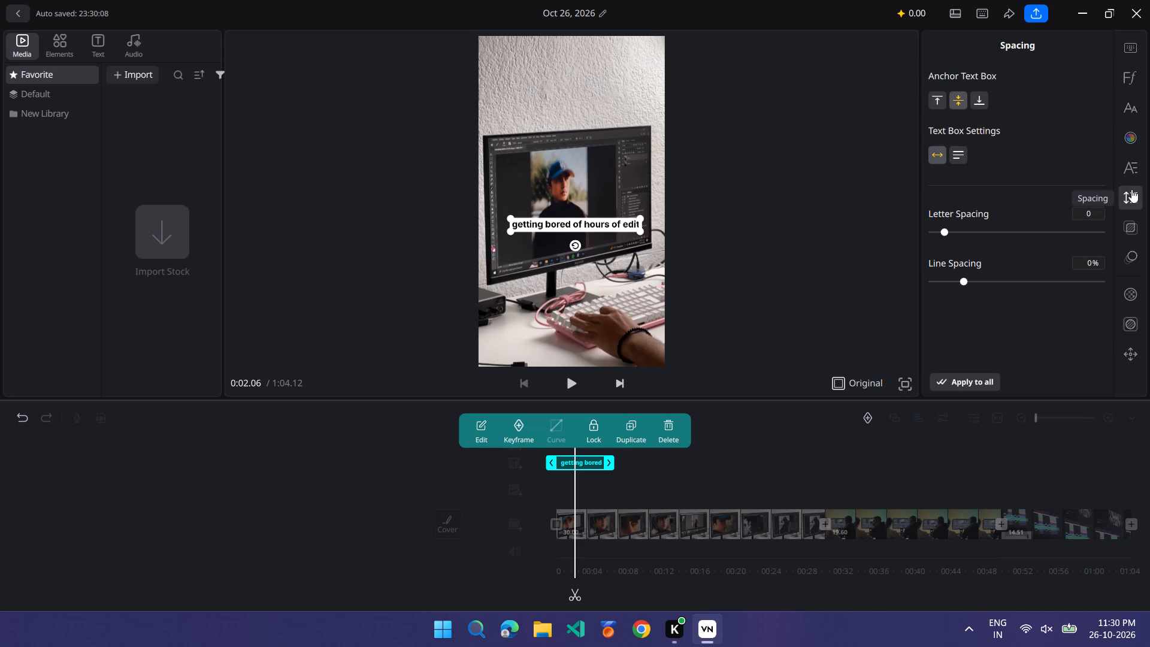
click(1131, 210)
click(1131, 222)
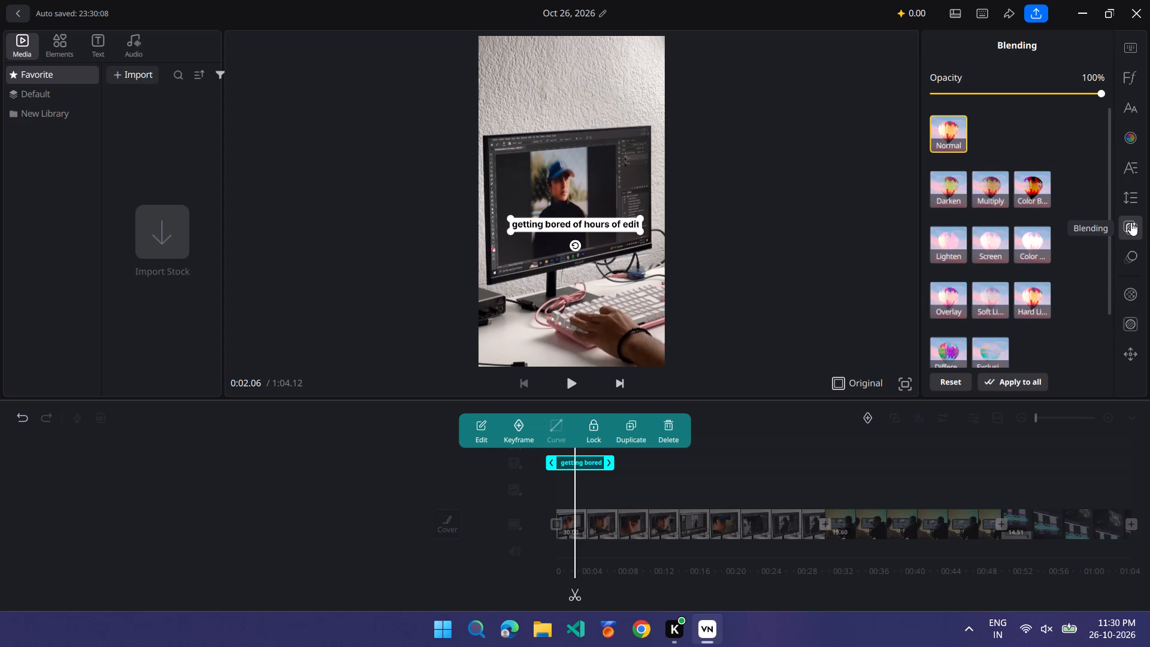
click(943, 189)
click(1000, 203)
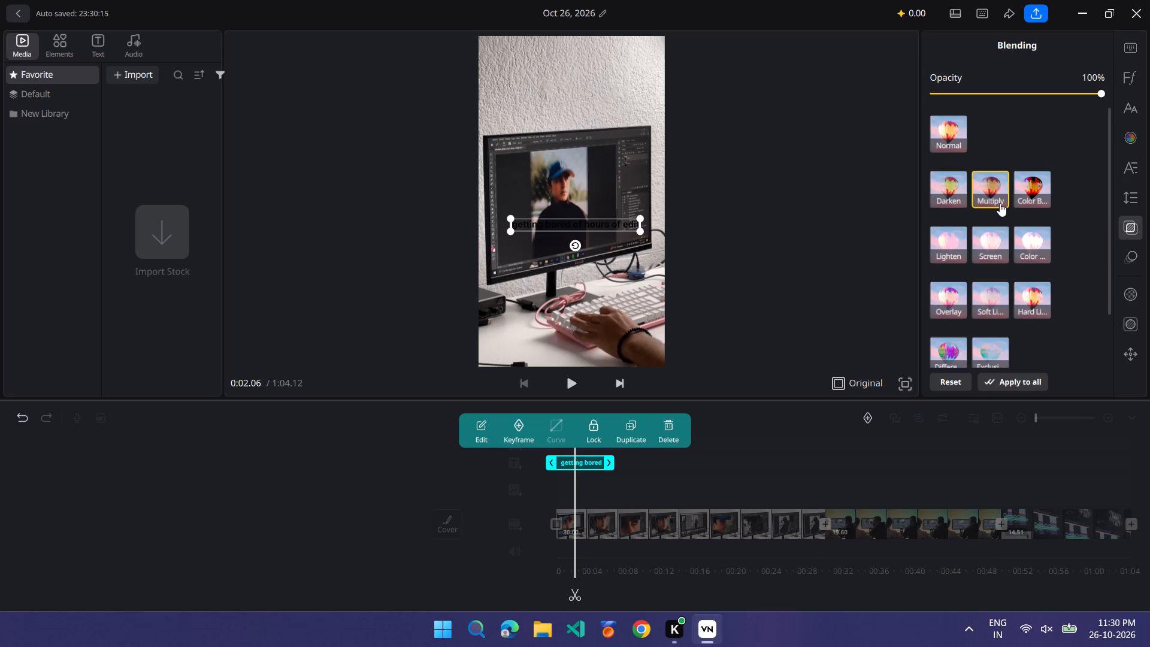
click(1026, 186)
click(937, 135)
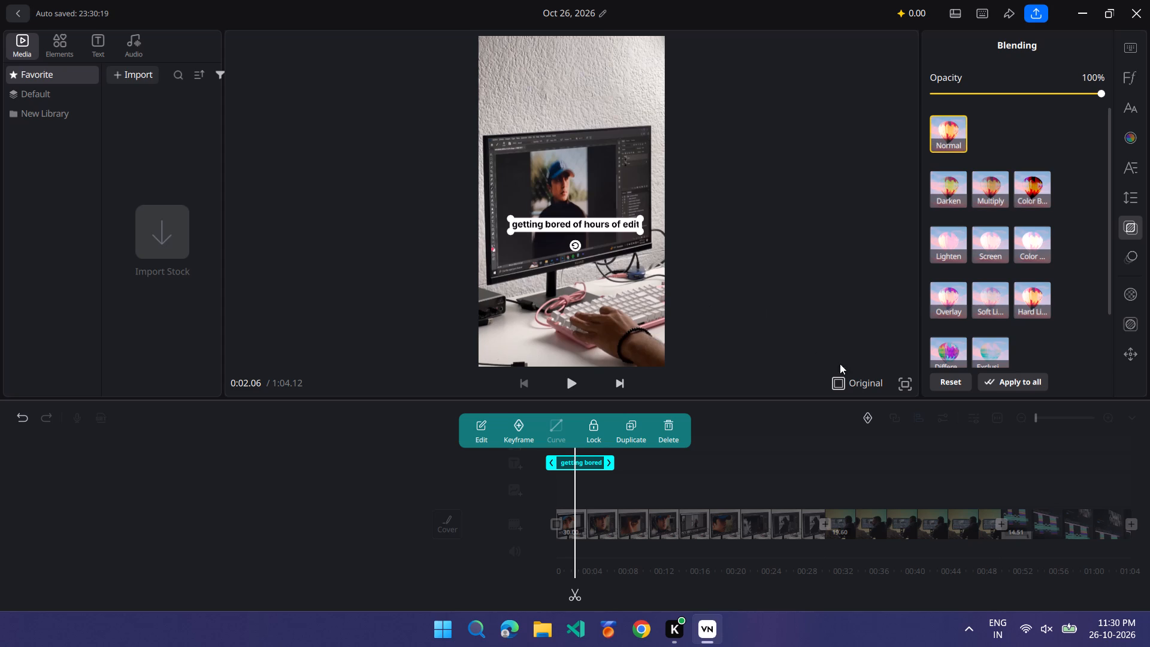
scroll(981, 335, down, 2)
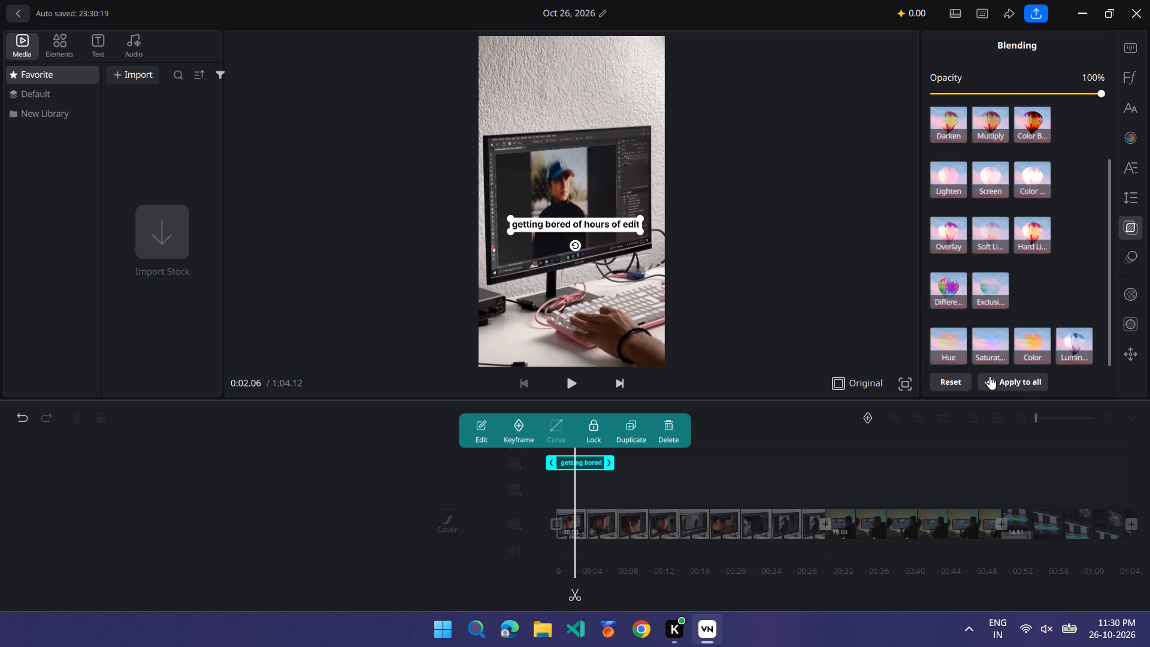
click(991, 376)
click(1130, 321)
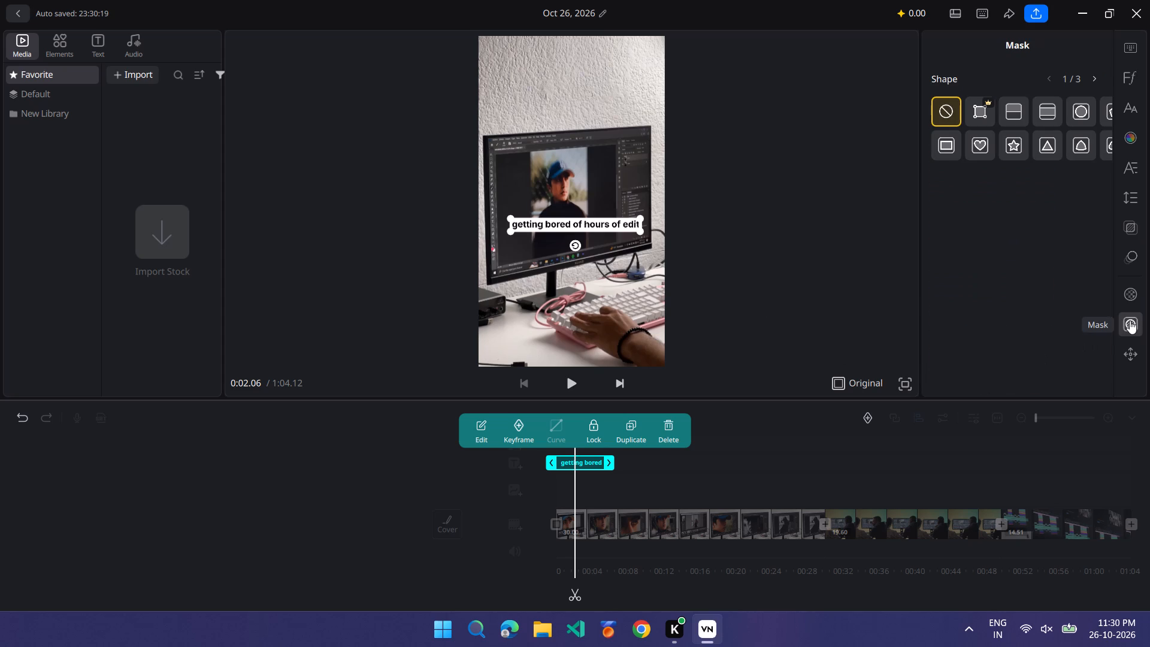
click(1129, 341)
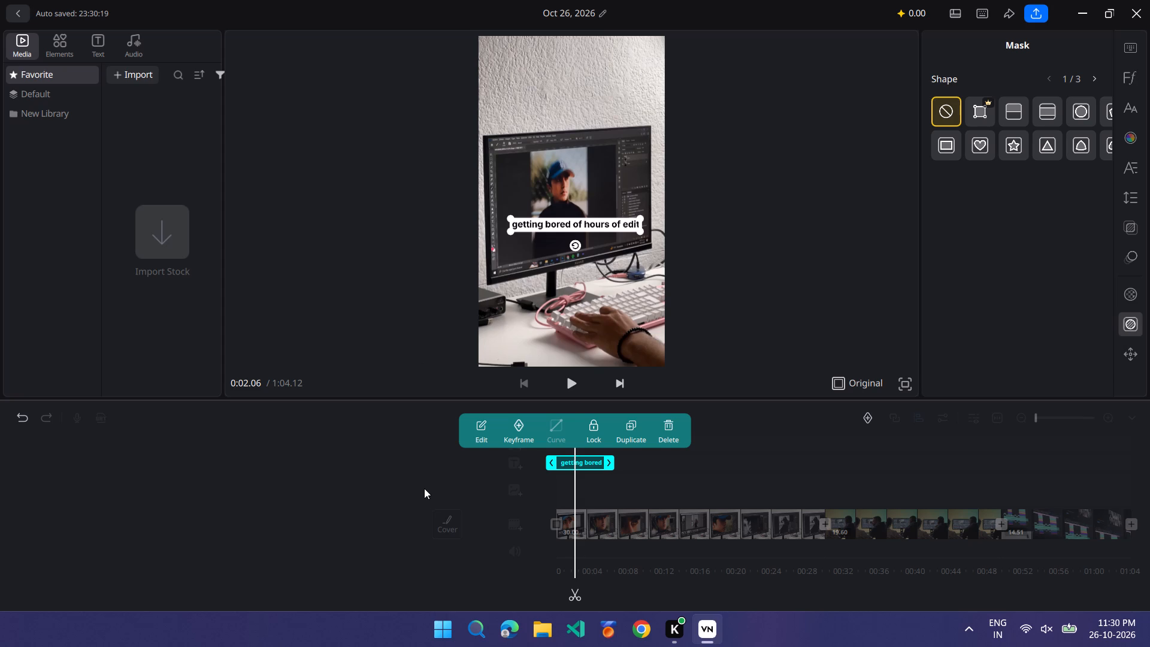
Extend the end of the title clip to about 10.7 seconds on the timeline.
click(424, 488)
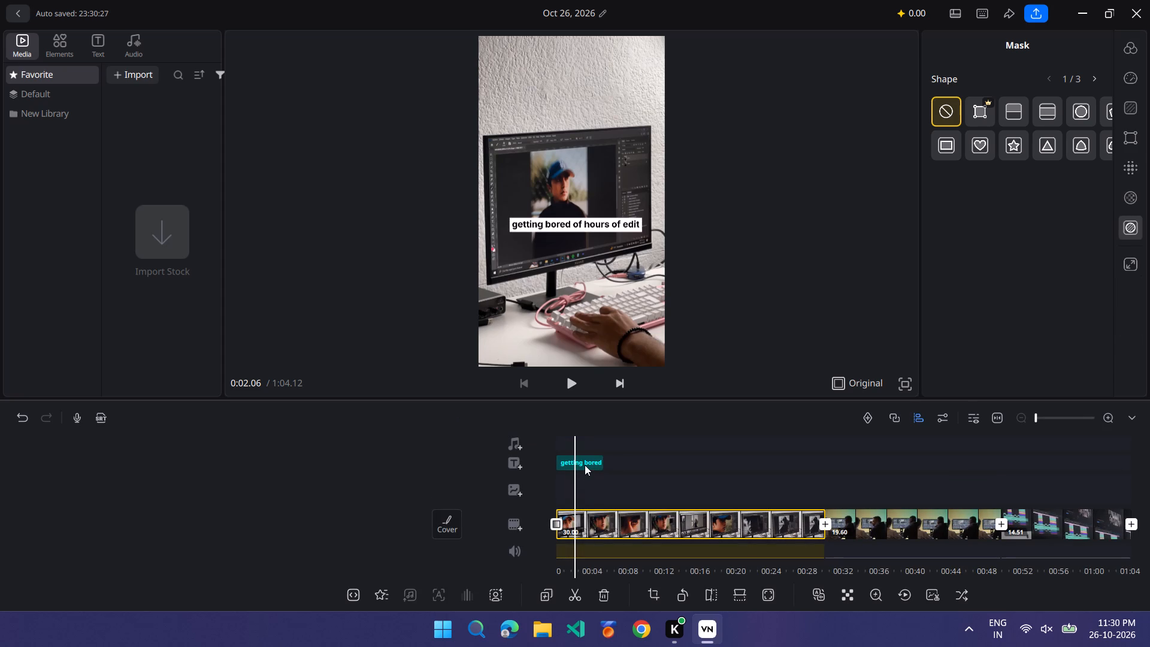
click(585, 465)
drag(594, 465, 644, 464)
click(644, 464)
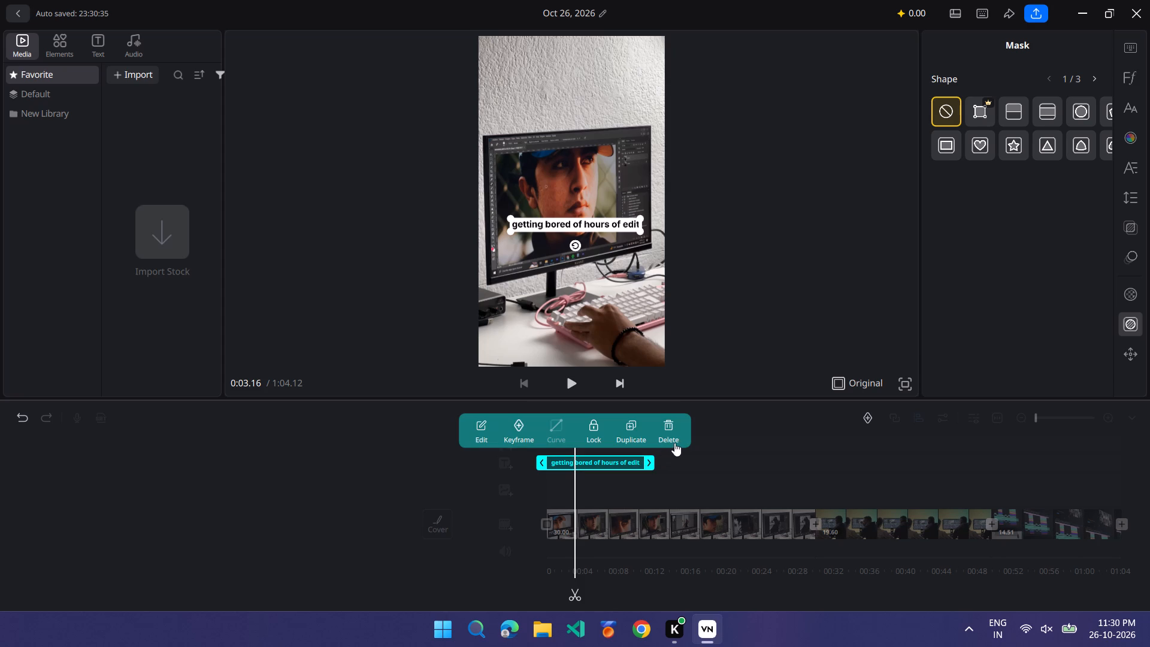
click(401, 477)
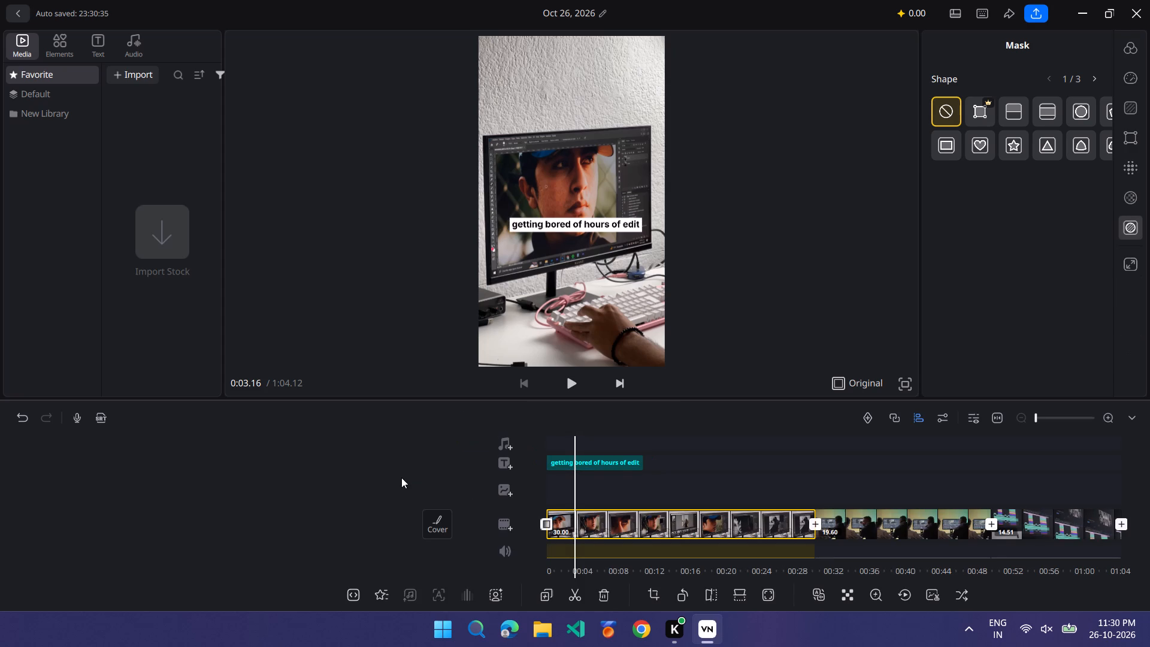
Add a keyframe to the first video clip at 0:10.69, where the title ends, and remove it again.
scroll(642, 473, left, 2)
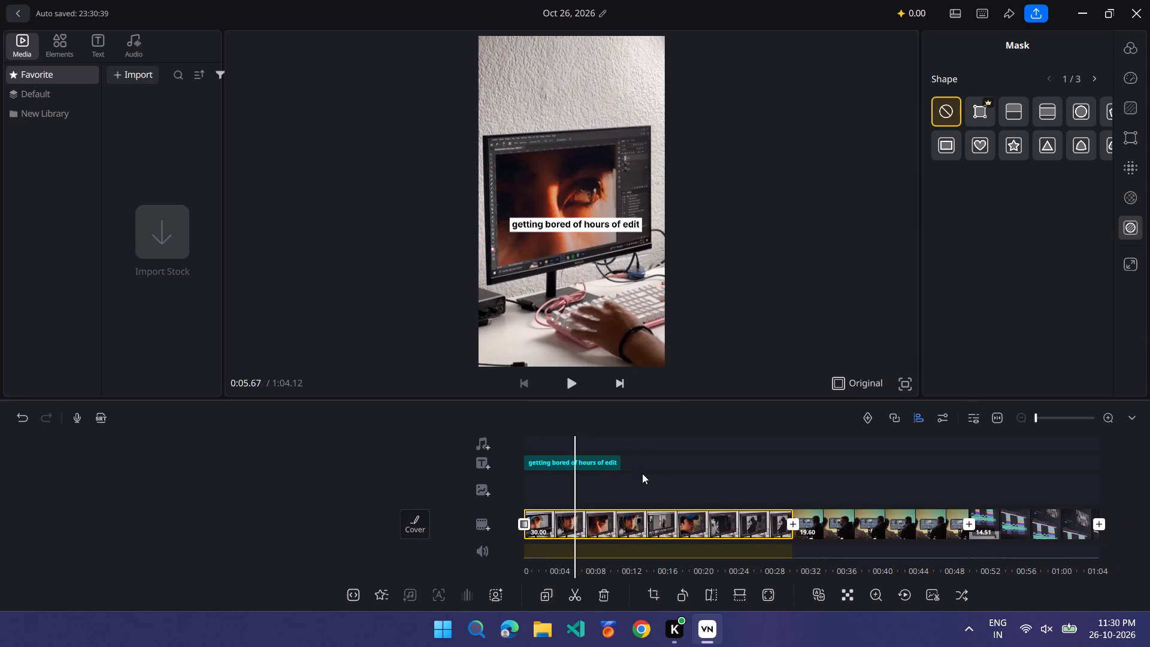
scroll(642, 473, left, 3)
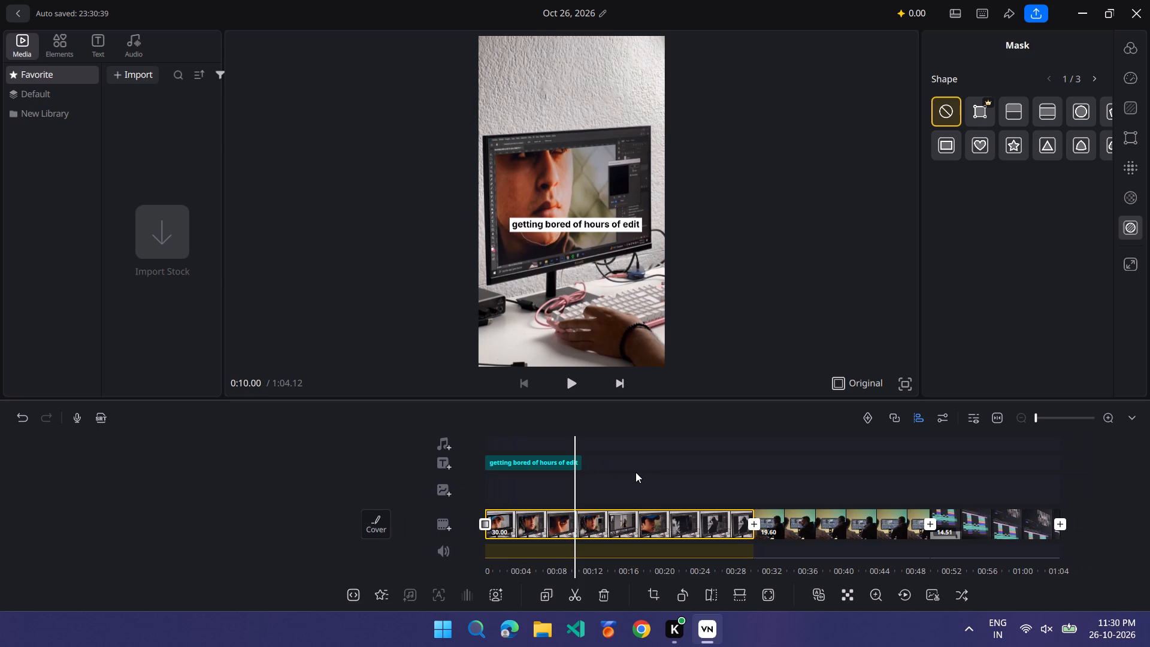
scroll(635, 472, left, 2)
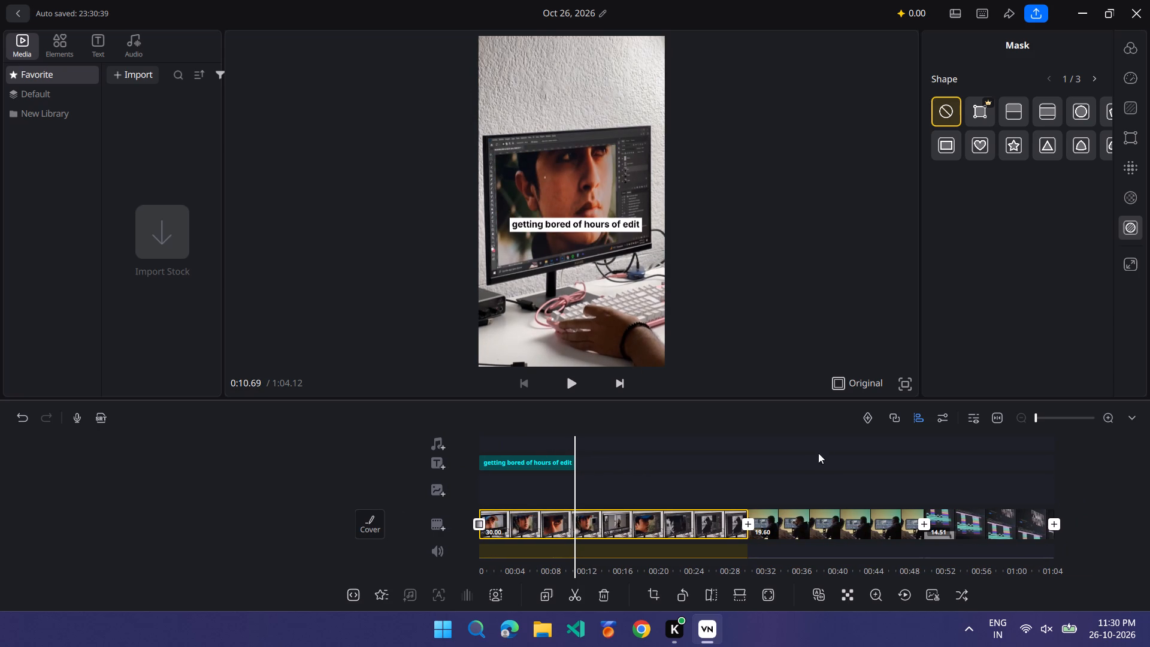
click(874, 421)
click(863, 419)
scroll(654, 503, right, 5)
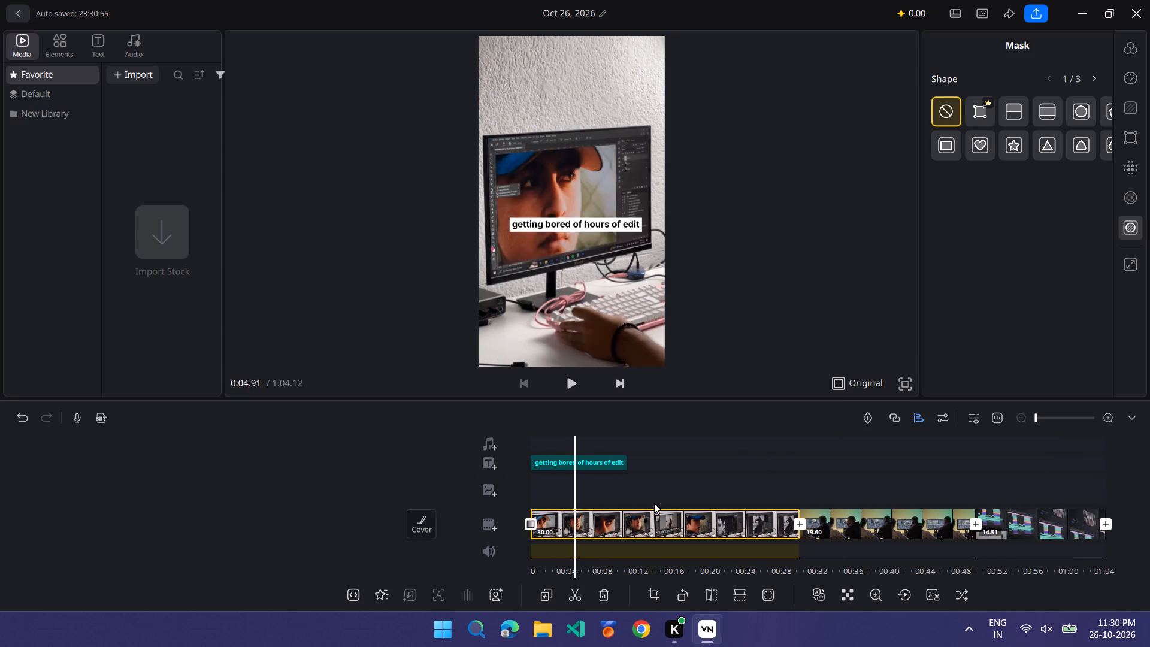
Add a new text clip at 0:10.82 on the timeline, where the first title ends.
scroll(654, 503, right, 1)
scroll(728, 500, left, 1)
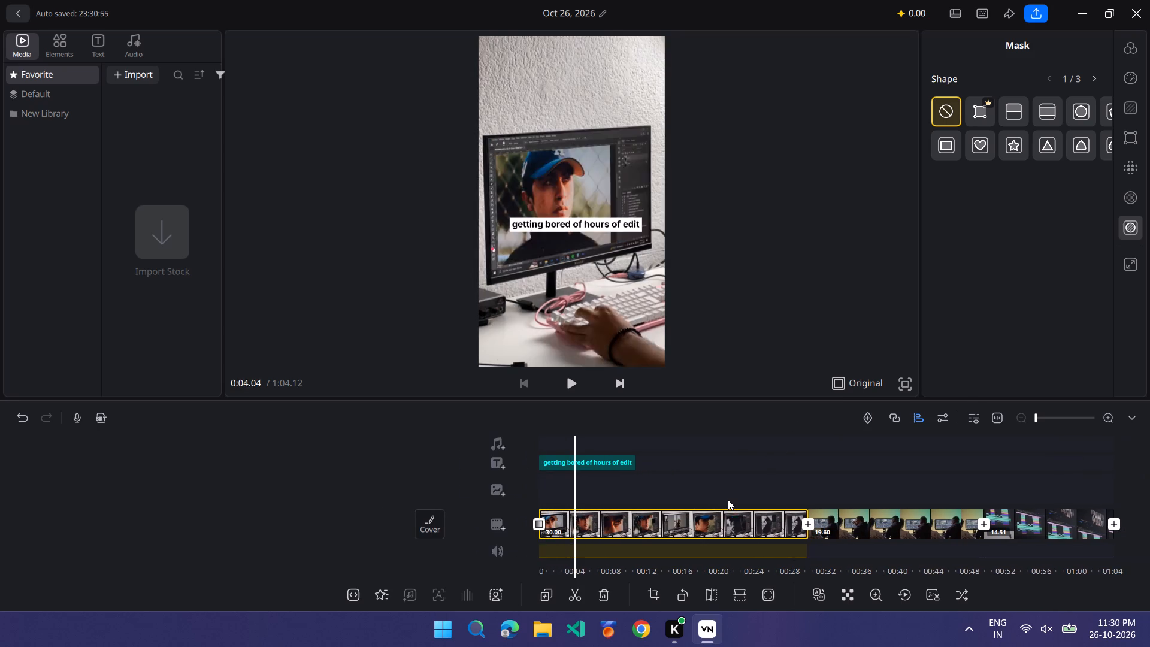
scroll(728, 500, left, 2)
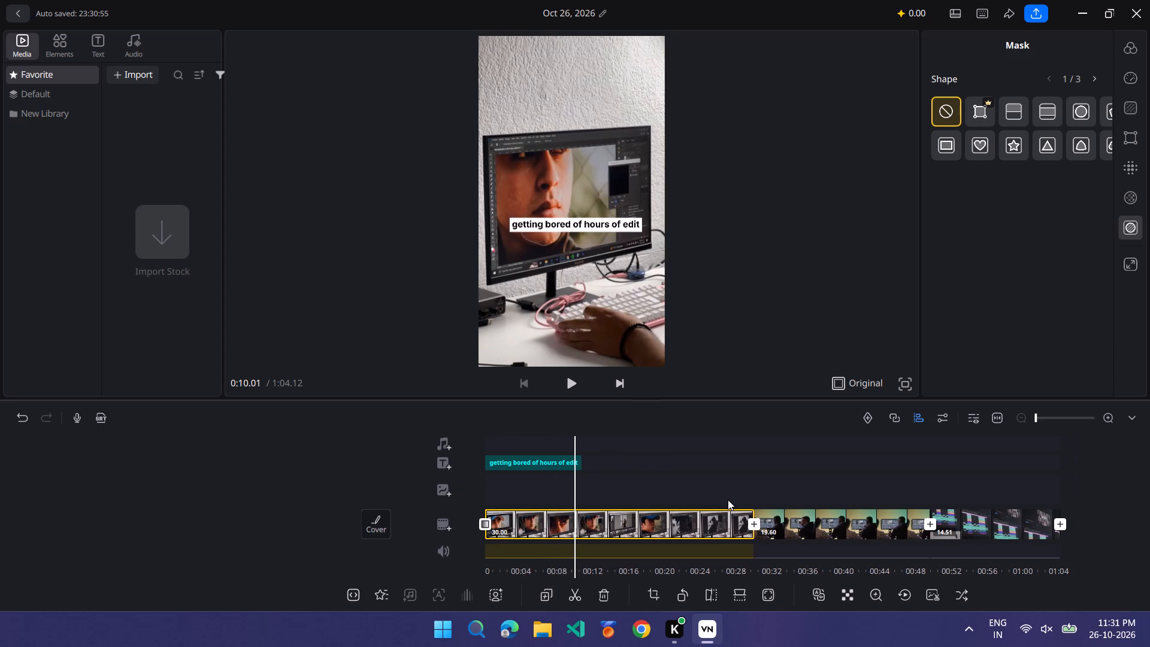
scroll(728, 500, left, 2)
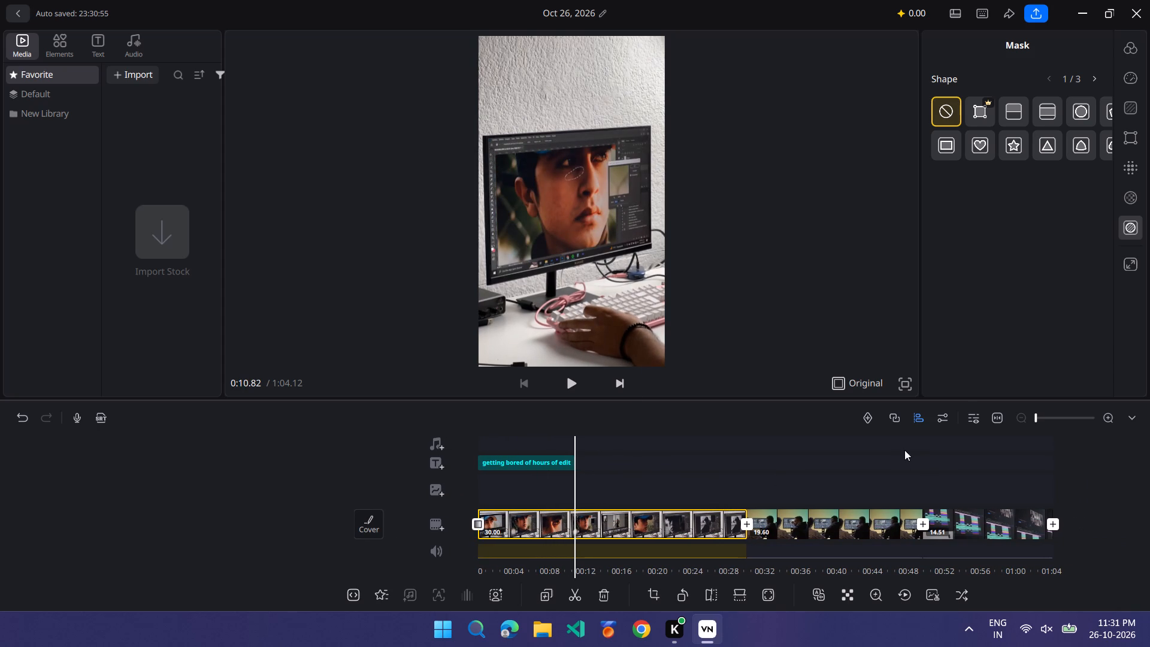
click(429, 461)
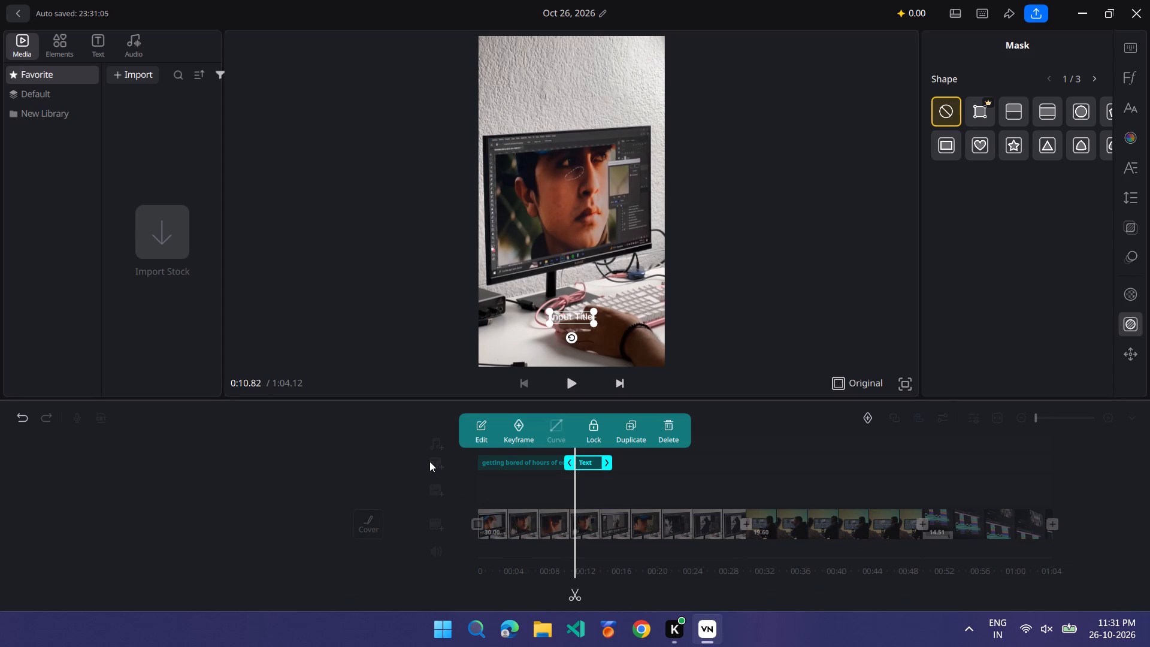
Set the new text clip's wording to "here's how you can fix it".
text(here s how you can)
key(space)
text(fix)
key(space)
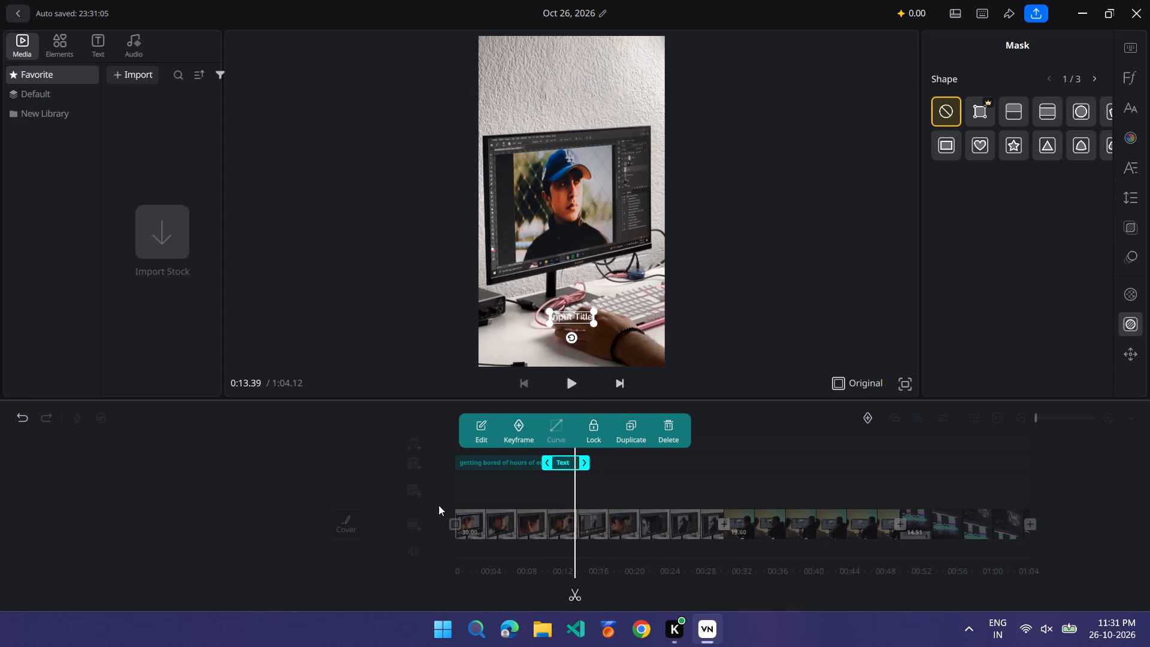
click(567, 320)
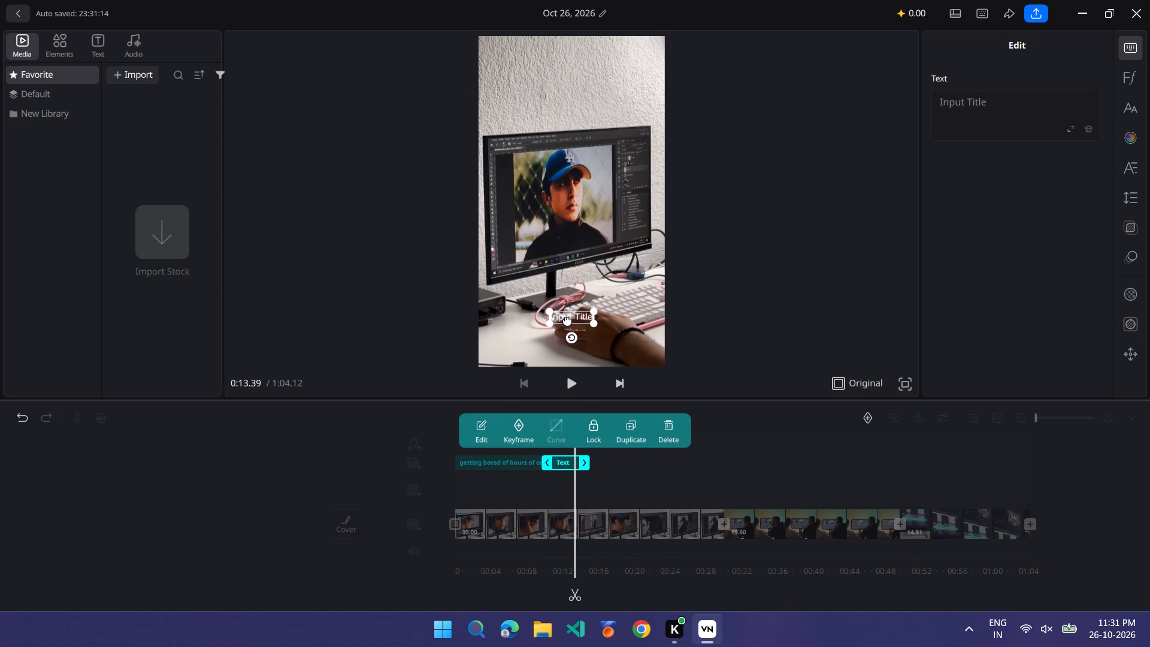
text(her)
click(997, 107)
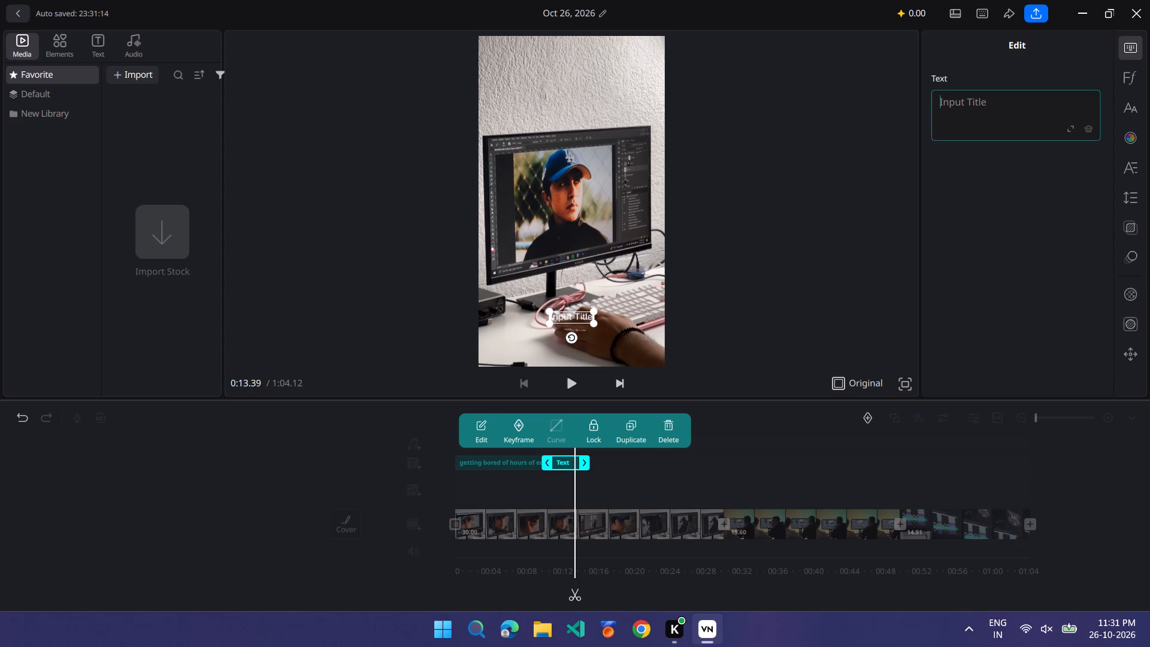
text(here)
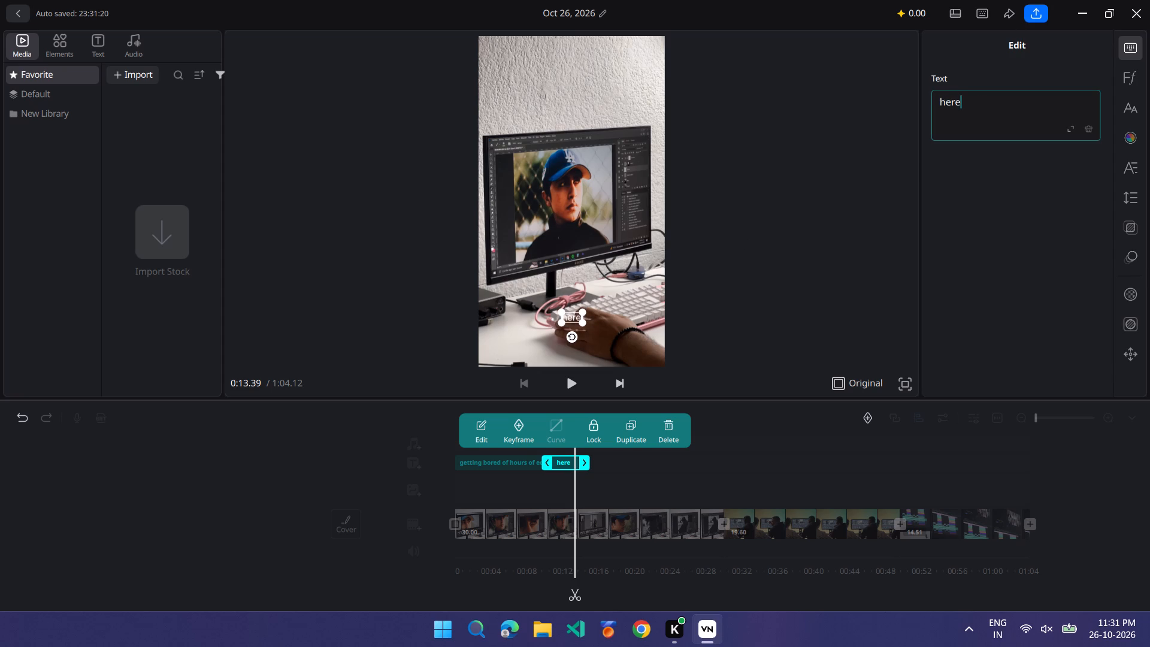
text('s how you can fix it)
key(space)
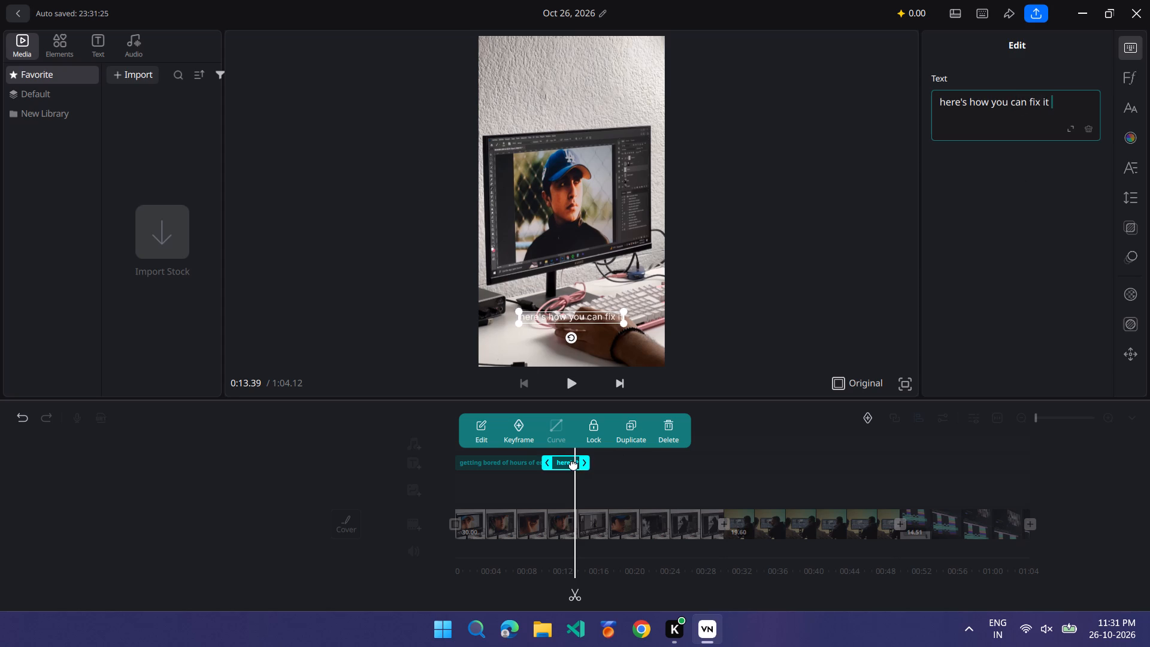
Extend the end of the "here's how you can fix it" text to the end of the first video clip, making it 19.18 s long.
drag(583, 464, 718, 480)
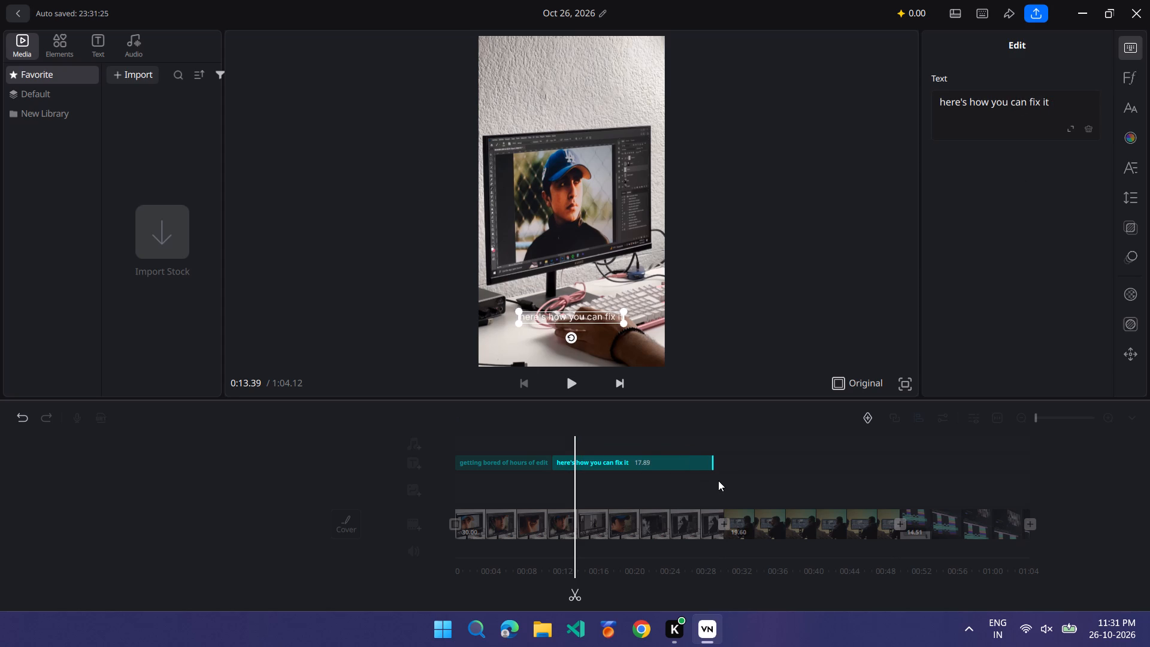
drag(718, 480, 730, 484)
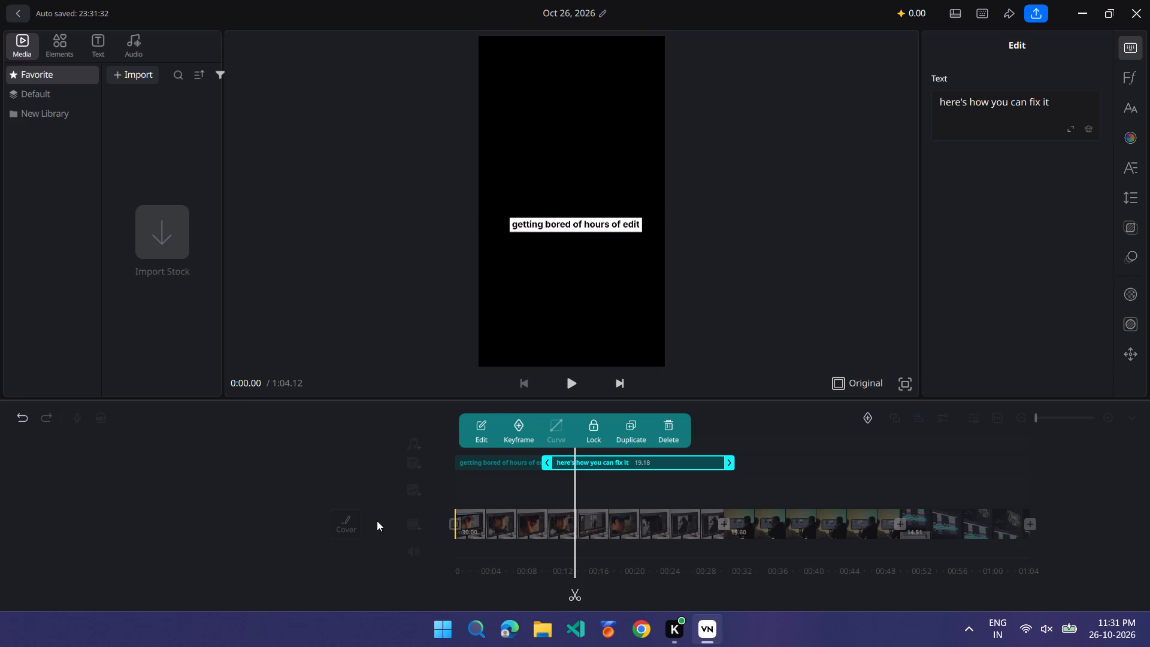
click(292, 479)
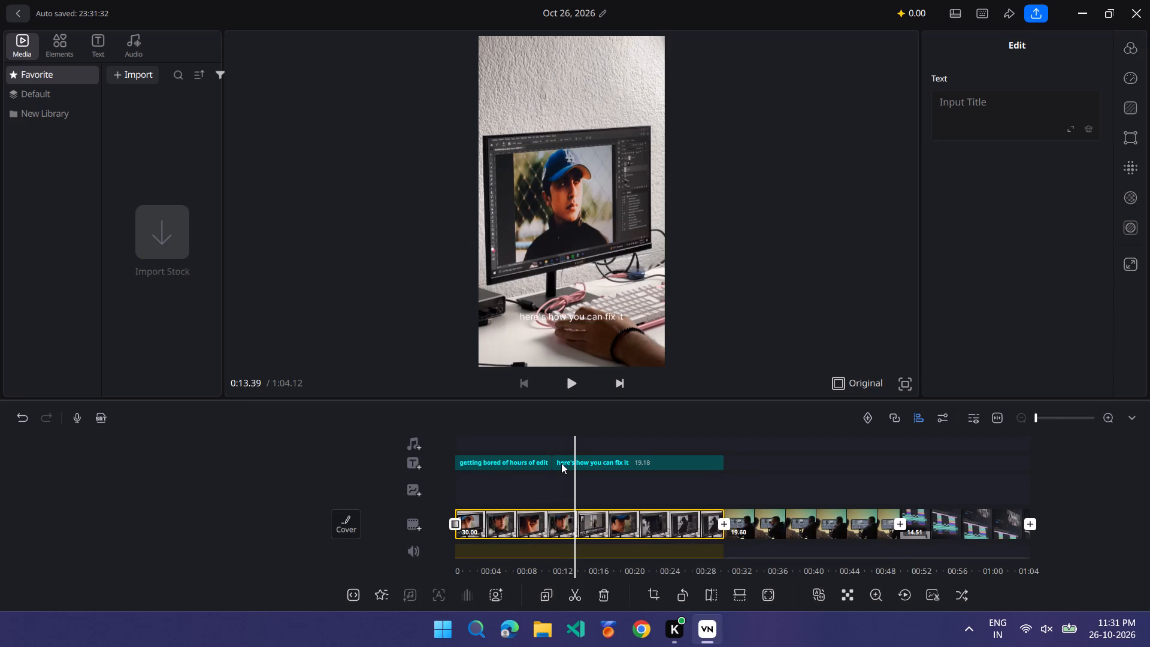
Trim the start of the "here's how you can fix it" text so that it lasts 17.25 s.
click(564, 463)
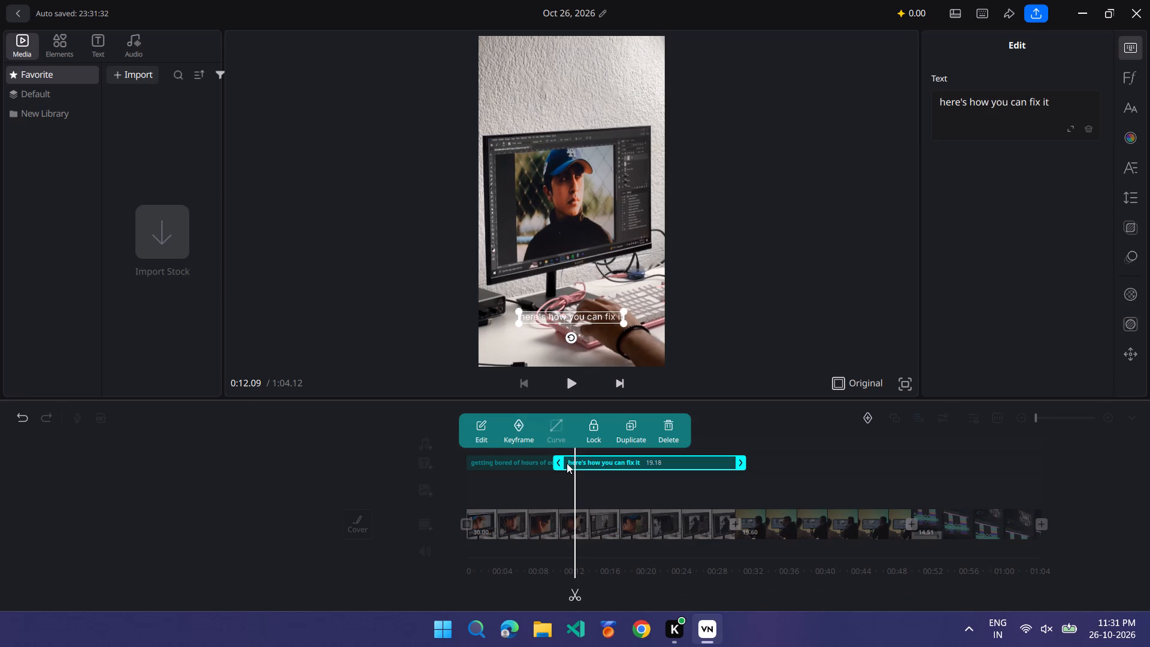
drag(561, 464, 585, 465)
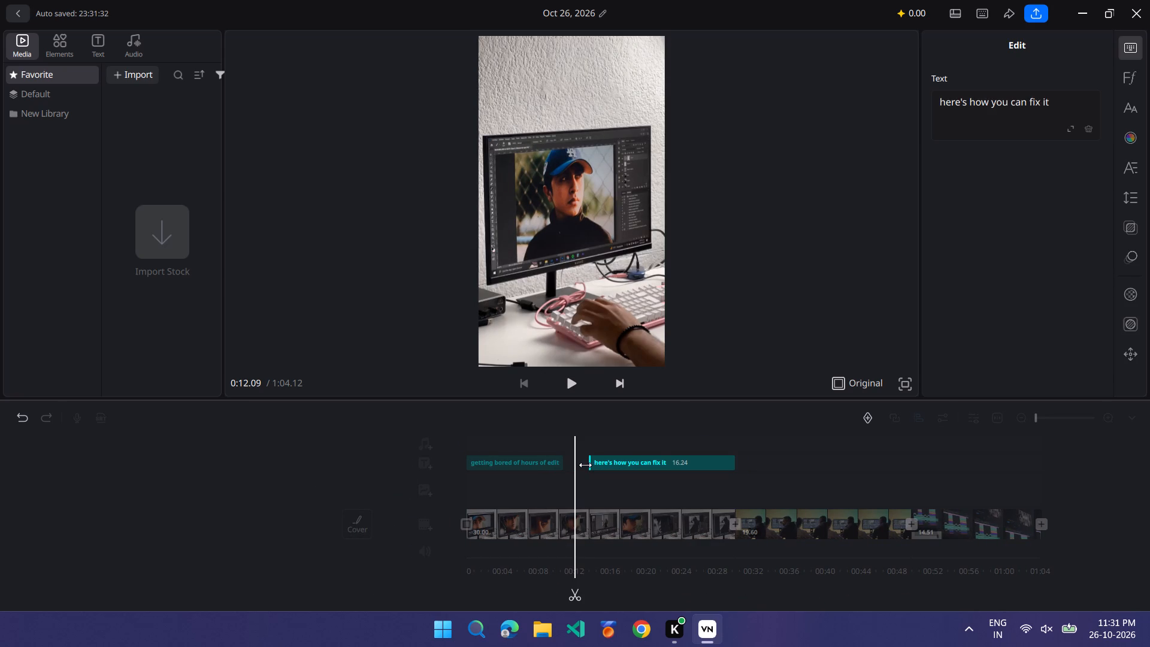
drag(585, 465, 578, 465)
Extend the end of the "getting bored of hours of edit" title to meet the start of the second text.
click(558, 465)
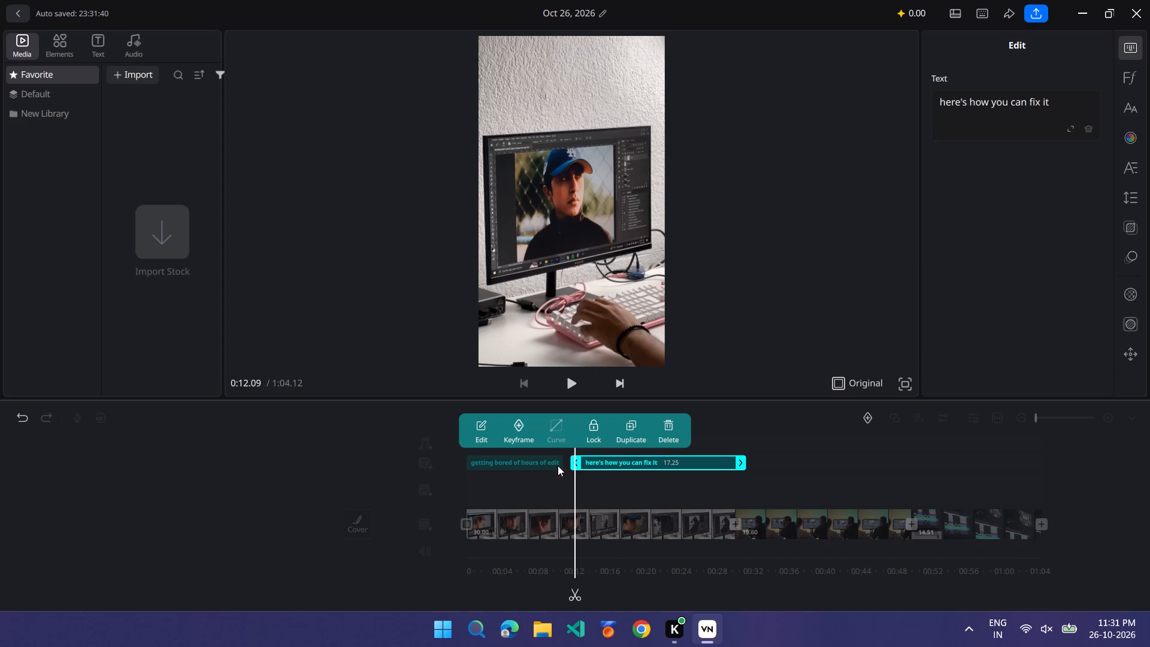
drag(582, 467, 597, 467)
click(624, 466)
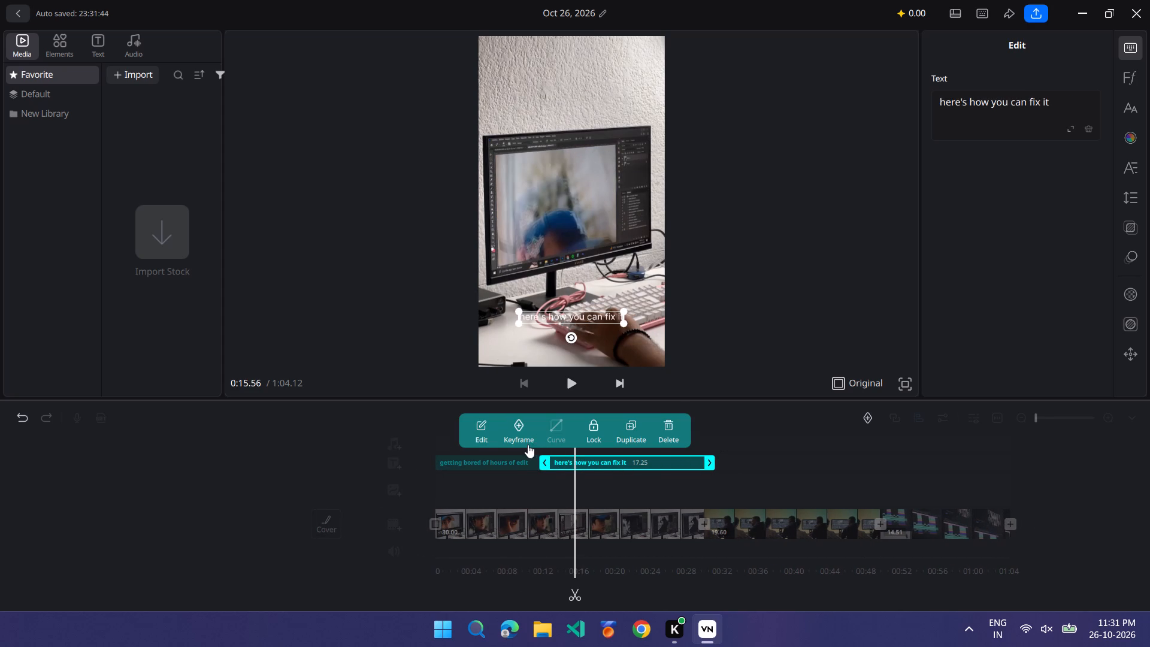
click(522, 460)
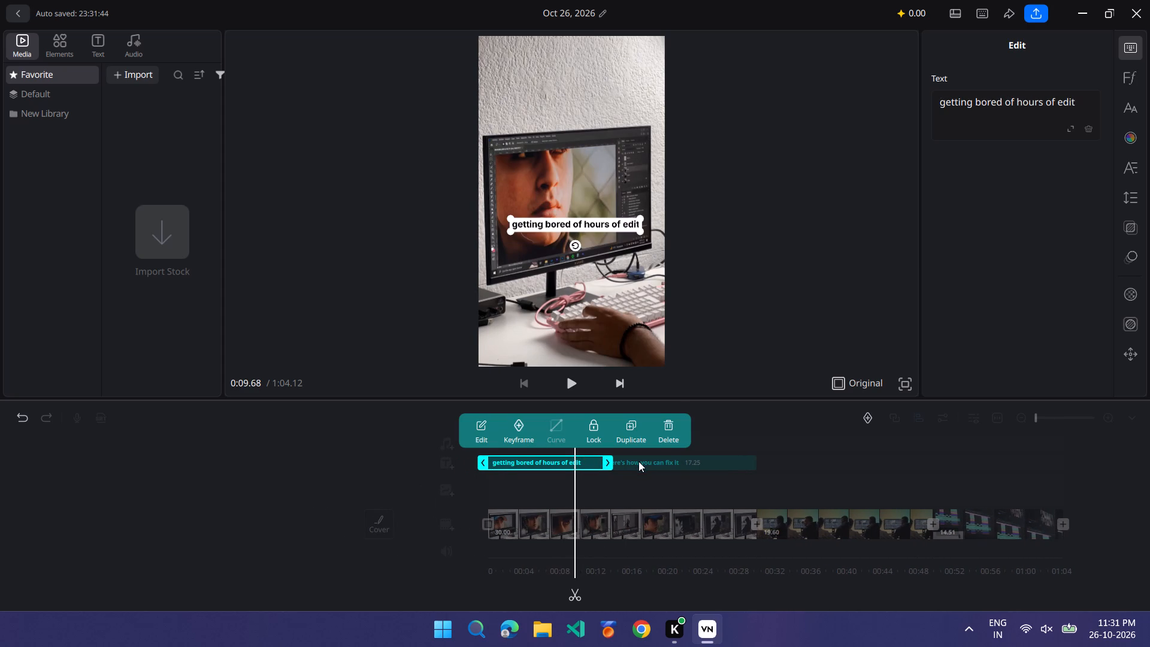
Move the "here's how you can fix it" text up over the monitor in the preview, about level with the first title.
click(638, 461)
drag(582, 319, 579, 255)
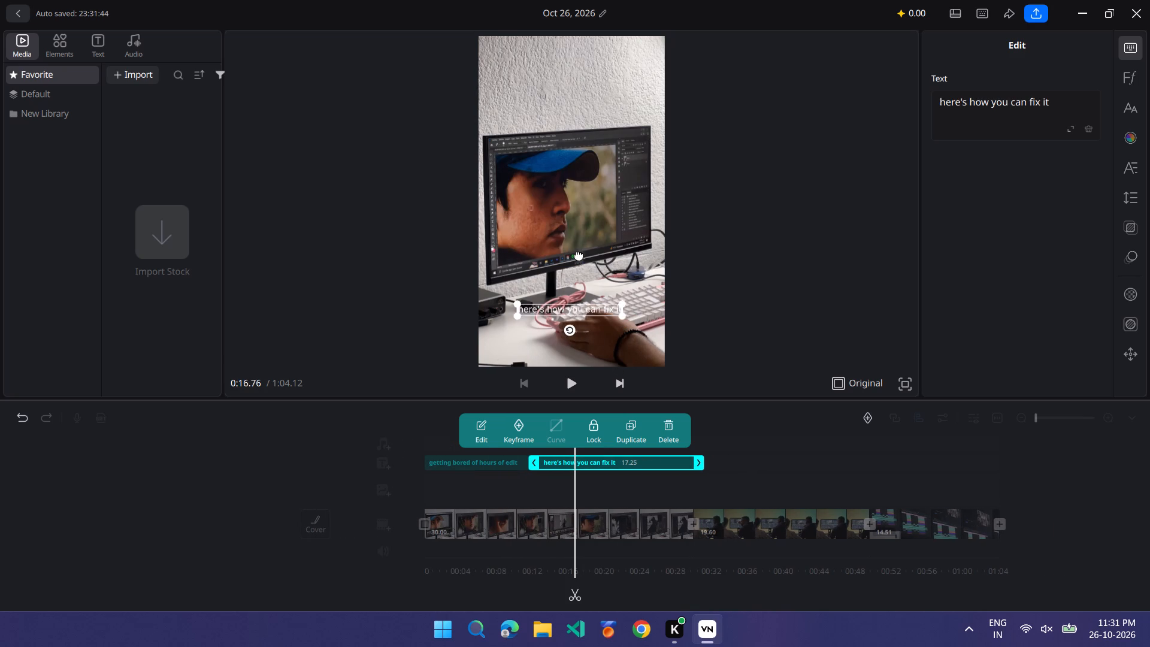
drag(579, 255, 579, 229)
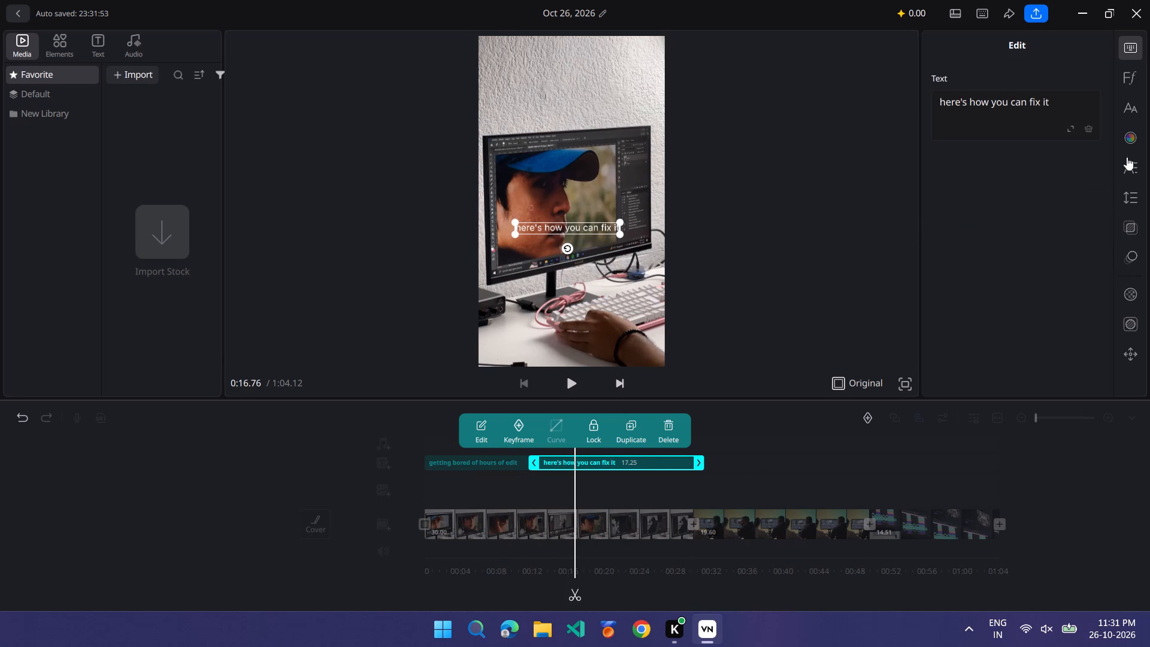
Browse the Inter font styles for the "here's how you can fix it" text and choose Bold Italic.
click(1127, 67)
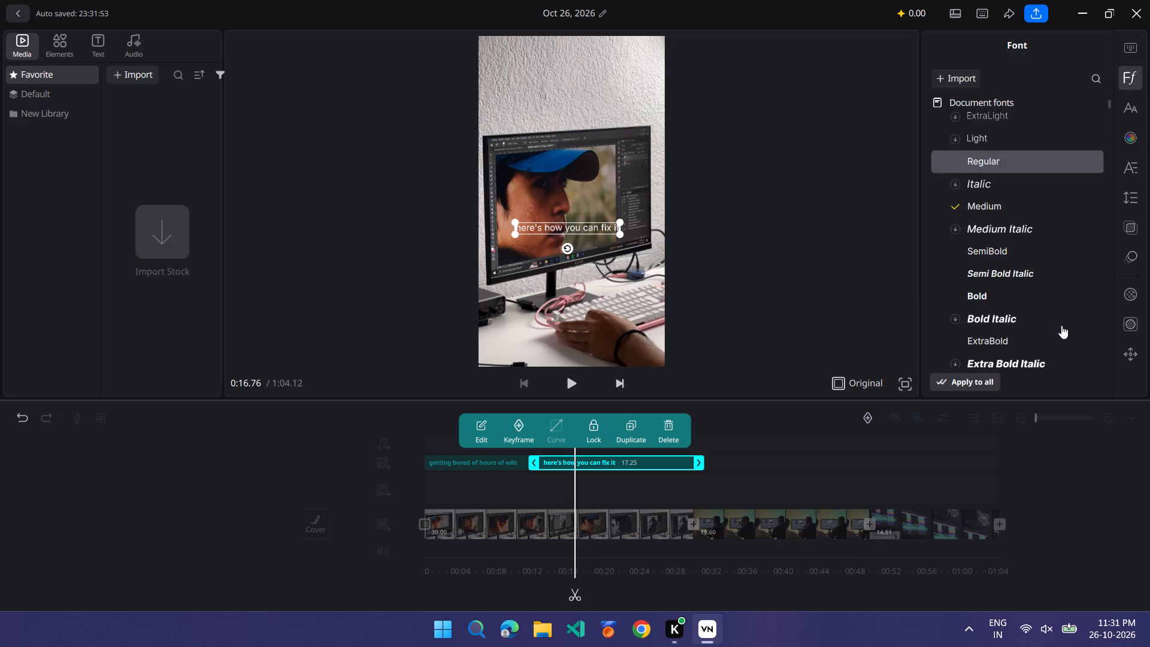
scroll(1061, 326, down, 3)
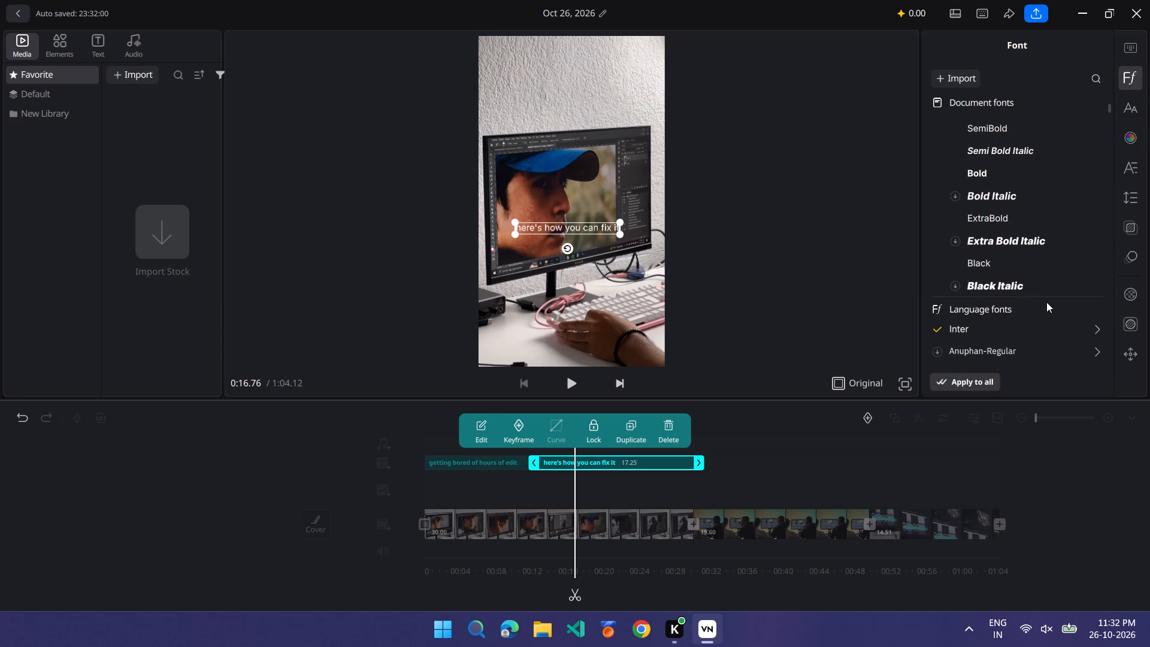
scroll(1004, 208, up, 1)
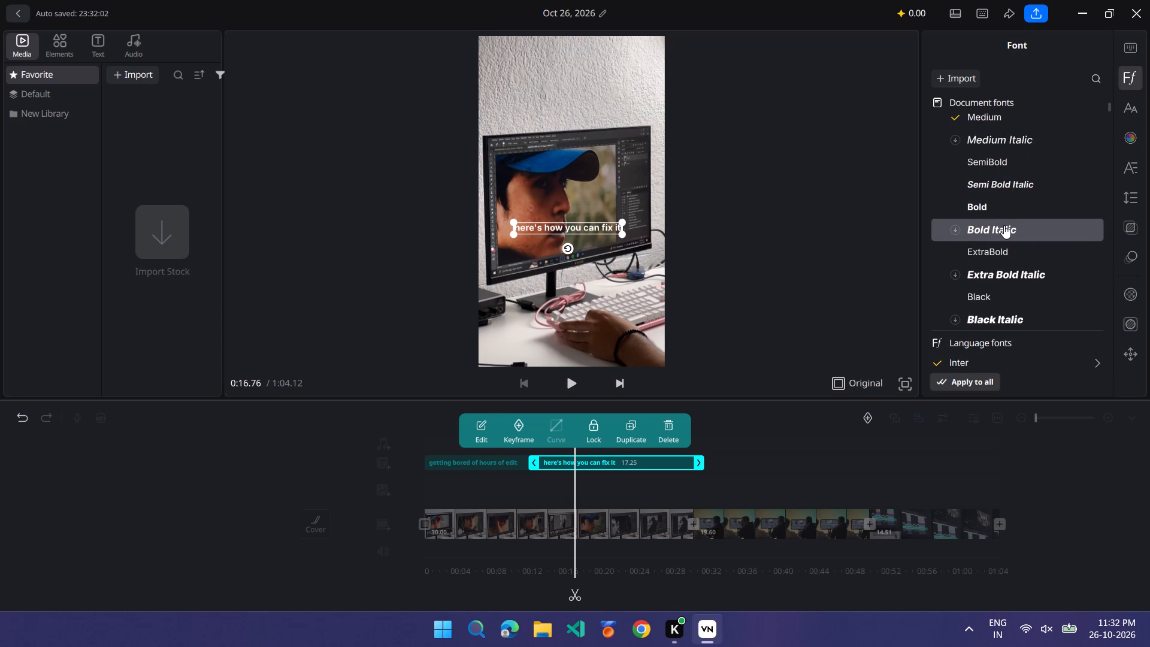
click(1004, 225)
scroll(1000, 289, up, 1)
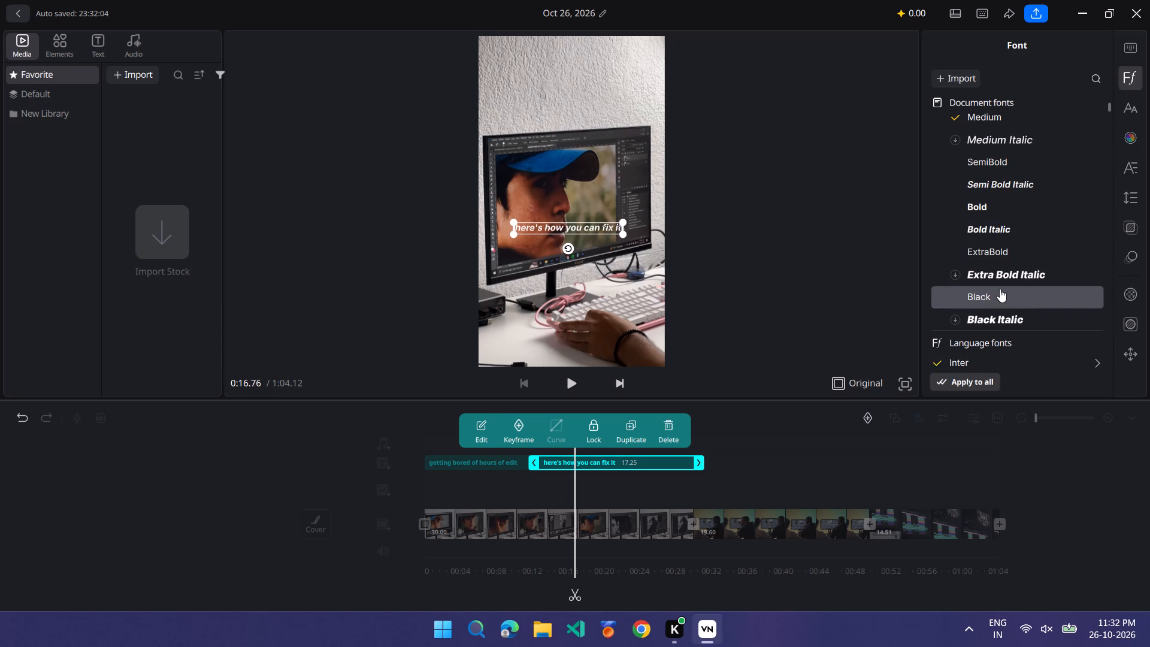
scroll(1000, 289, up, 1)
scroll(1017, 204, up, 8)
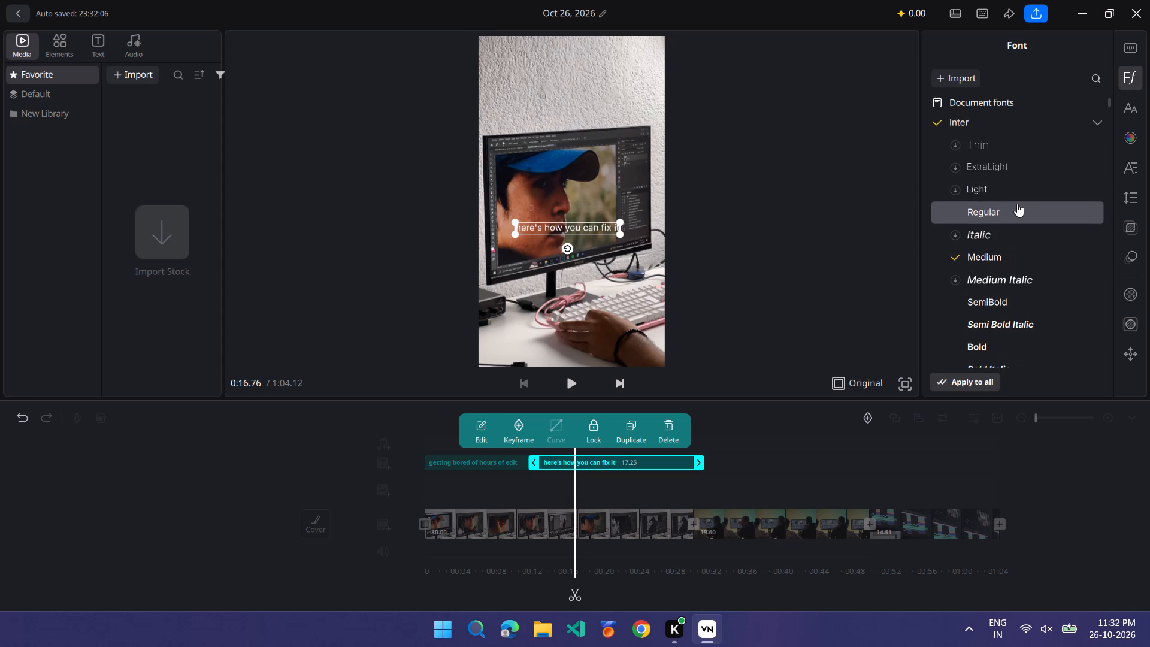
scroll(1017, 204, up, 4)
scroll(1017, 204, down, 6)
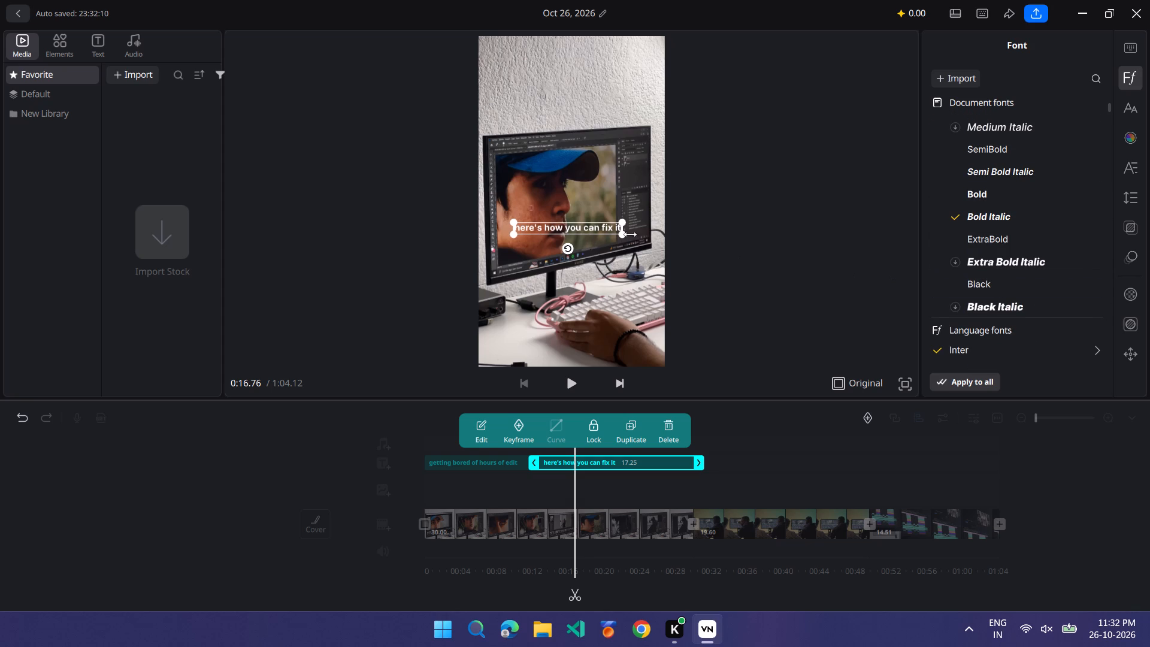
Widen the "here's how you can fix it" text box slightly in the preview.
drag(625, 235, 631, 239)
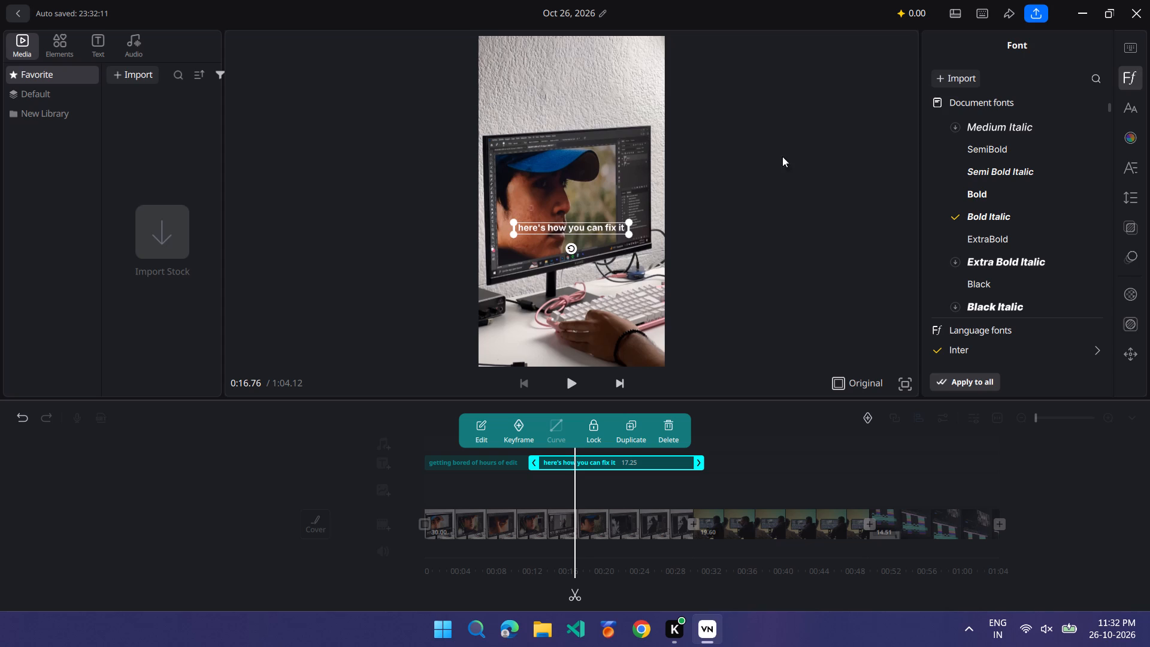
Apply the preset colour style with black text on a white background to the "here's how you can fix it" text.
click(1136, 112)
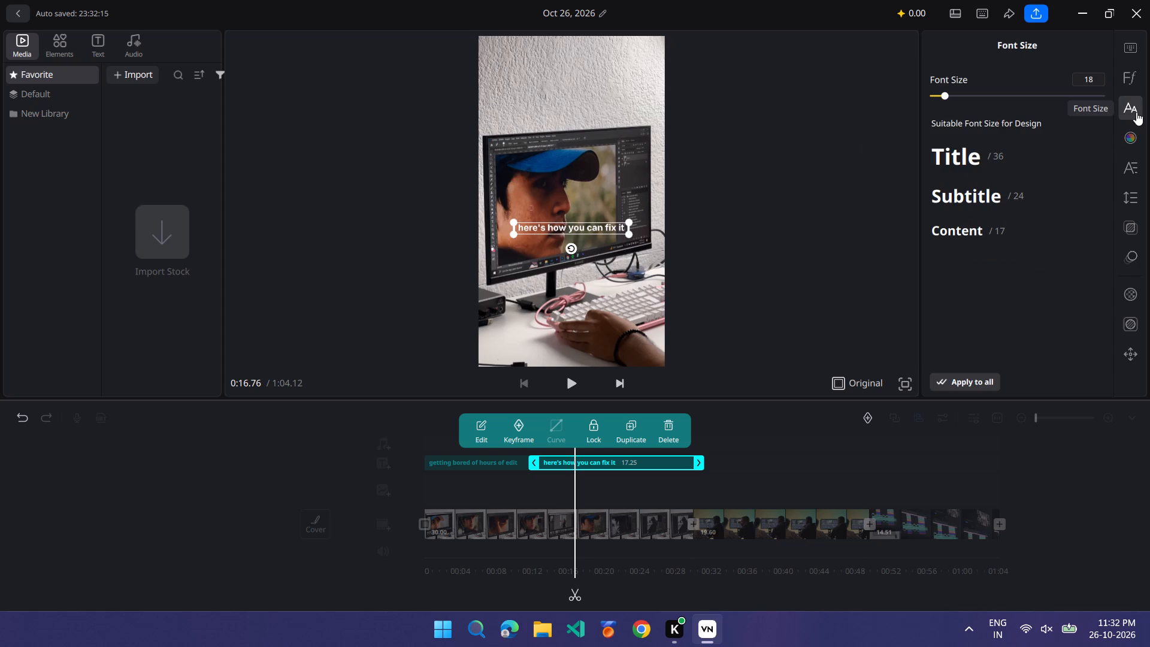
click(1130, 143)
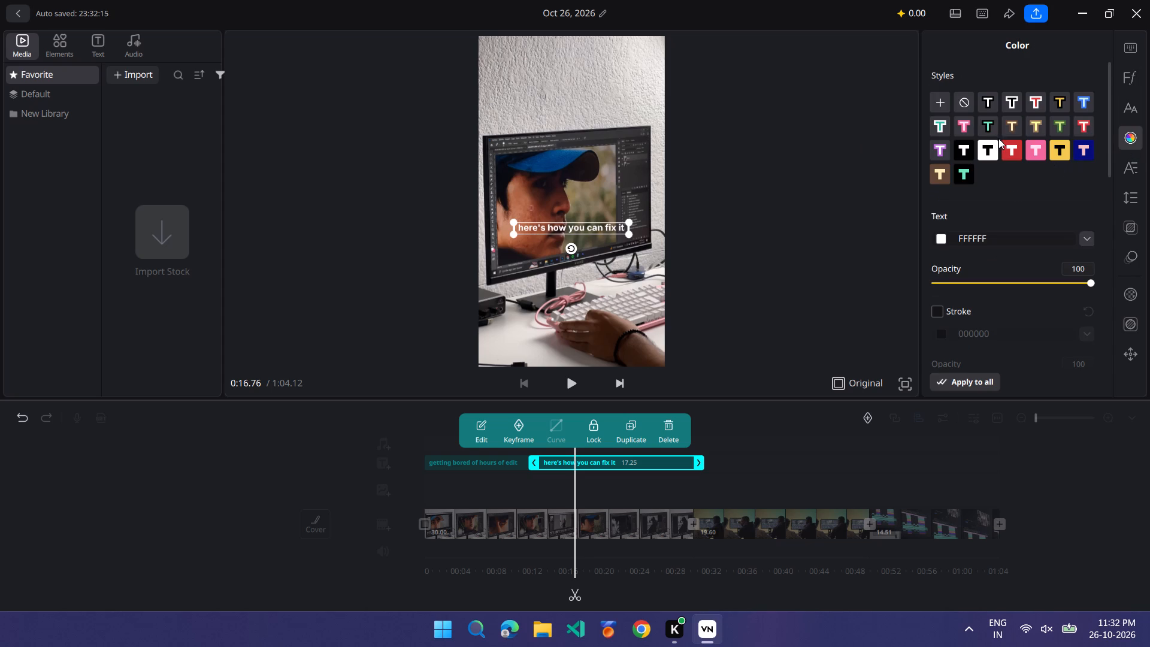
click(984, 142)
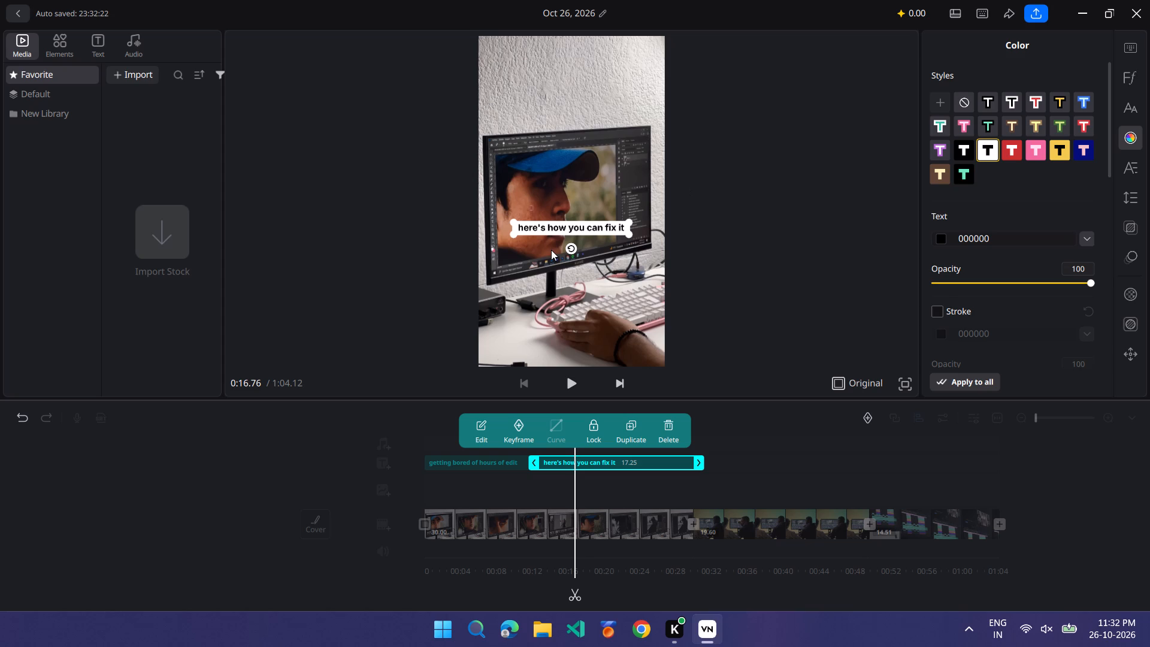
Play the video from about 0:00.46 to review both titles over the first clip.
scroll(389, 446, right, 6)
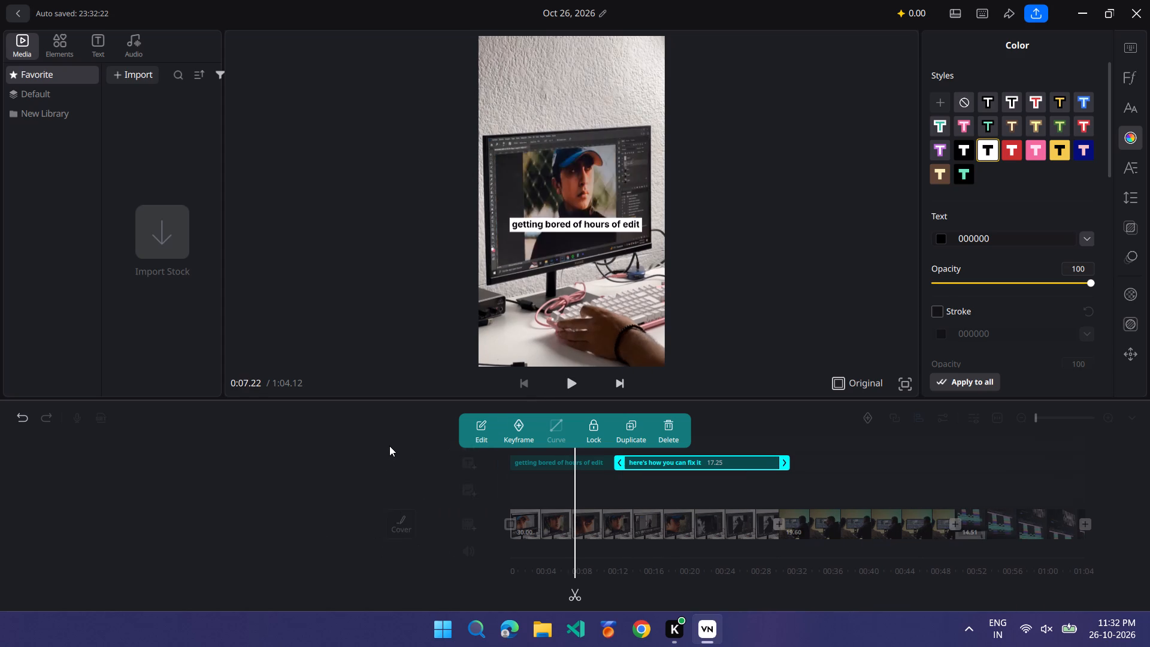
scroll(456, 525, right, 6)
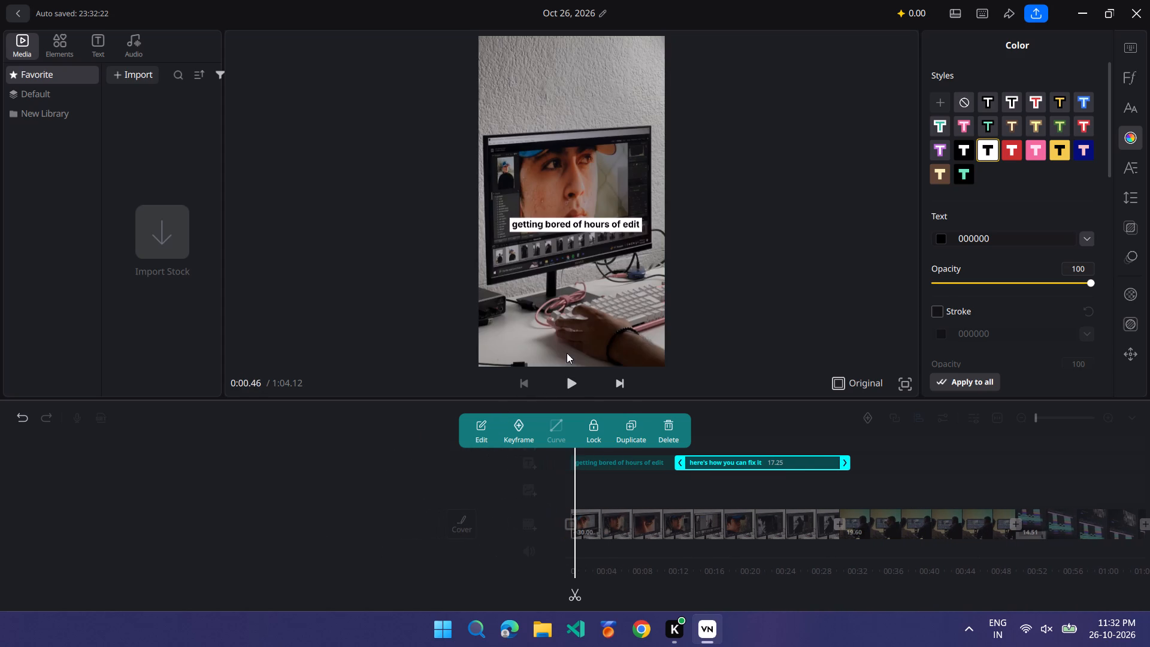
click(567, 383)
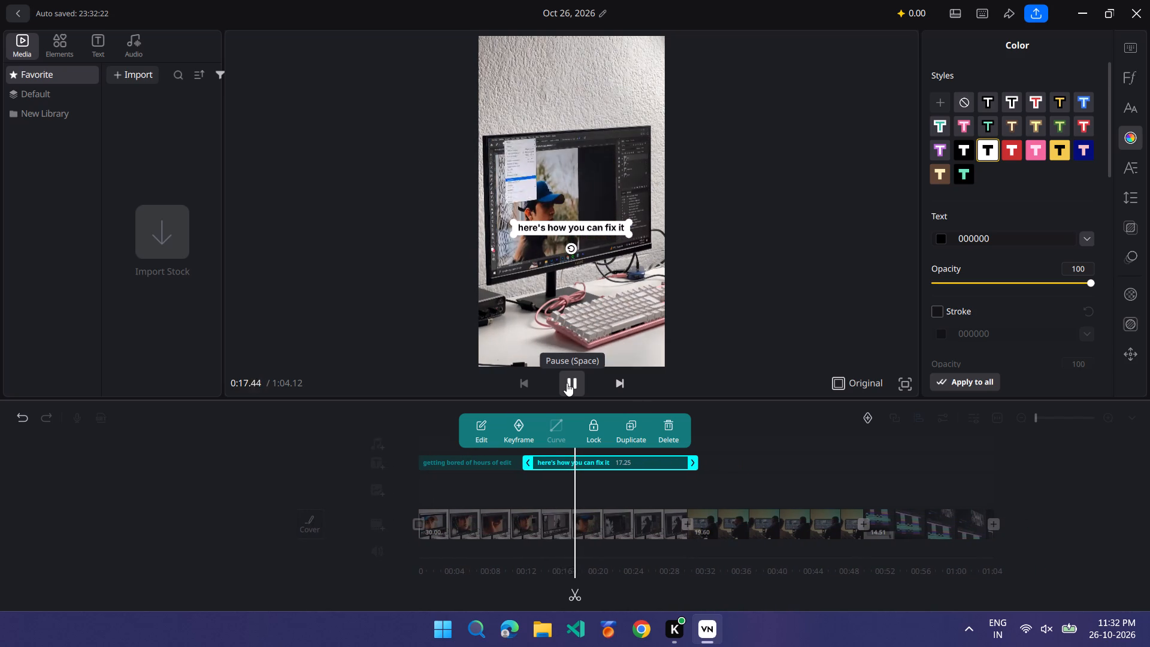
drag(567, 383, 758, 411)
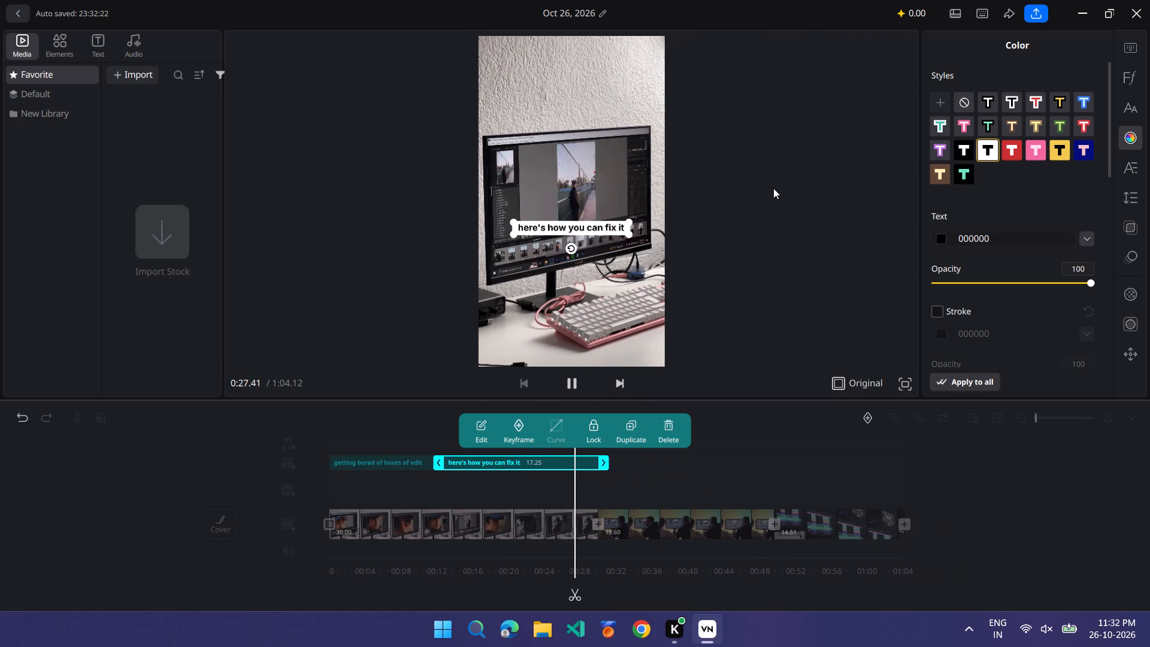
click(698, 267)
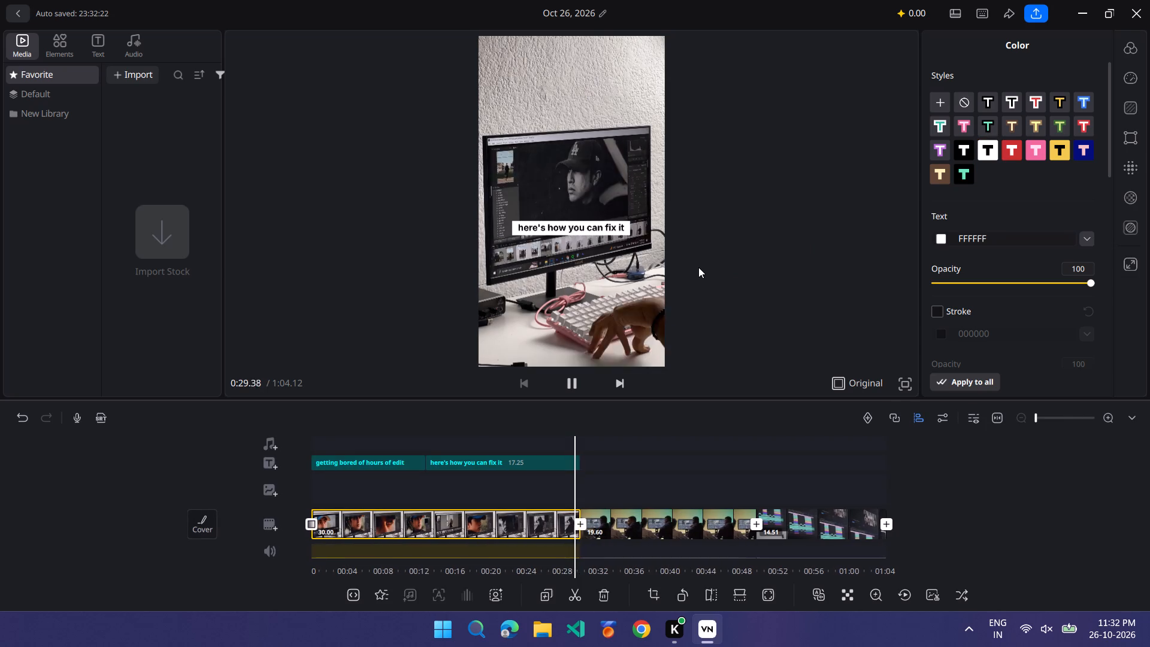
Add a new text element at about 0:29.92, near the end of the first clip.
scroll(610, 460, right, 1)
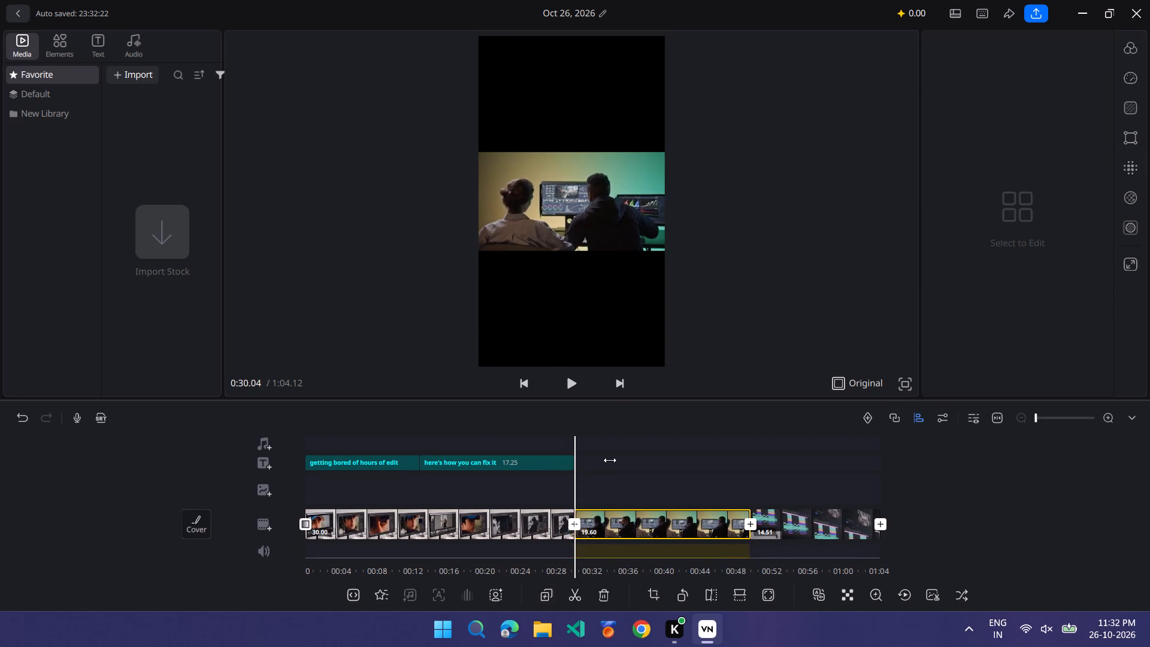
scroll(610, 460, right, 2)
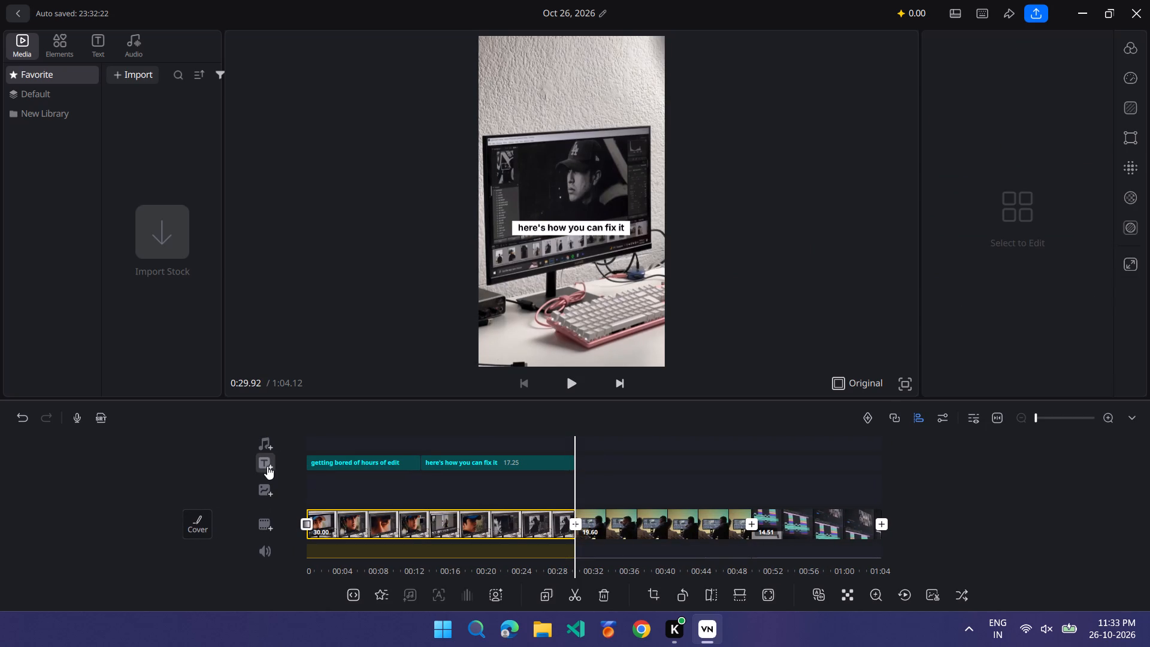
click(267, 466)
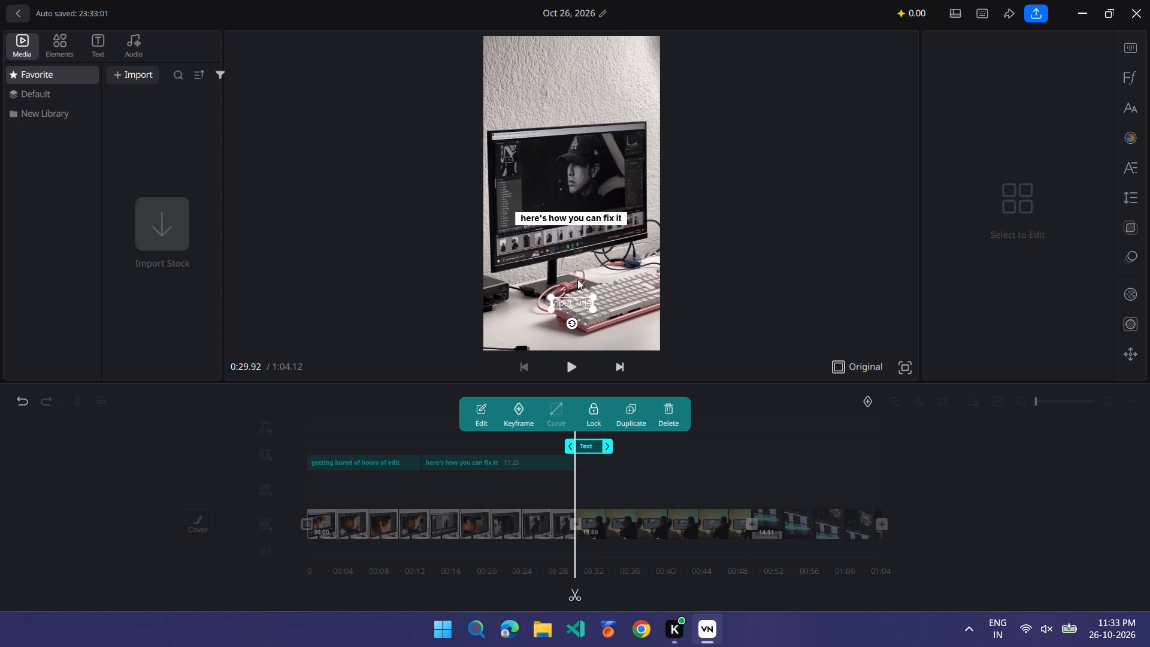
drag(576, 282, 575, 233)
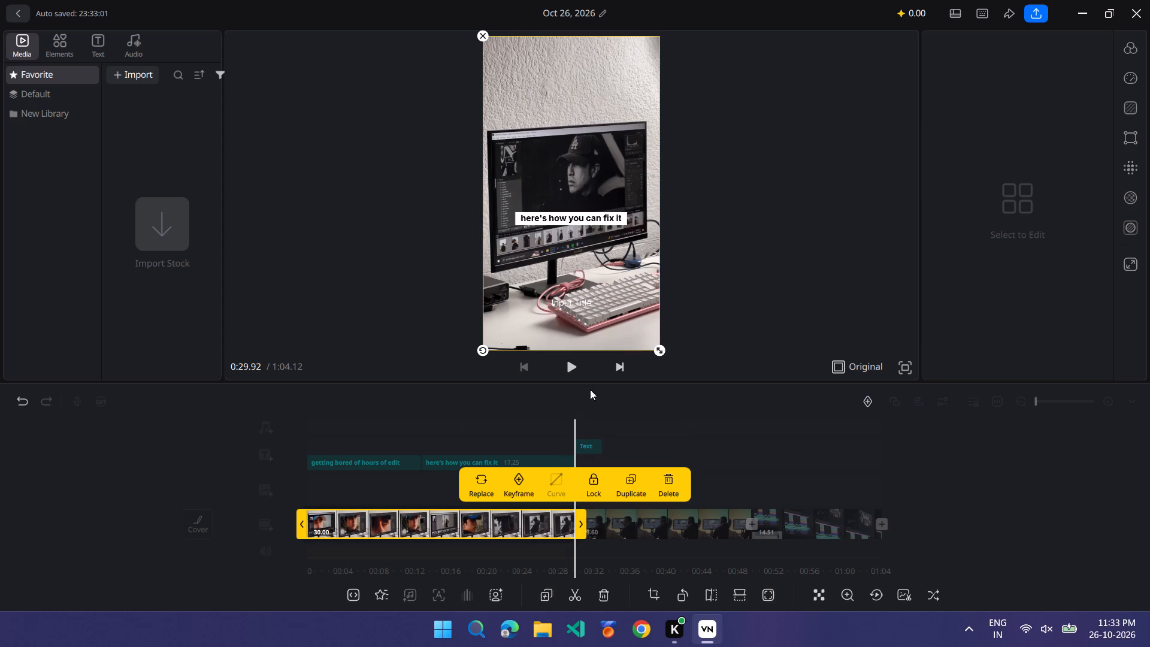
click(146, 519)
Adjust the new placeholder text's timing so it starts at about 0:30.52 over the second clip and lasts about 9.81 seconds.
scroll(598, 474, left, 1)
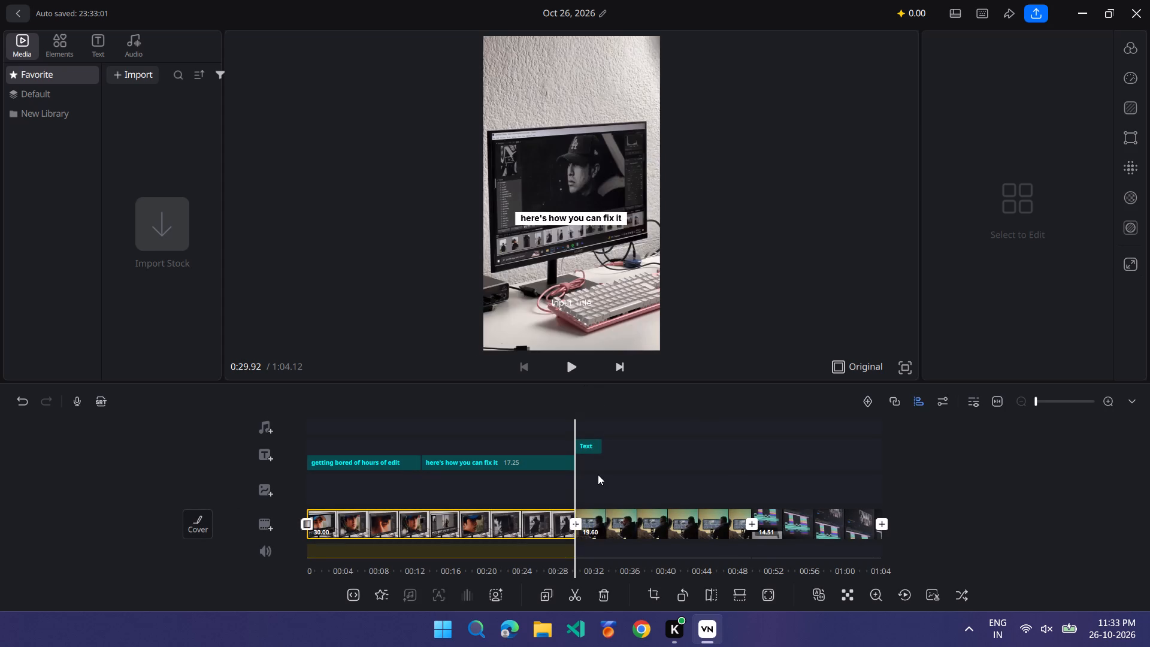
scroll(598, 474, left, 1)
click(576, 446)
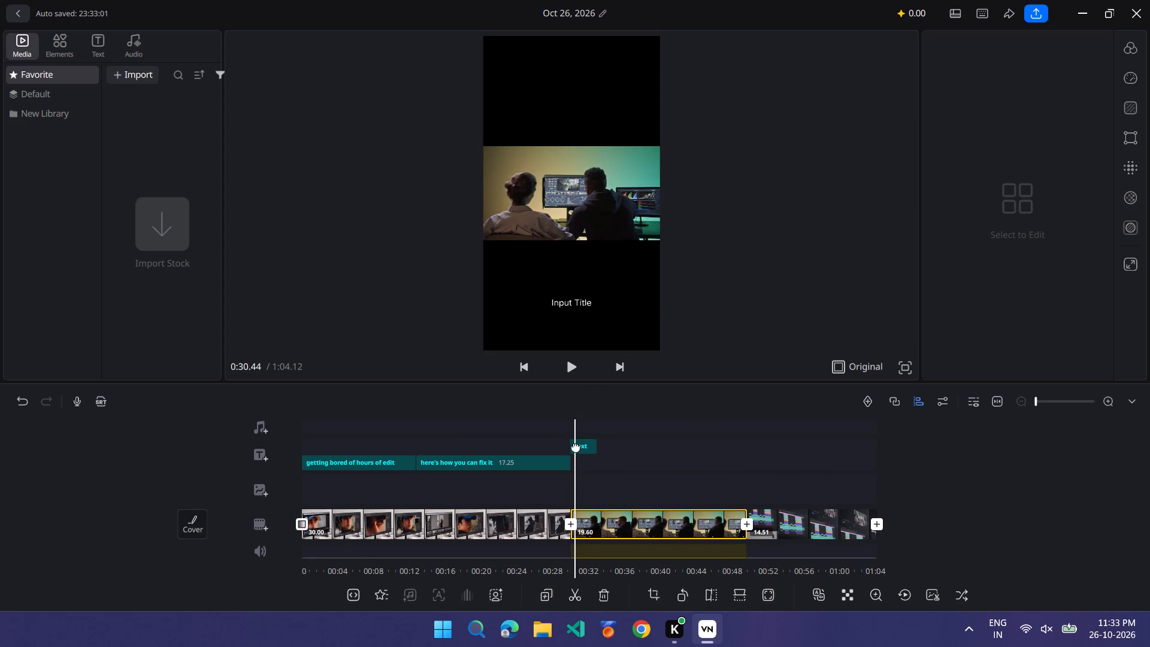
drag(565, 447, 571, 449)
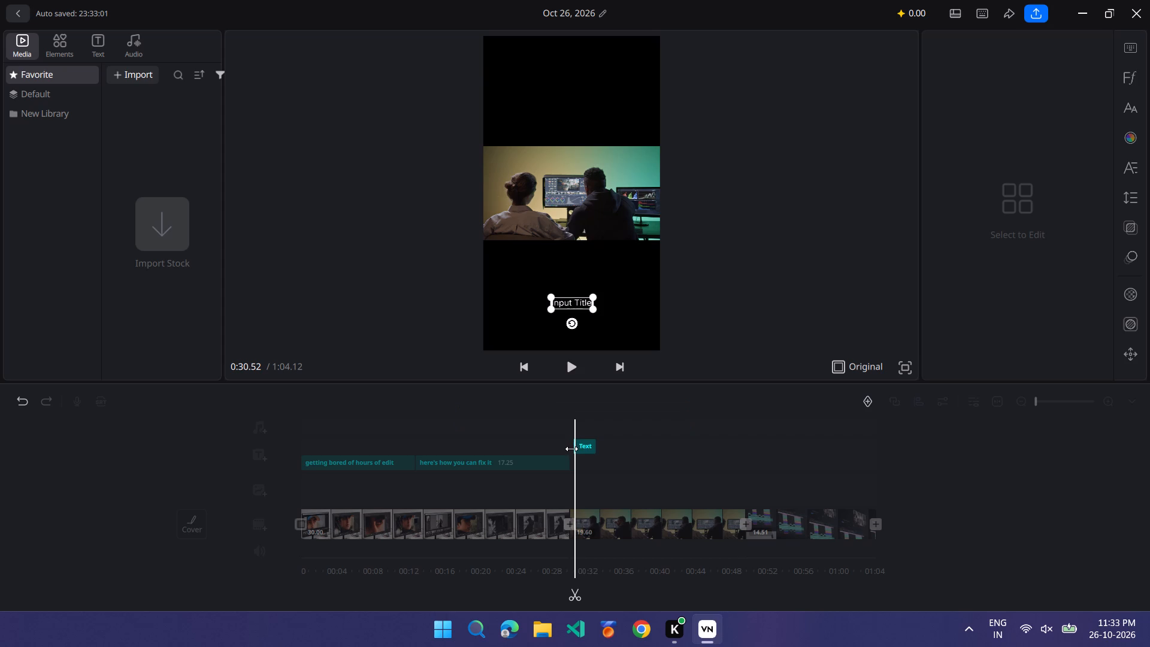
drag(571, 449, 571, 449)
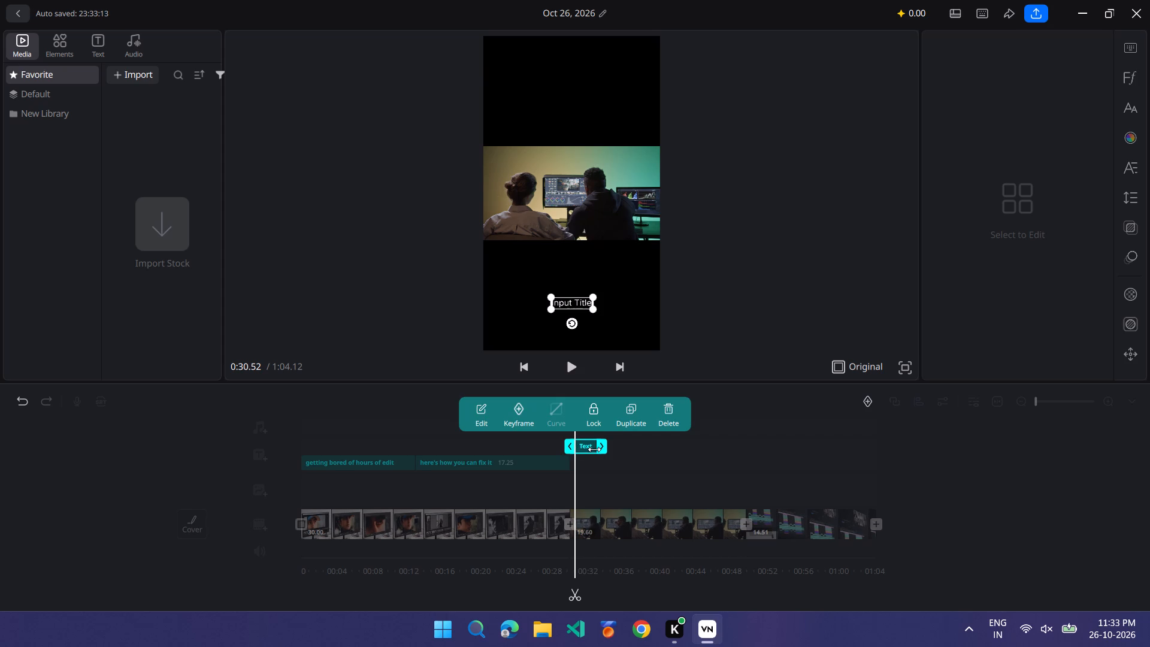
click(594, 449)
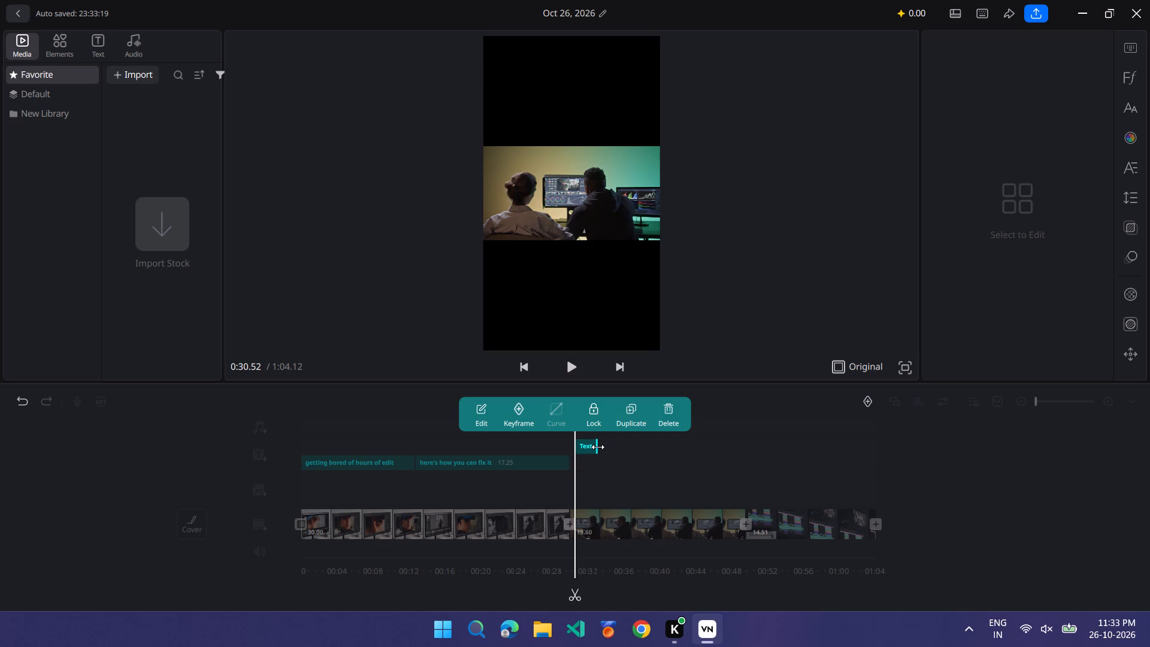
drag(598, 447, 663, 450)
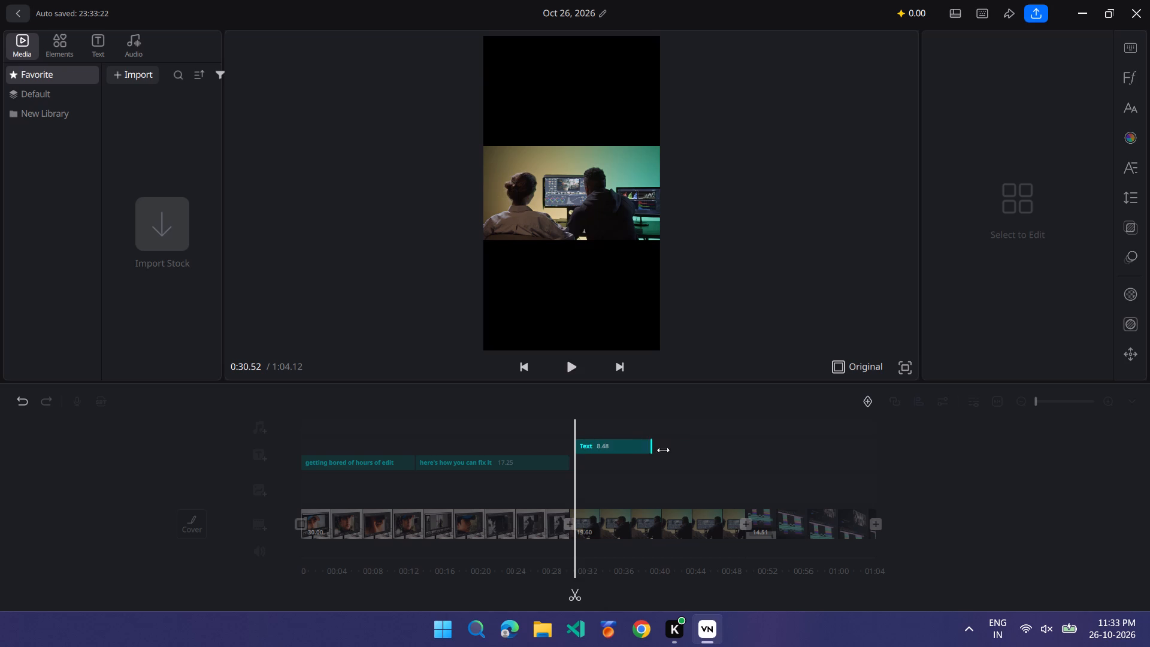
drag(663, 450, 664, 450)
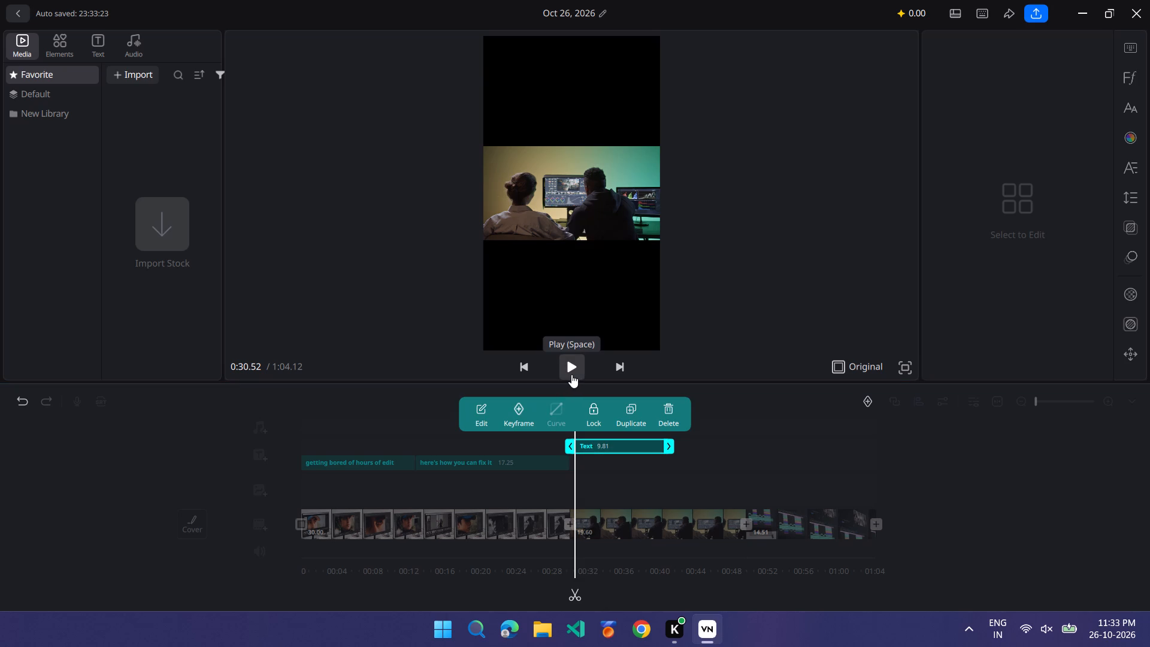
Play the second clip from 0:30.52 to review the placeholder text's timing.
click(571, 374)
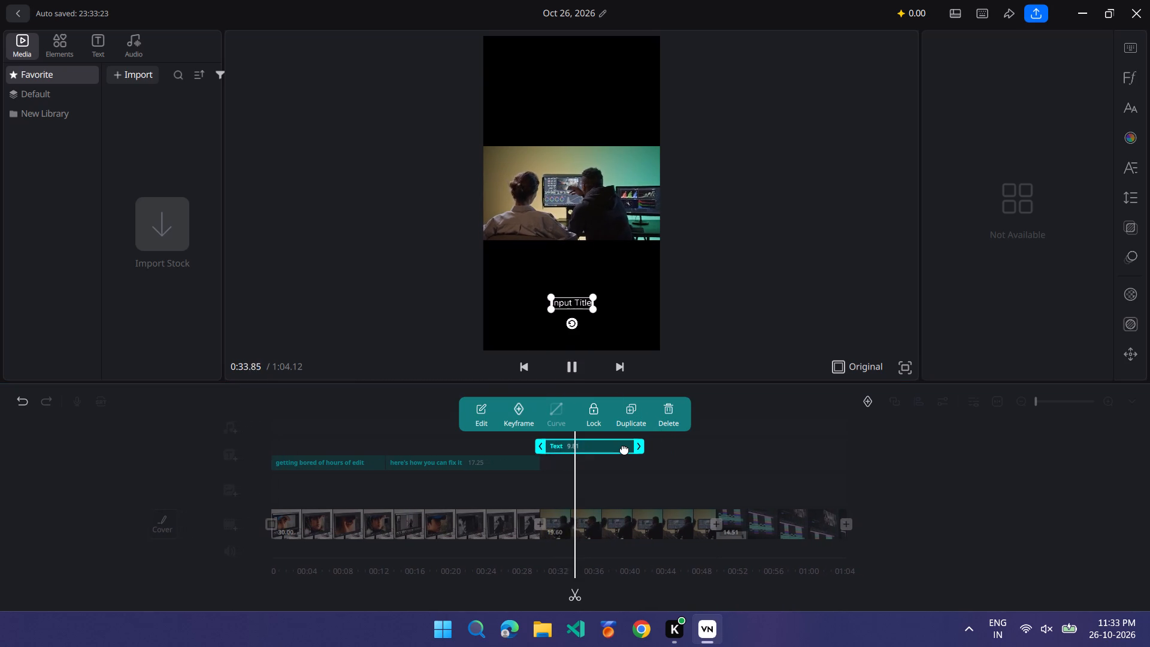
scroll(624, 449, right, 1)
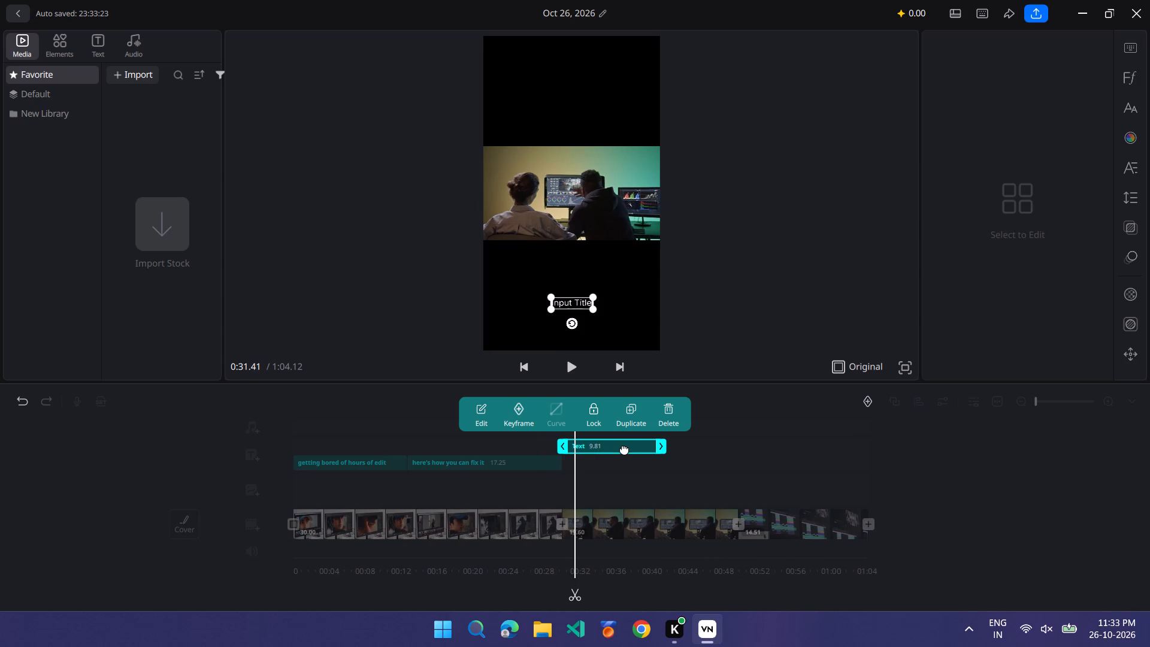
Replace the placeholder text over the second clip with "step 1 :open your spotify".
click(601, 446)
click(482, 409)
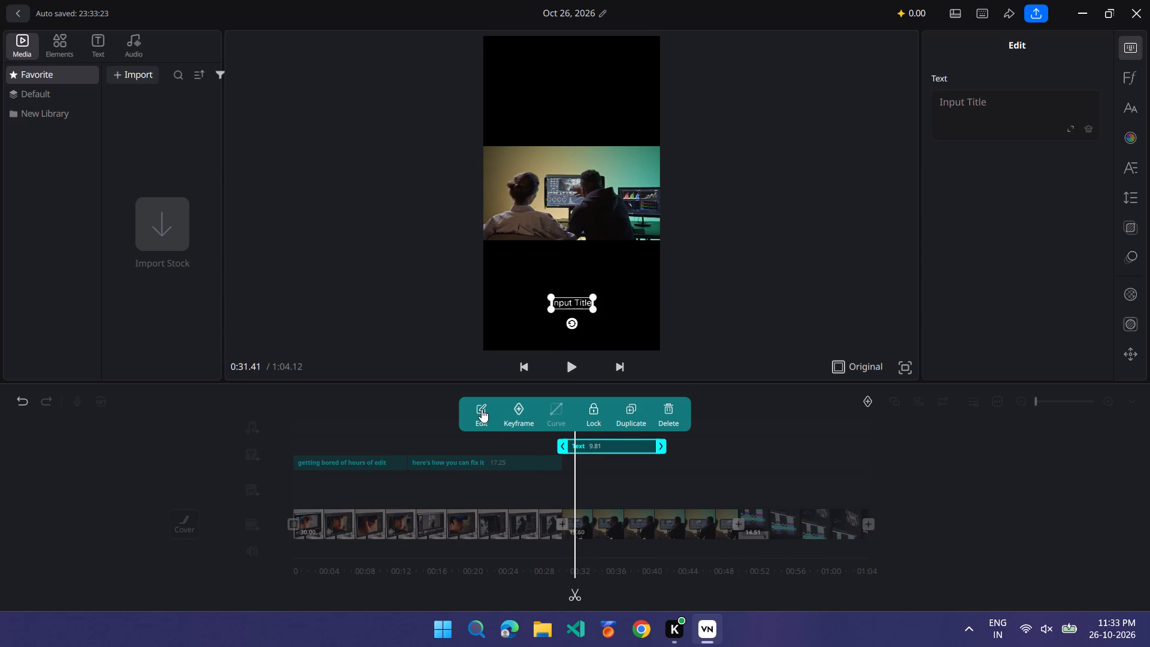
click(992, 104)
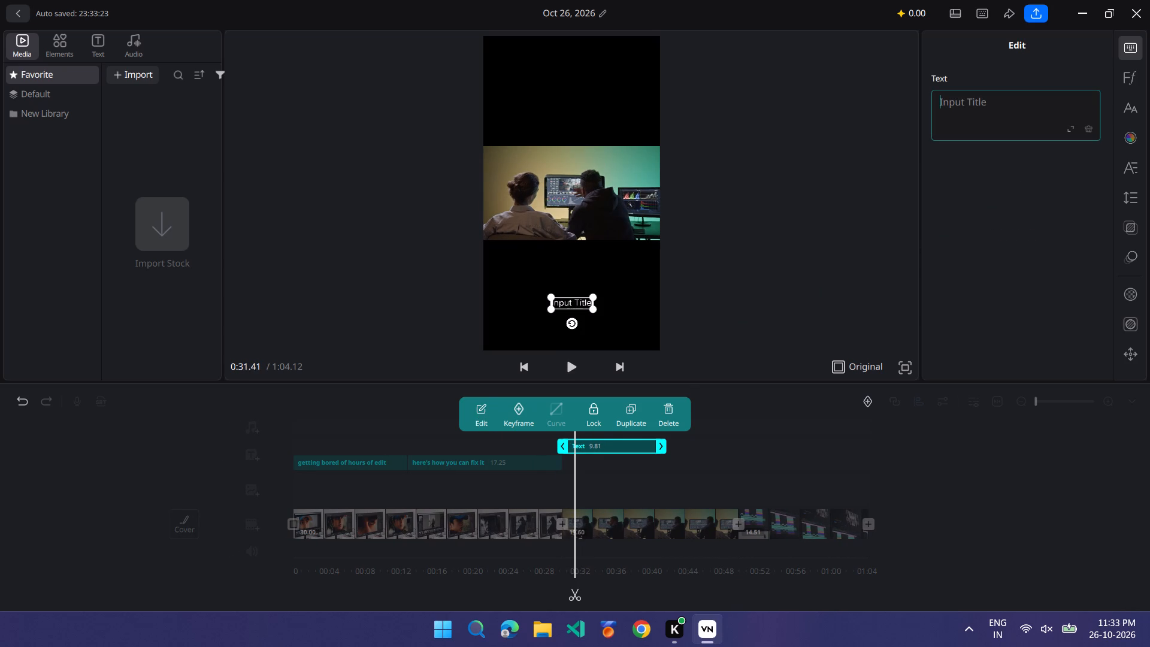
text(open n)
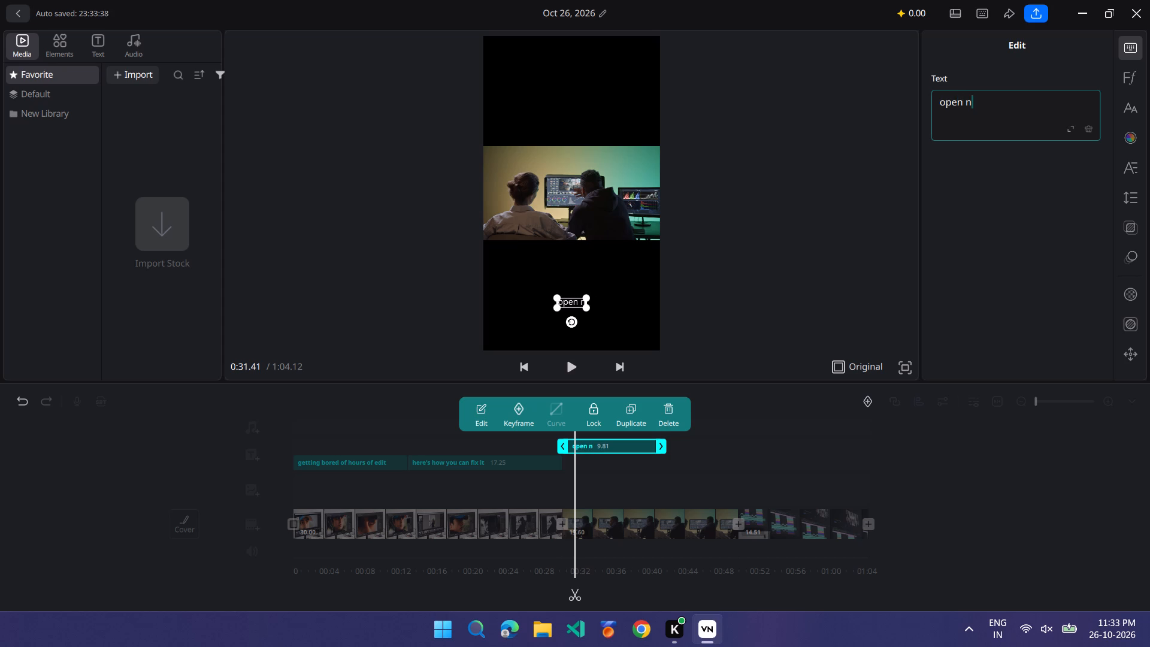
key(BackSpace)
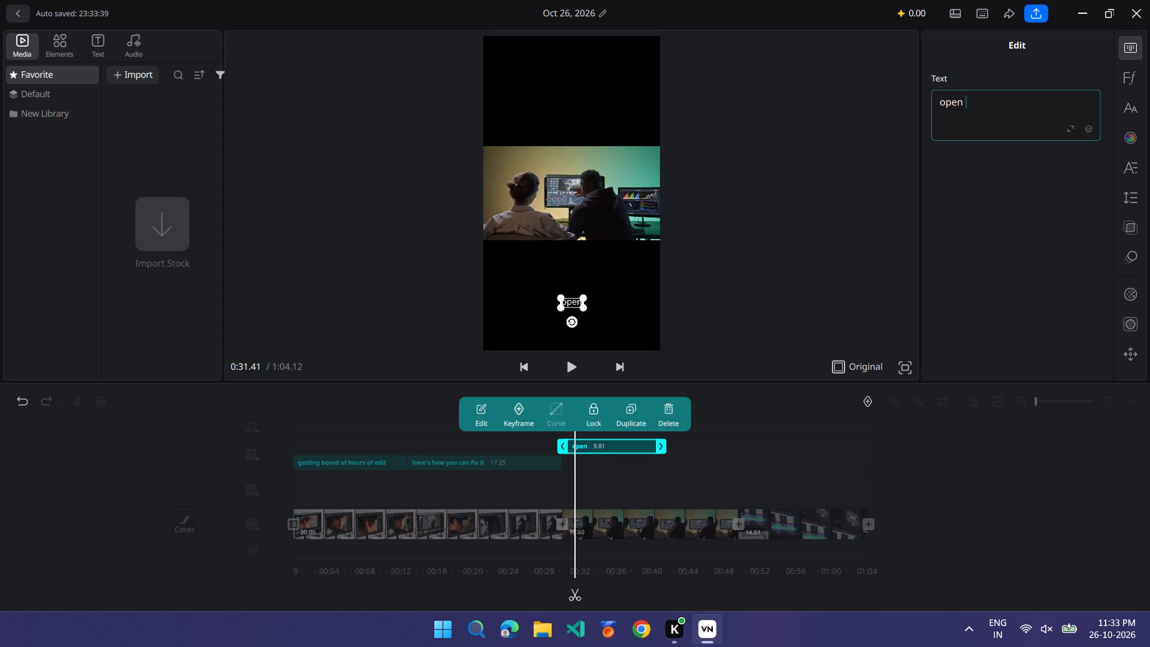
text(yu)
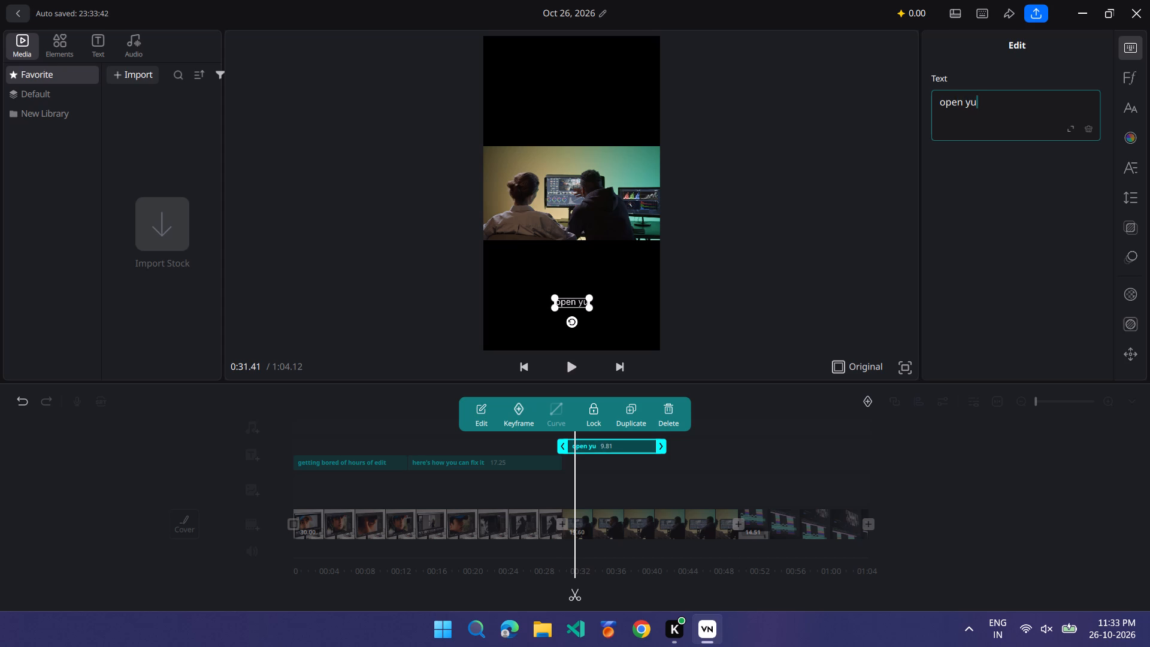
key(BackSpace)
text(our spotify)
key(space)
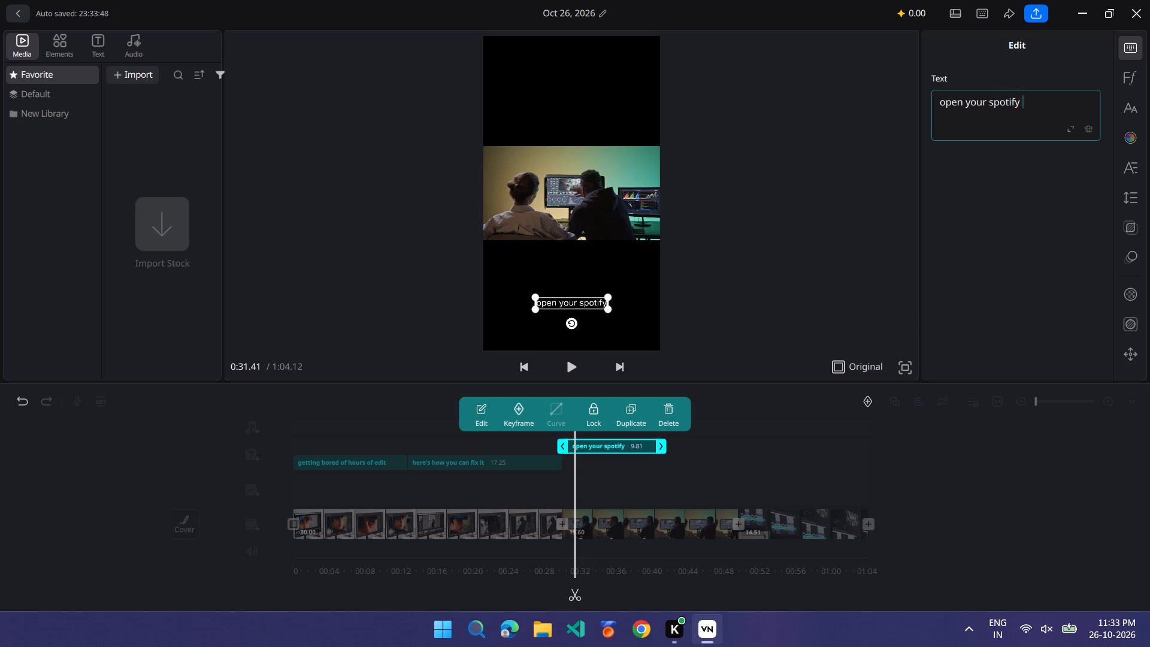
key(space)
click(939, 104)
text(step 1)
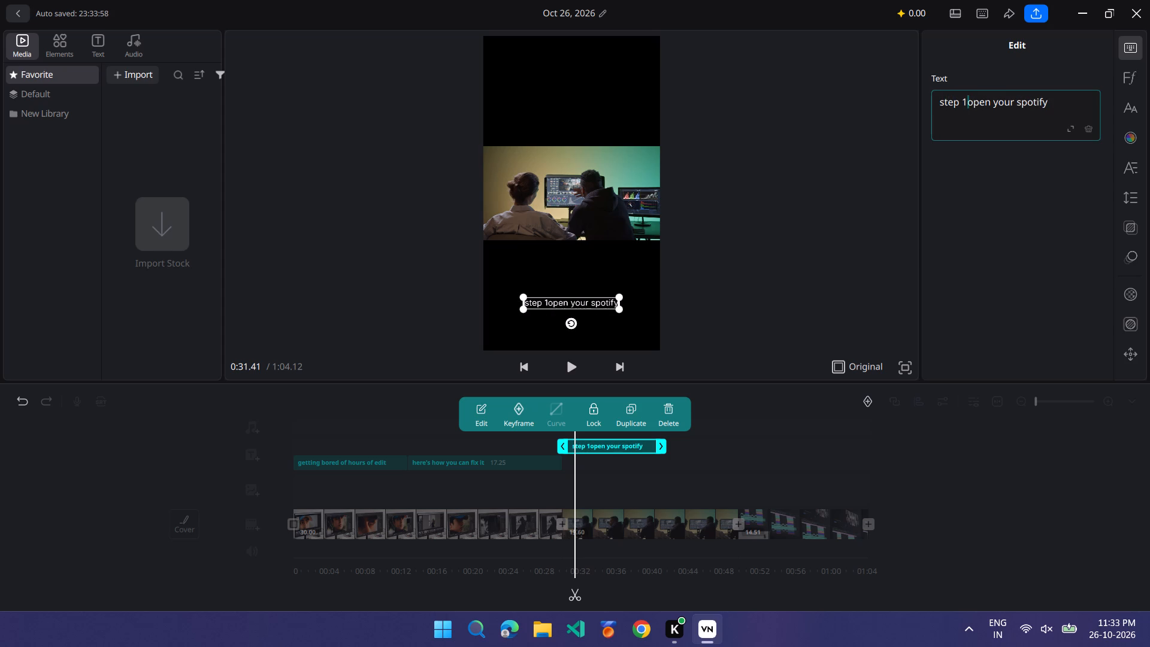
key(space)
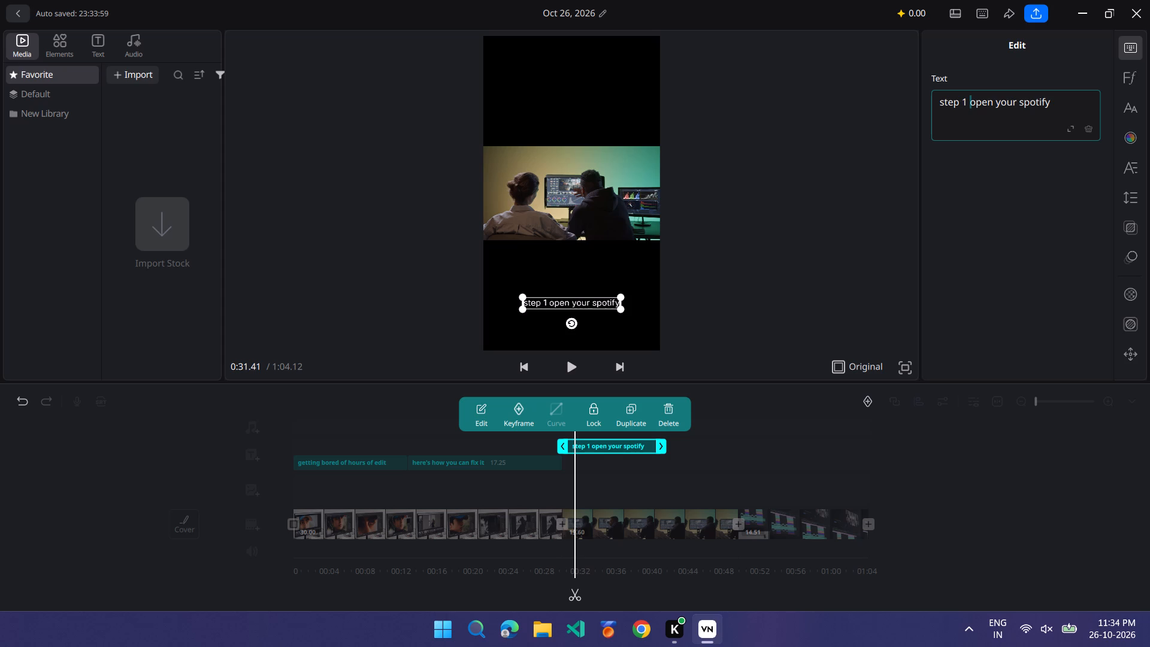
key(shift+colon)
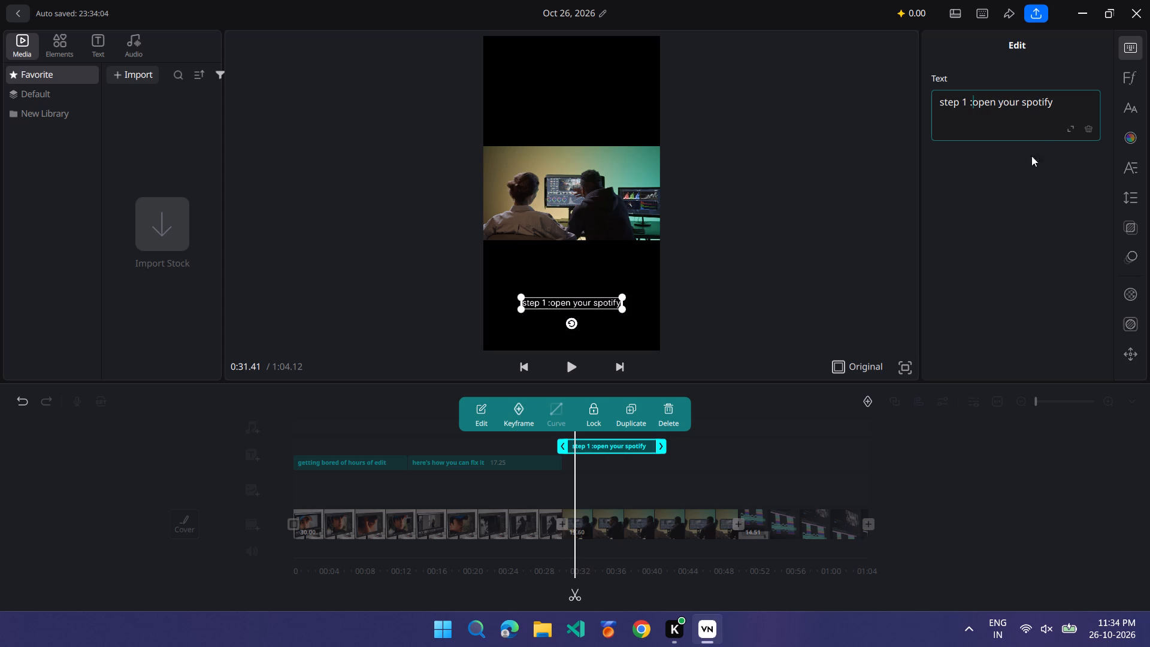
Move the "step 1 :open your spotify" text up, roughly centred horizontally, to just below the second clip's picture in the frame.
double_click(571, 325)
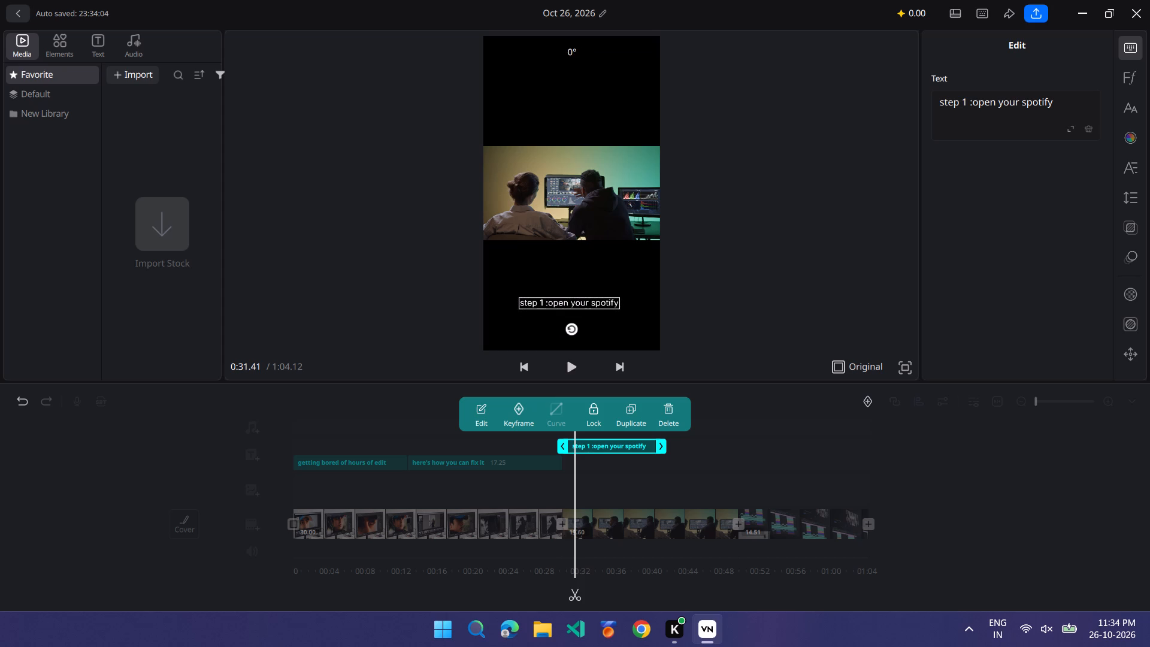
drag(583, 292, 581, 261)
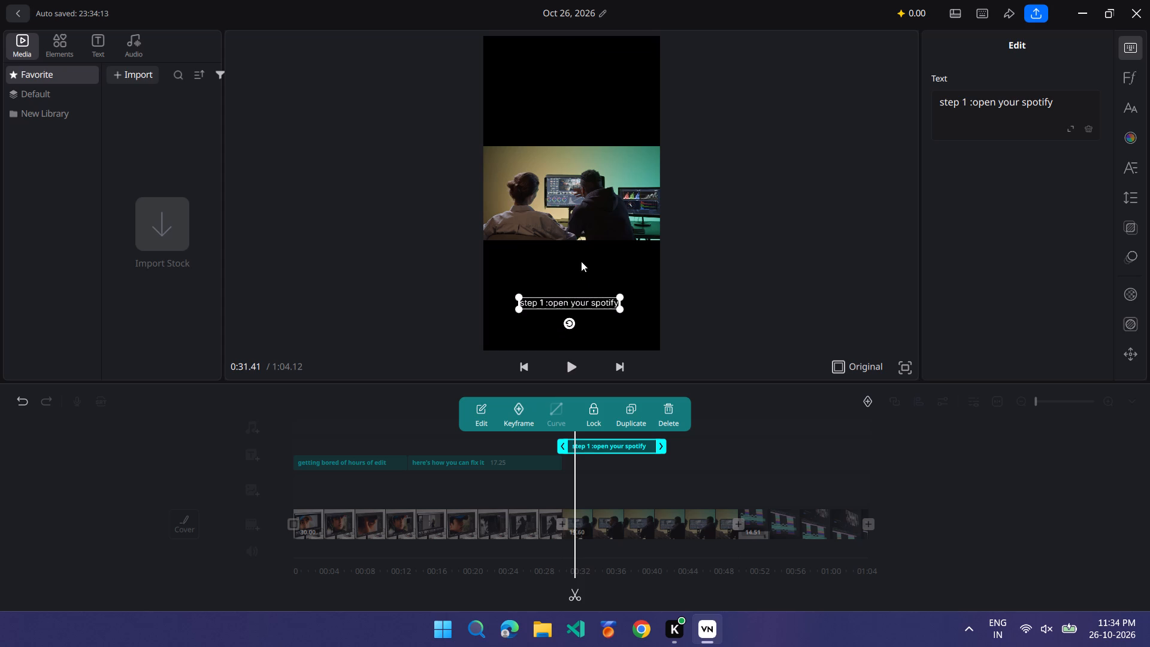
drag(581, 261, 581, 241)
click(563, 301)
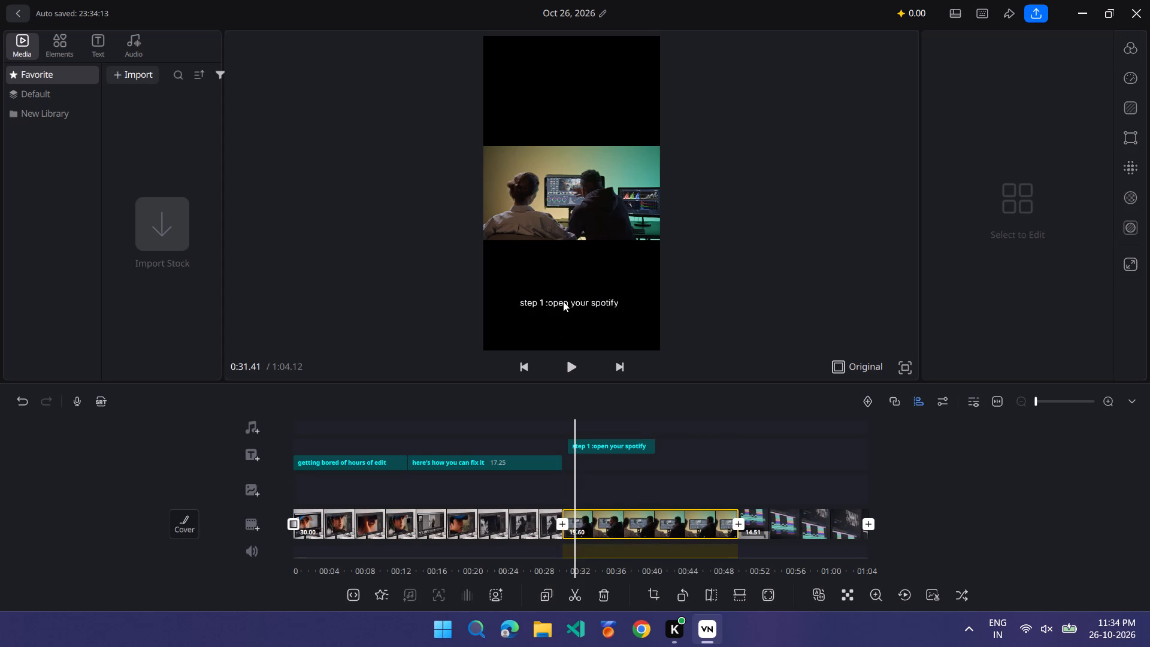
drag(568, 283, 570, 227)
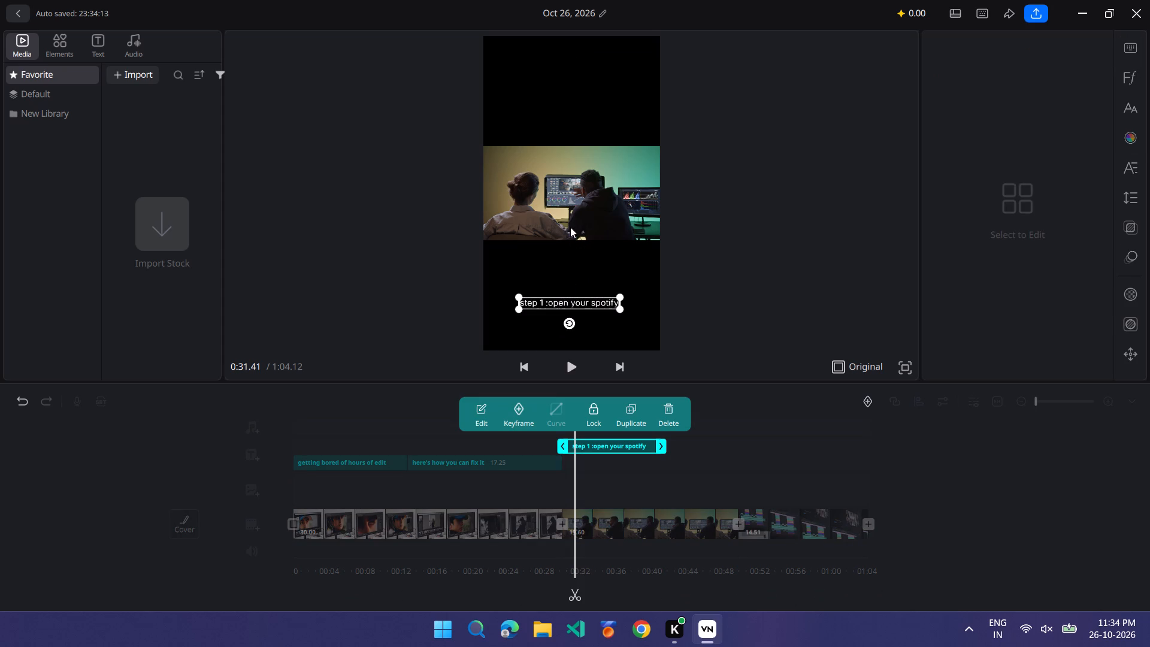
drag(570, 227, 573, 303)
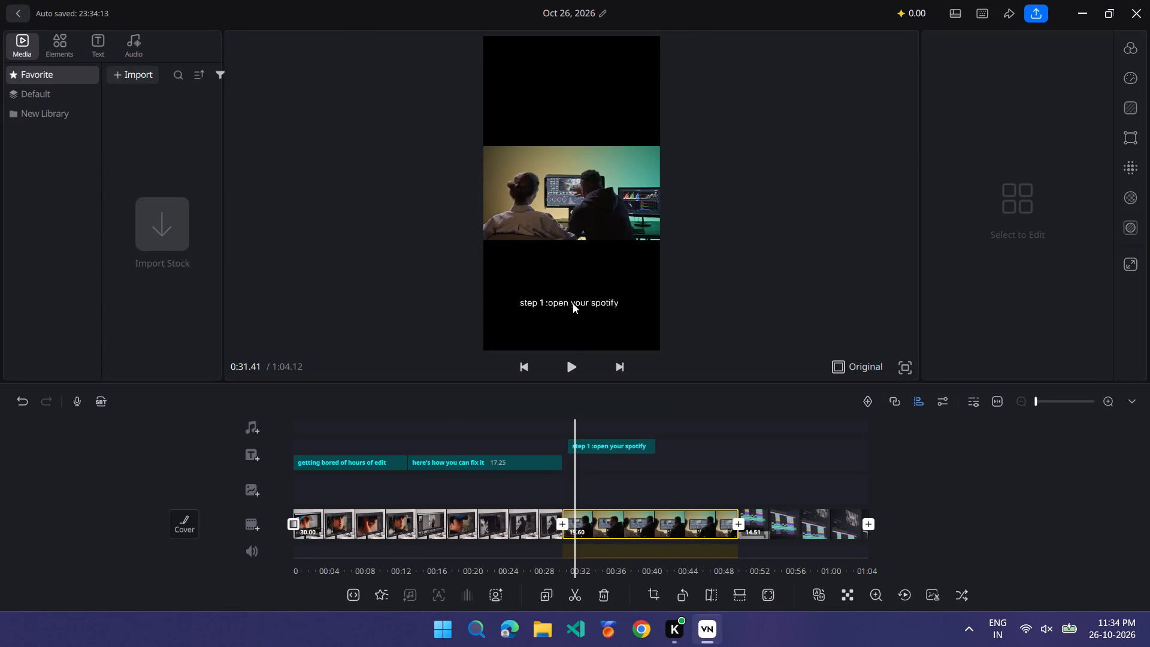
click(573, 303)
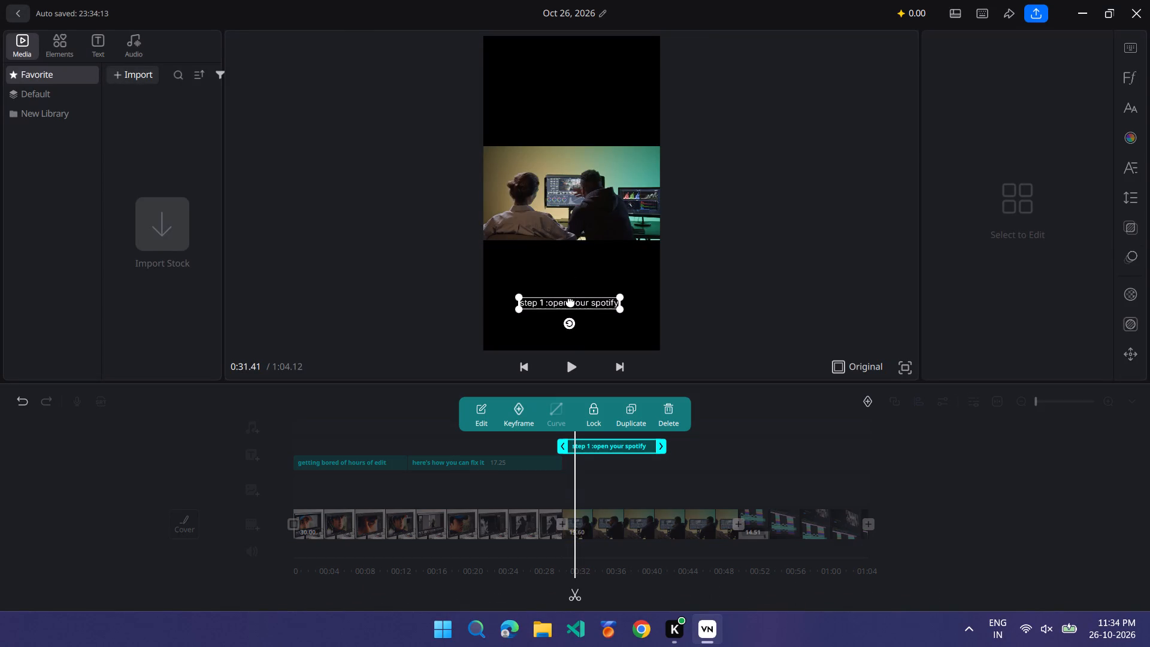
drag(571, 302, 573, 220)
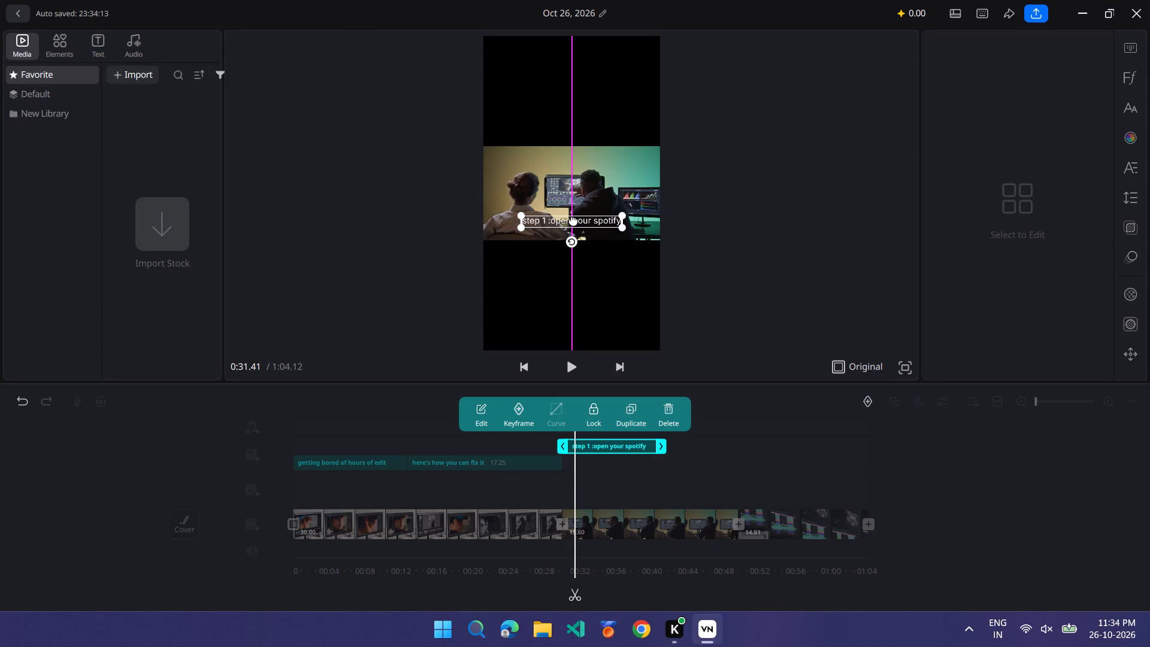
drag(573, 220, 573, 240)
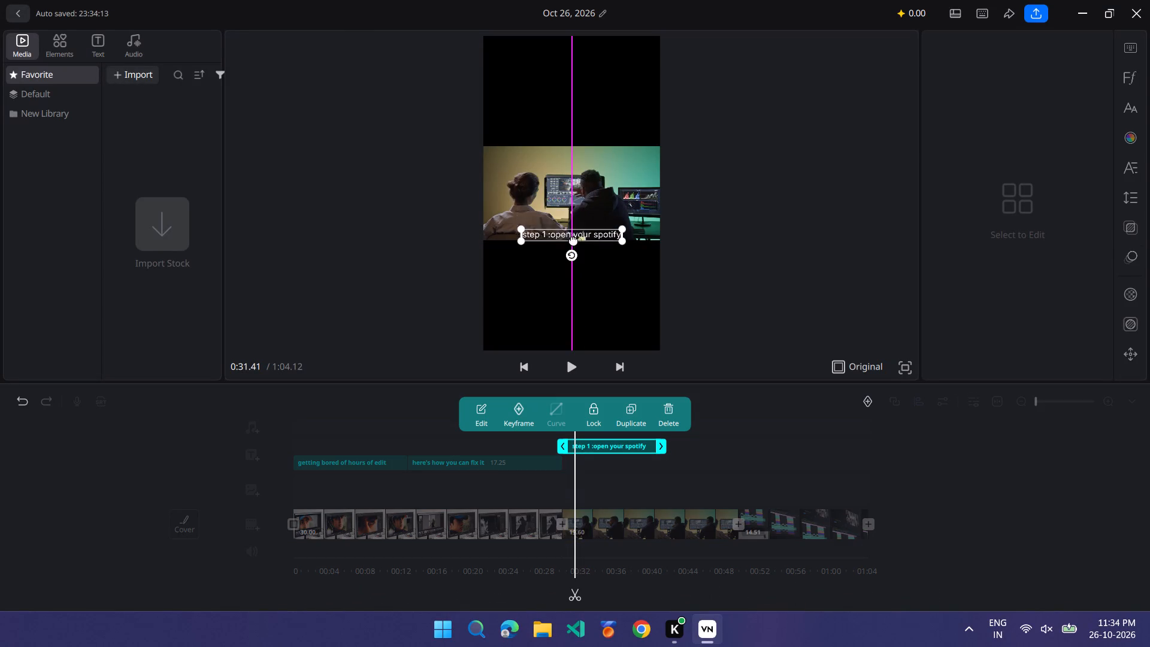
drag(573, 240, 574, 252)
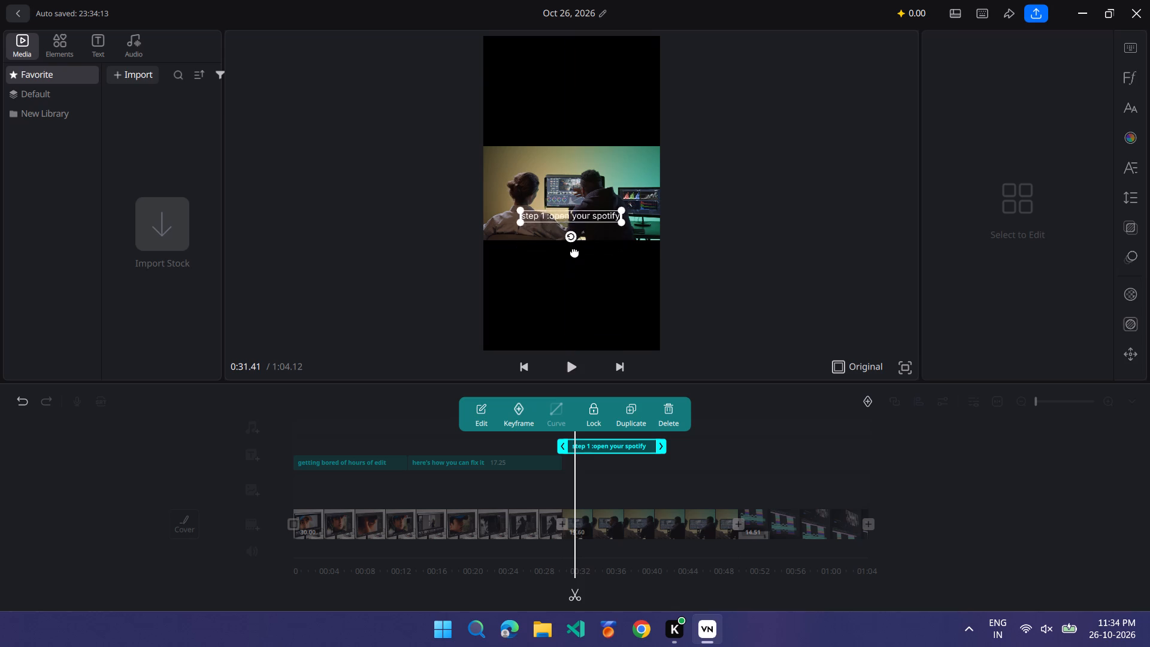
drag(574, 252, 572, 254)
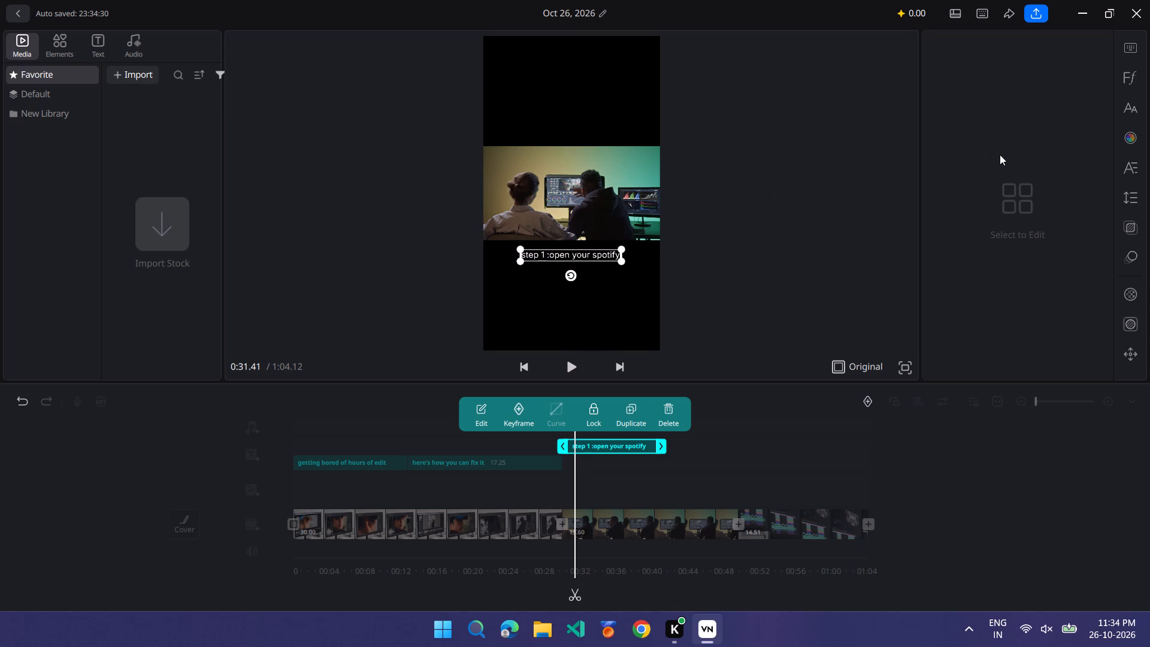
Style the "step 1 :open your spotify" text with the Content font size of 17 and the mint-green 6DE5B9 colour style.
click(1136, 101)
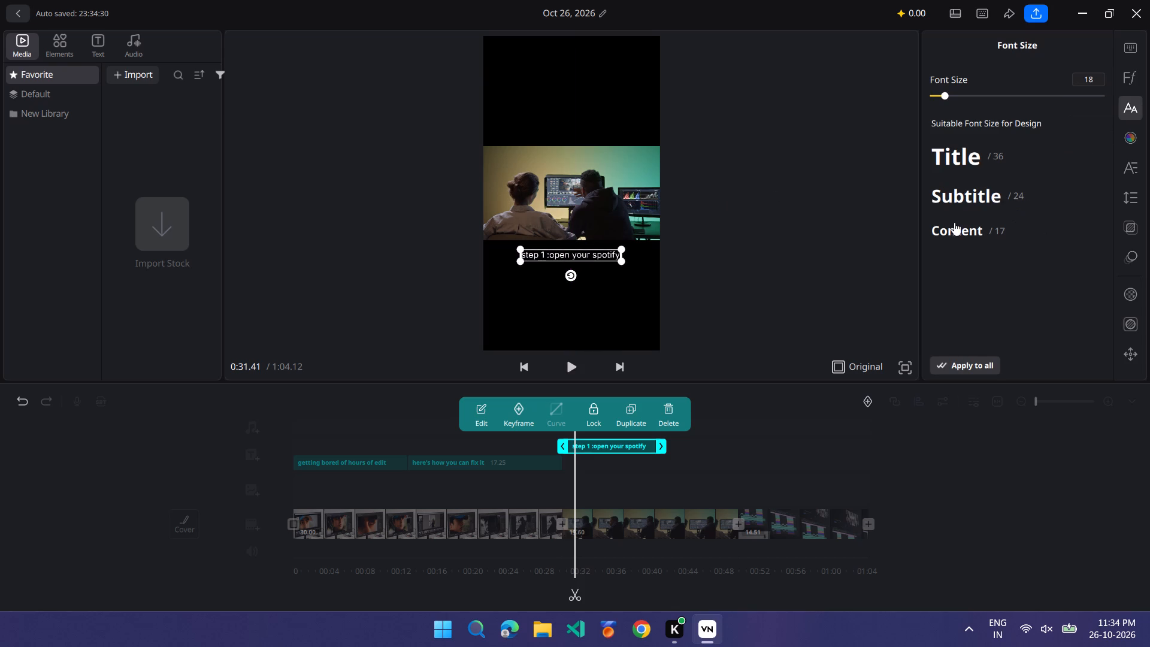
click(949, 231)
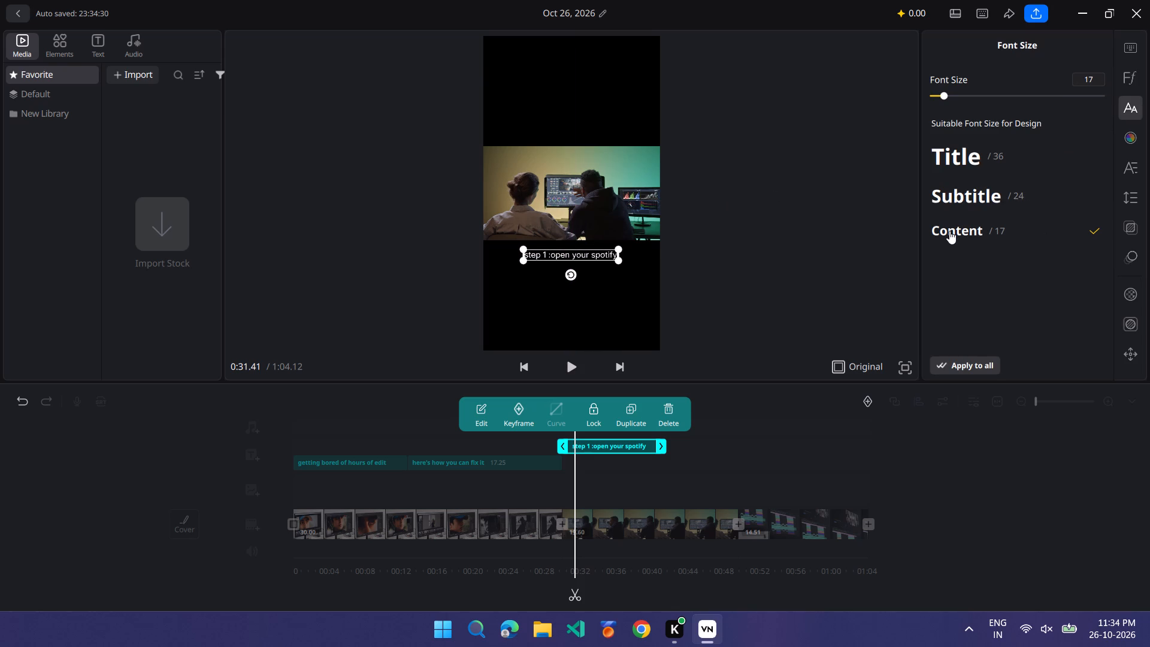
click(1133, 125)
click(1133, 134)
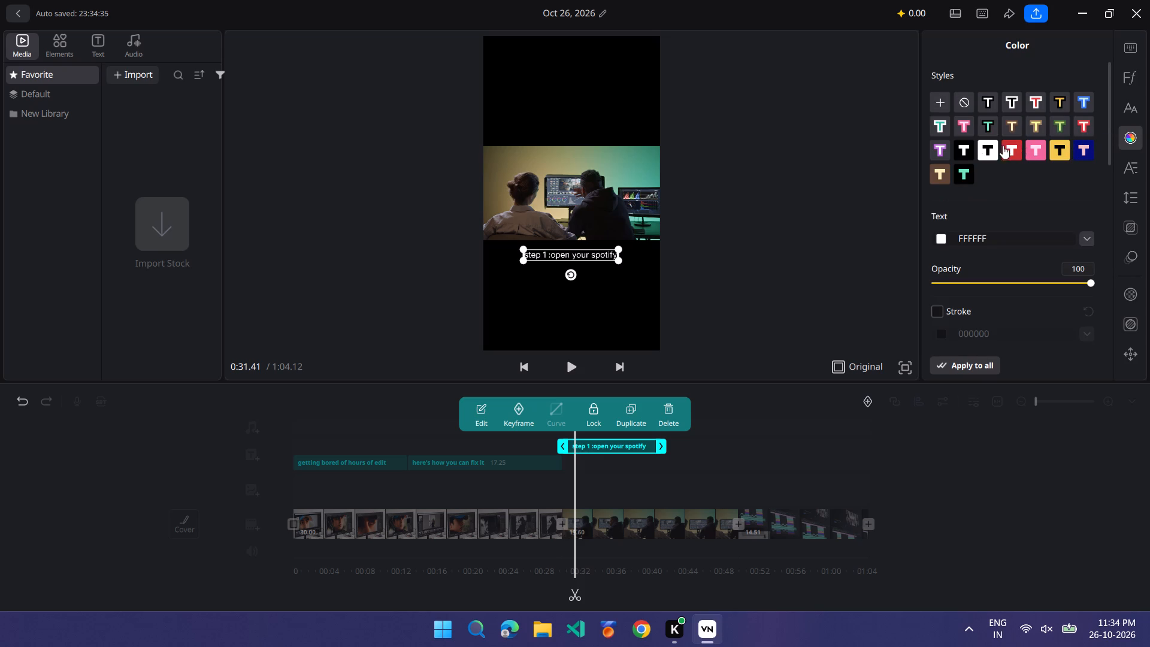
click(960, 165)
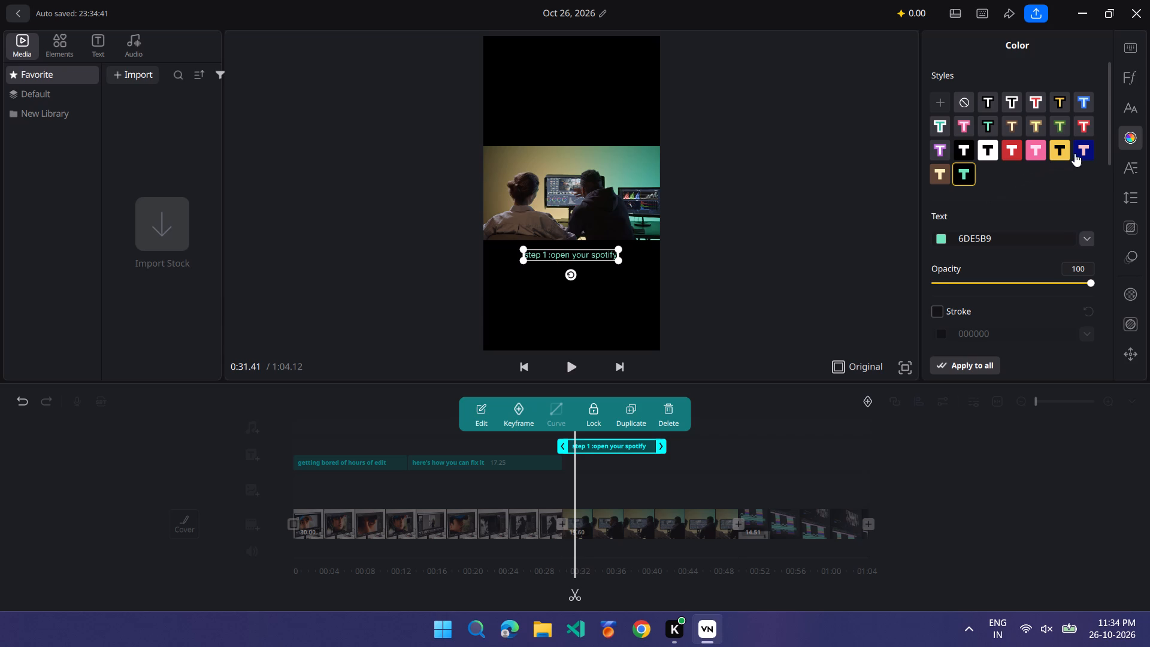
click(1136, 167)
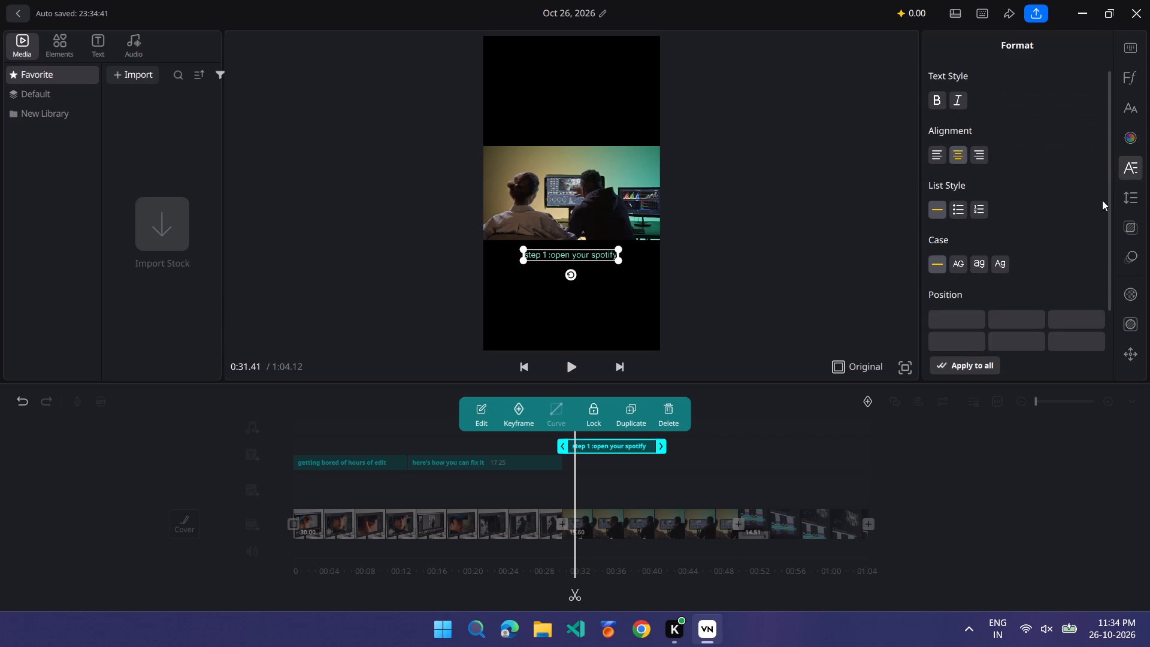
click(1131, 196)
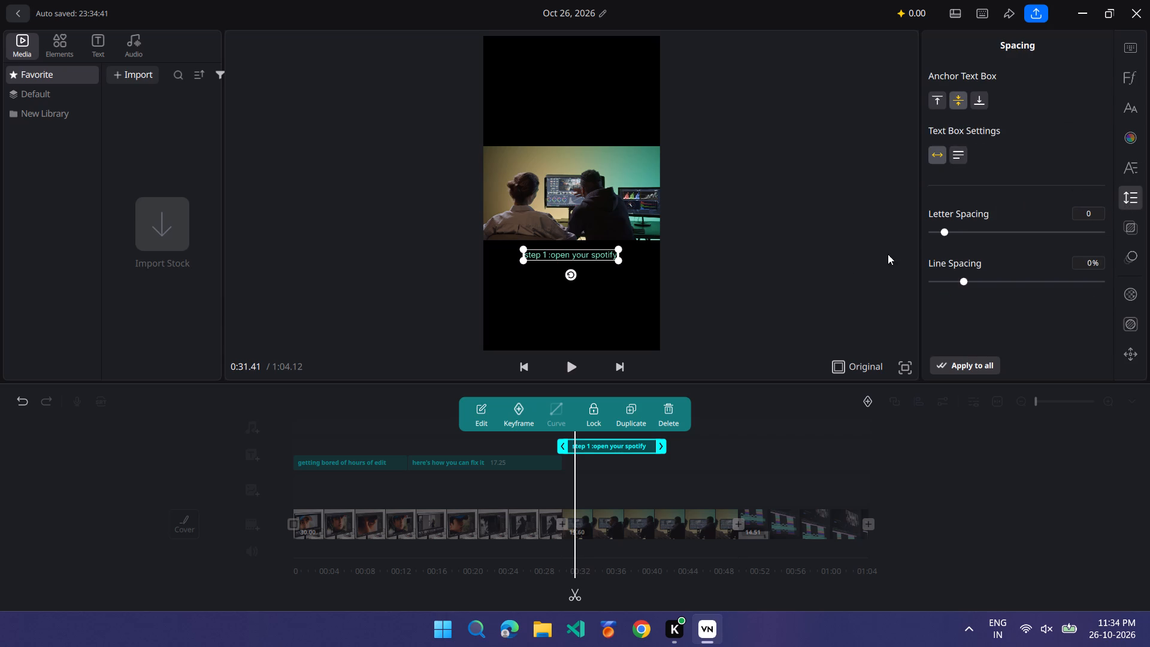
Add a new placeholder text at 0:41.27, just after the step 1 text, and extend its duration to about 11.41 seconds.
scroll(705, 439, left, 5)
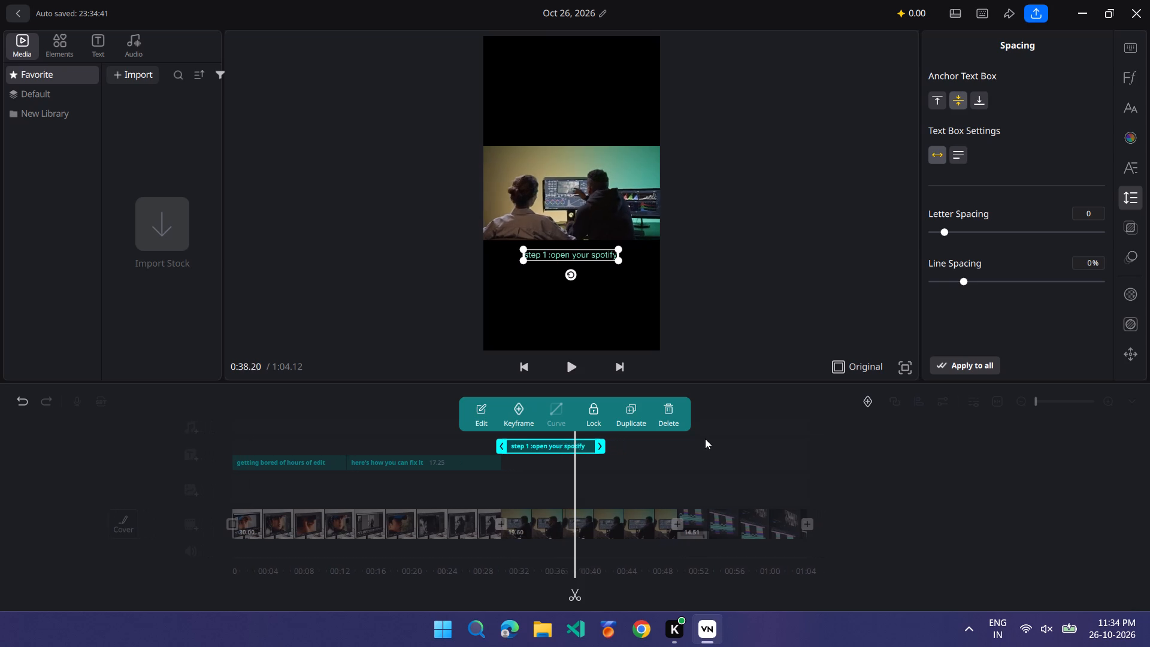
scroll(705, 439, left, 2)
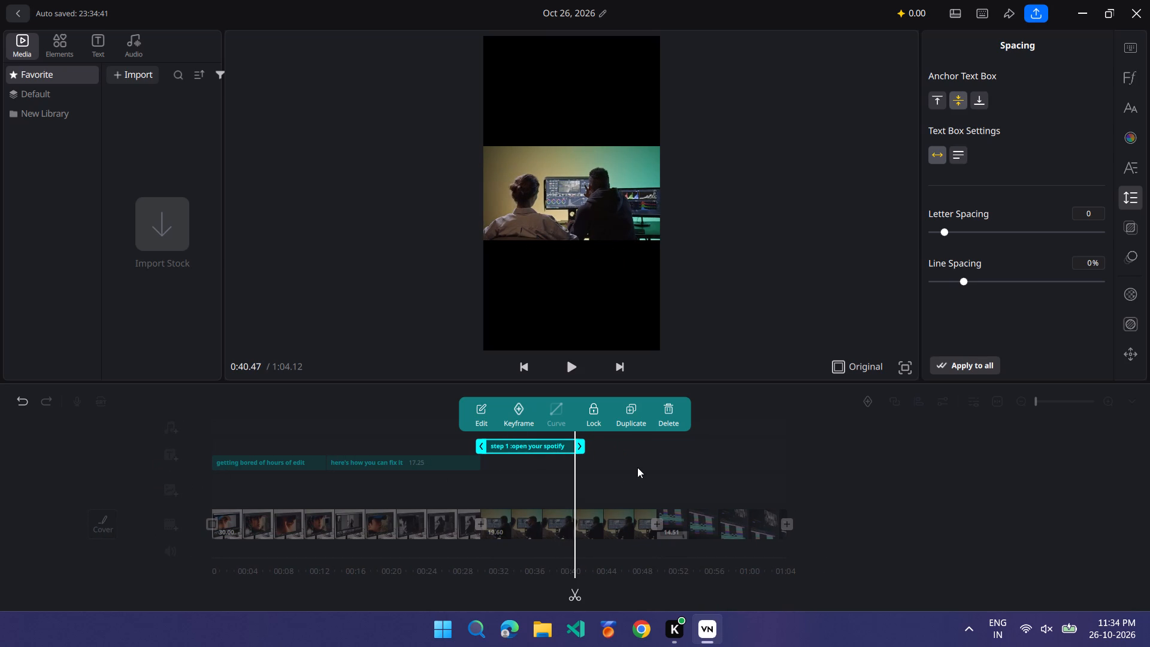
scroll(637, 467, left, 1)
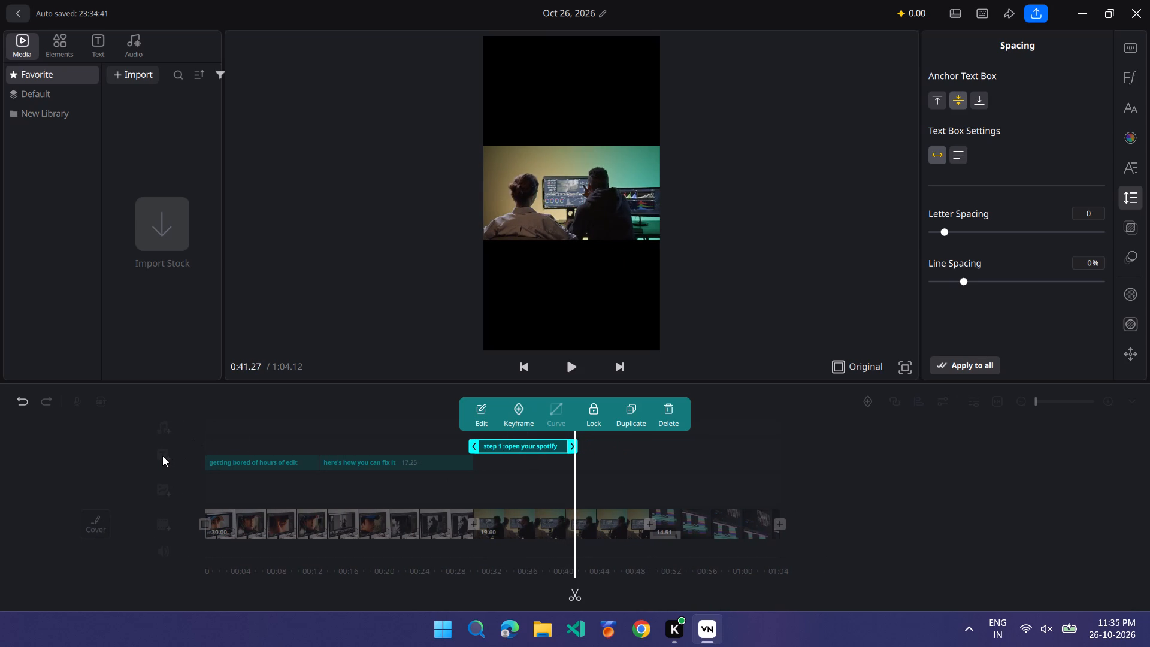
click(162, 456)
click(162, 456)
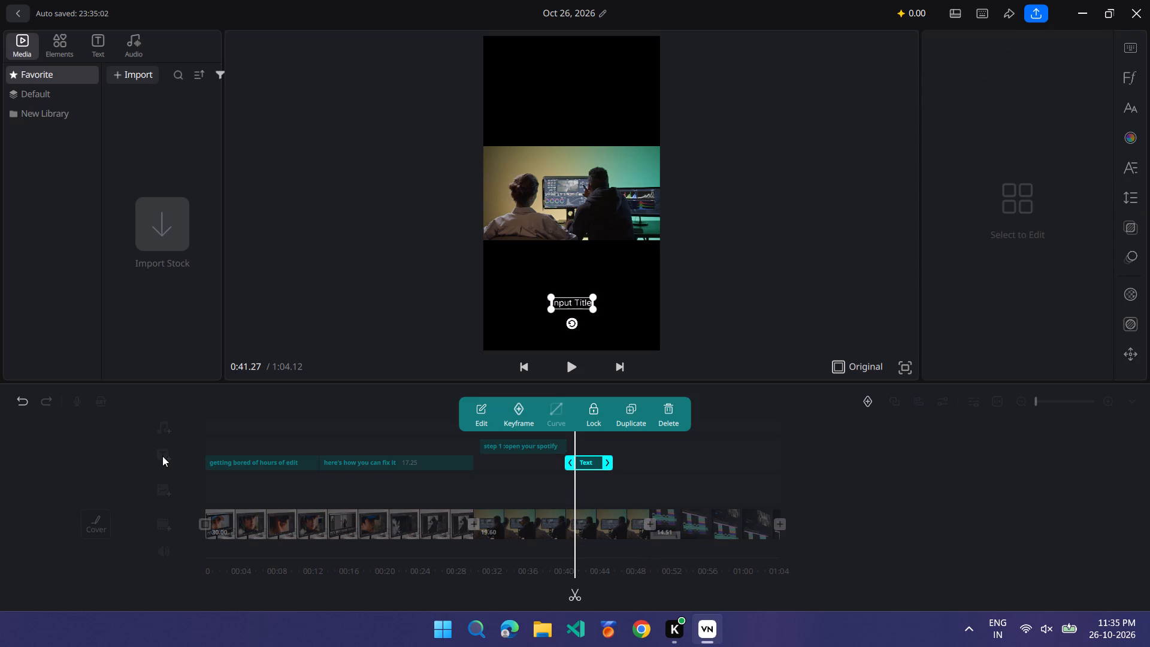
key(s)
drag(604, 463, 674, 468)
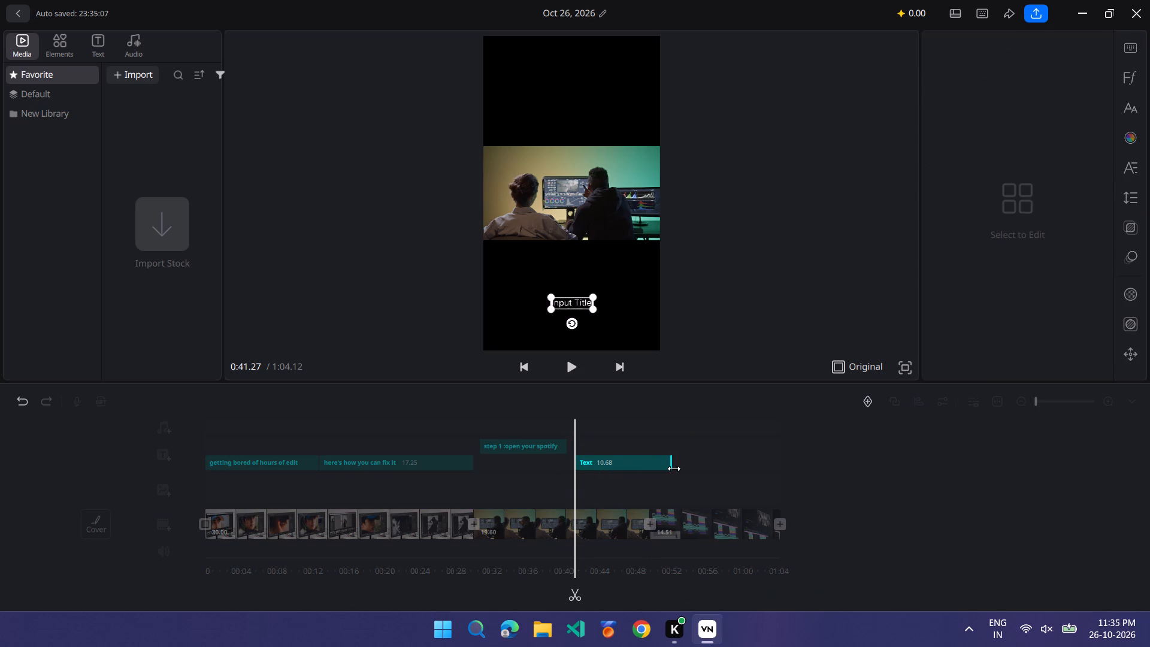
drag(674, 468, 680, 468)
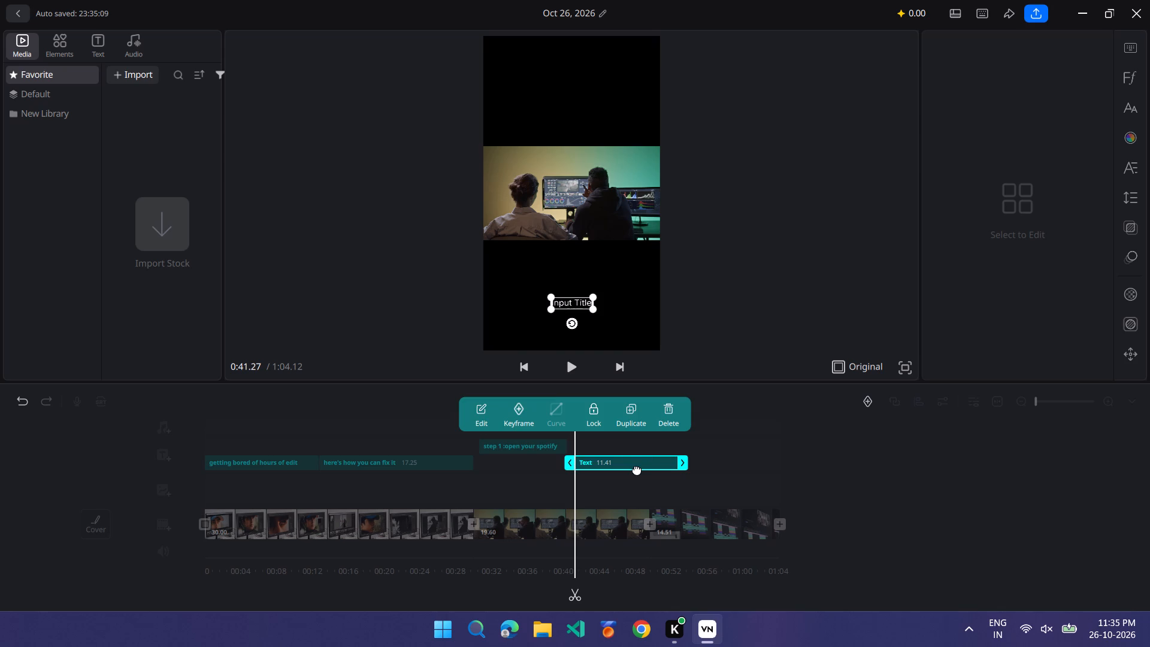
click(637, 469)
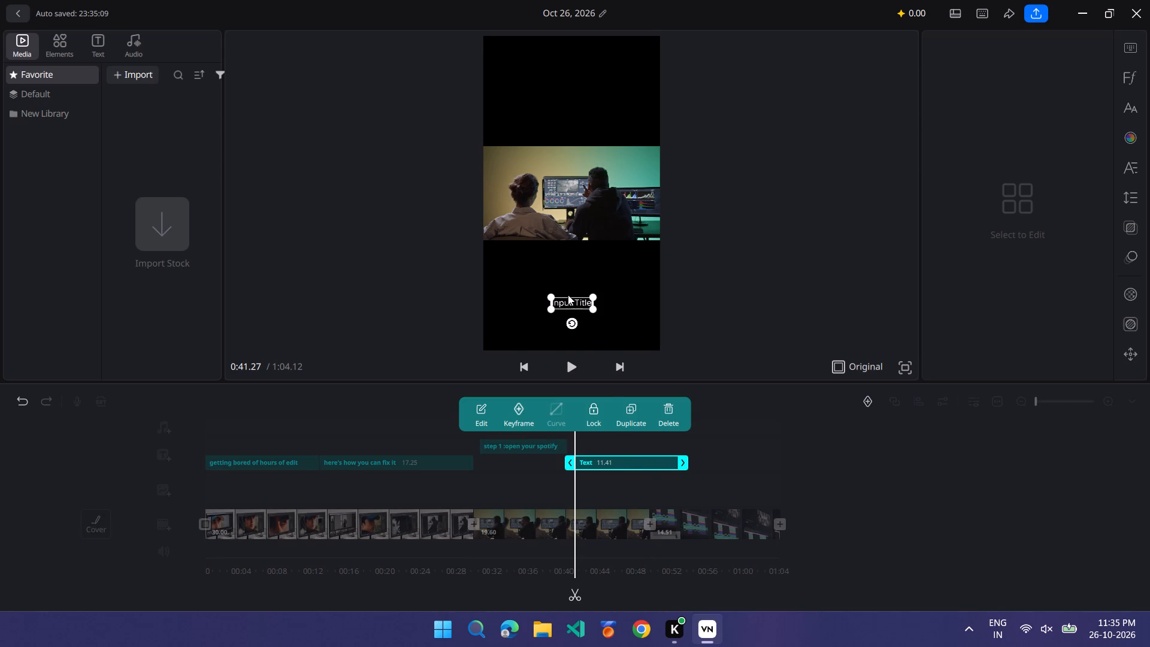
click(873, 482)
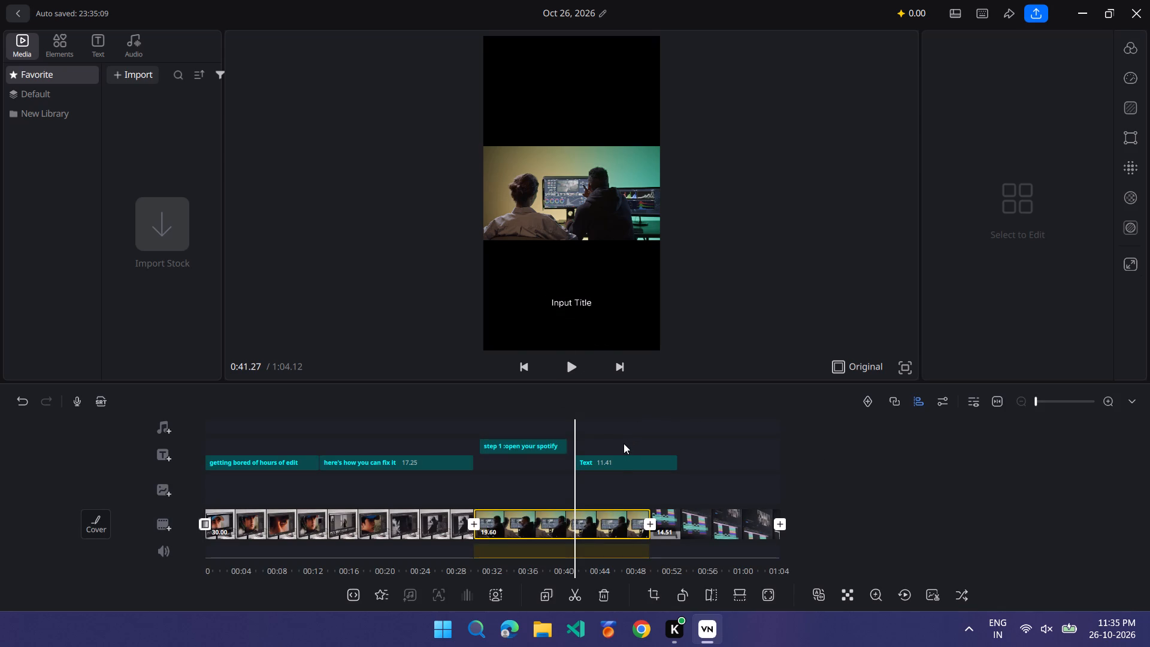
Move the new placeholder text up in the frame, roughly centred horizontally, to just below the second clip's picture.
click(580, 303)
drag(580, 289, 579, 234)
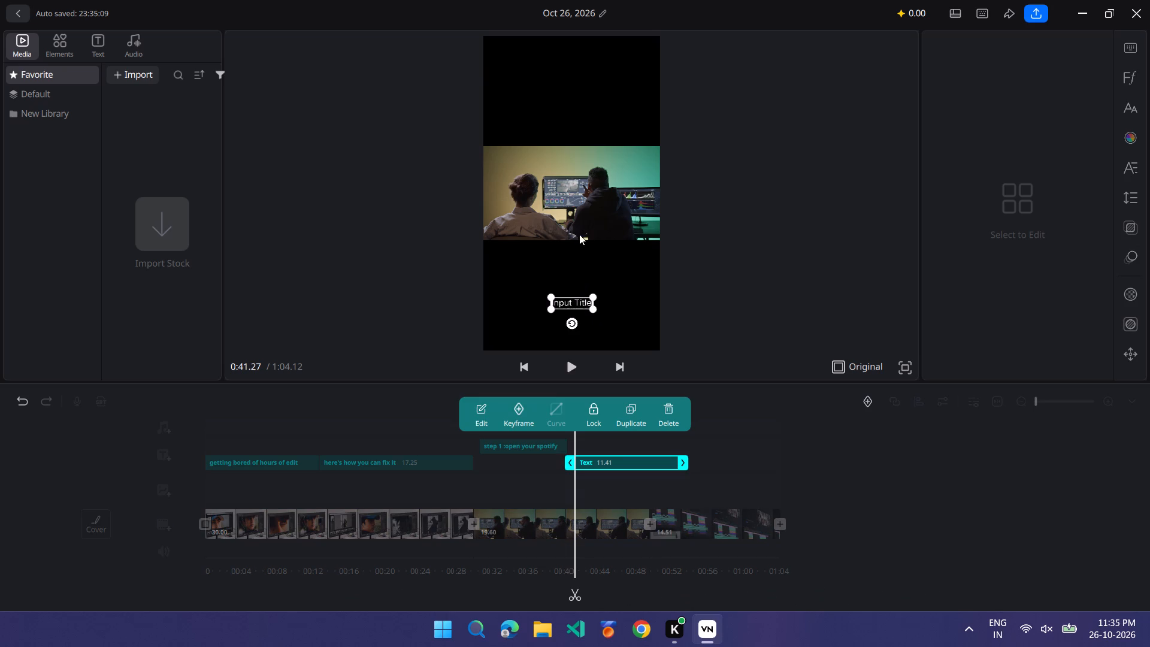
drag(579, 234, 567, 302)
click(567, 302)
drag(567, 302, 574, 265)
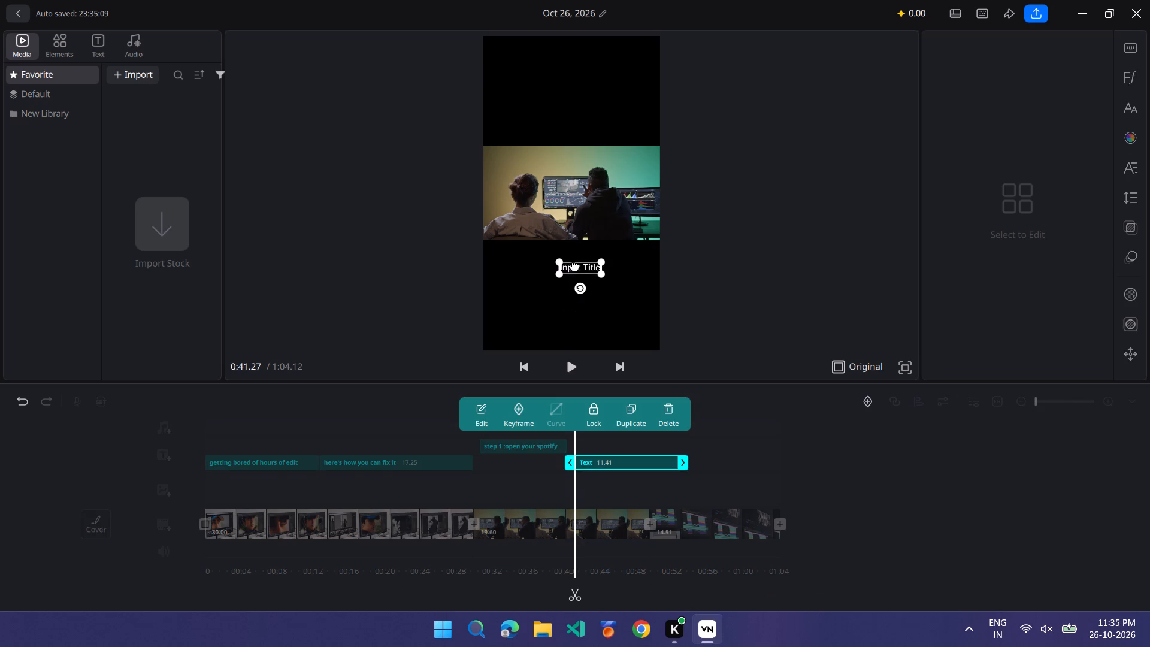
drag(574, 265, 562, 265)
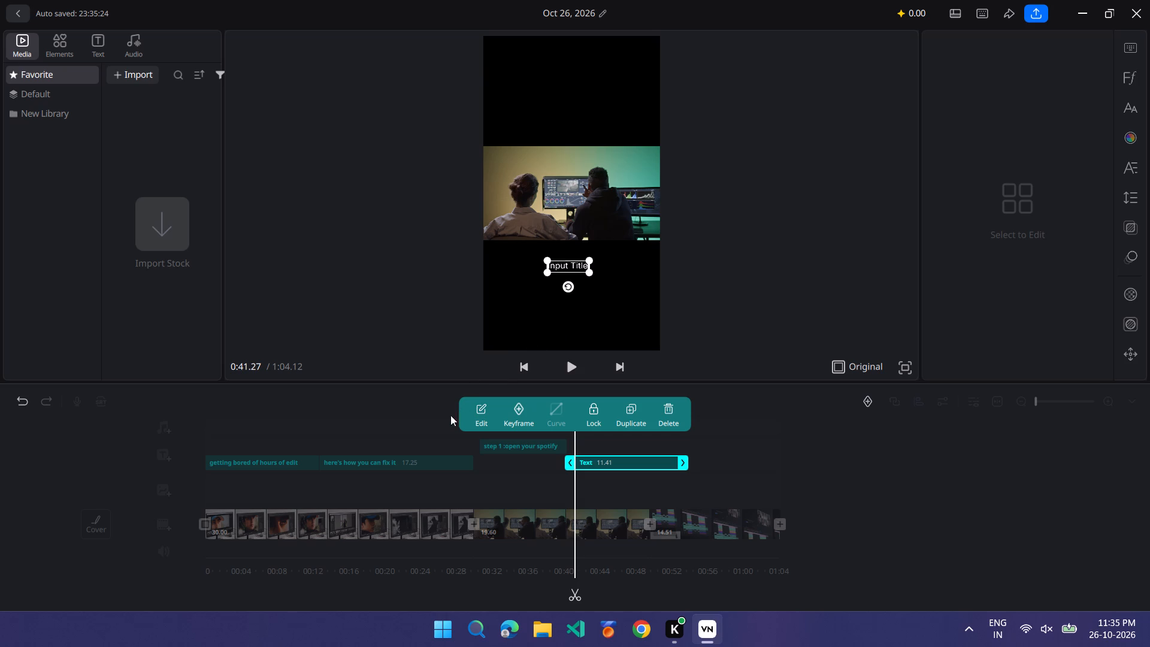
Replace the new placeholder text with "step 2 : plug your ear buds".
click(477, 413)
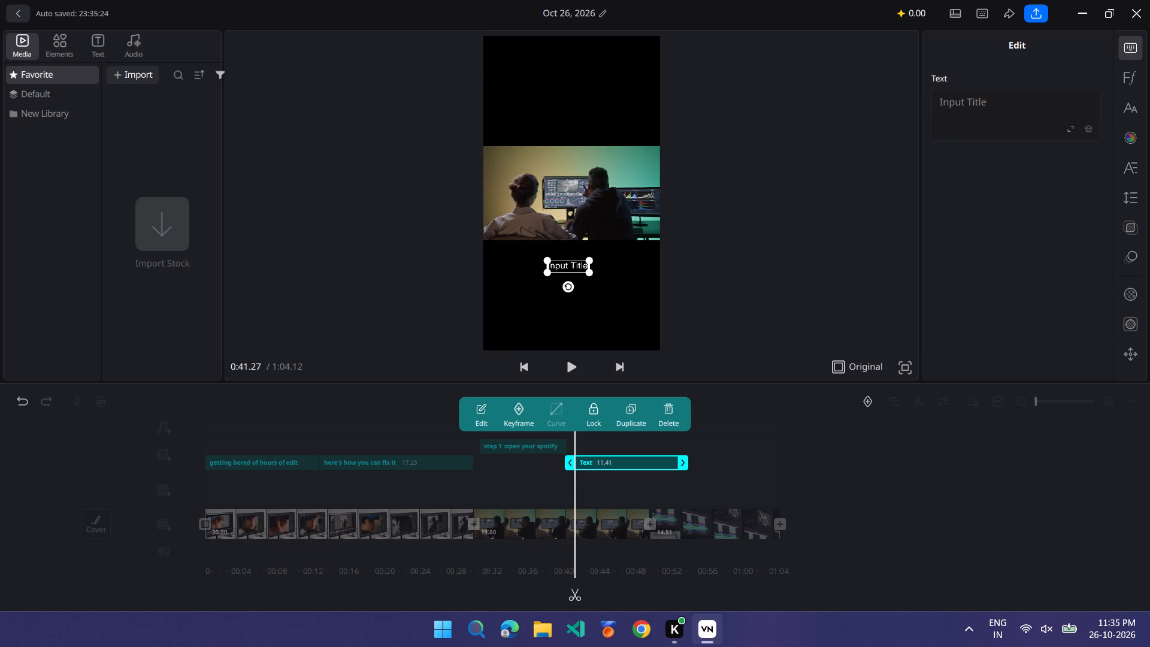
click(969, 103)
text(ste)
key(BackSpace)
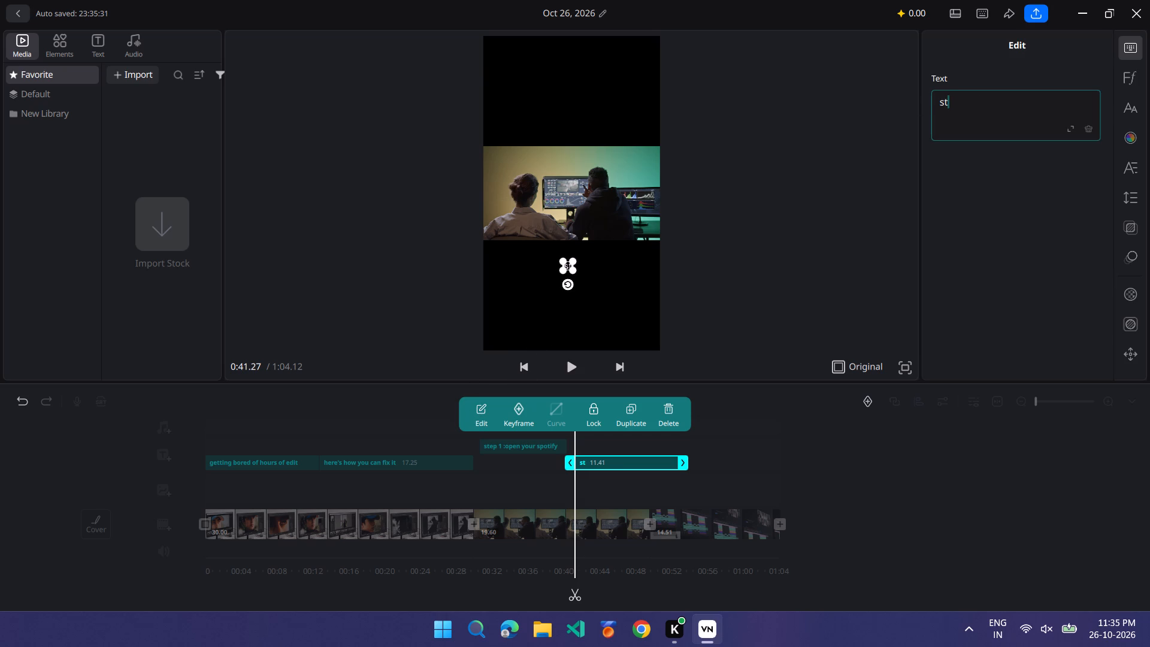
key(e)
text(p 2)
key(space)
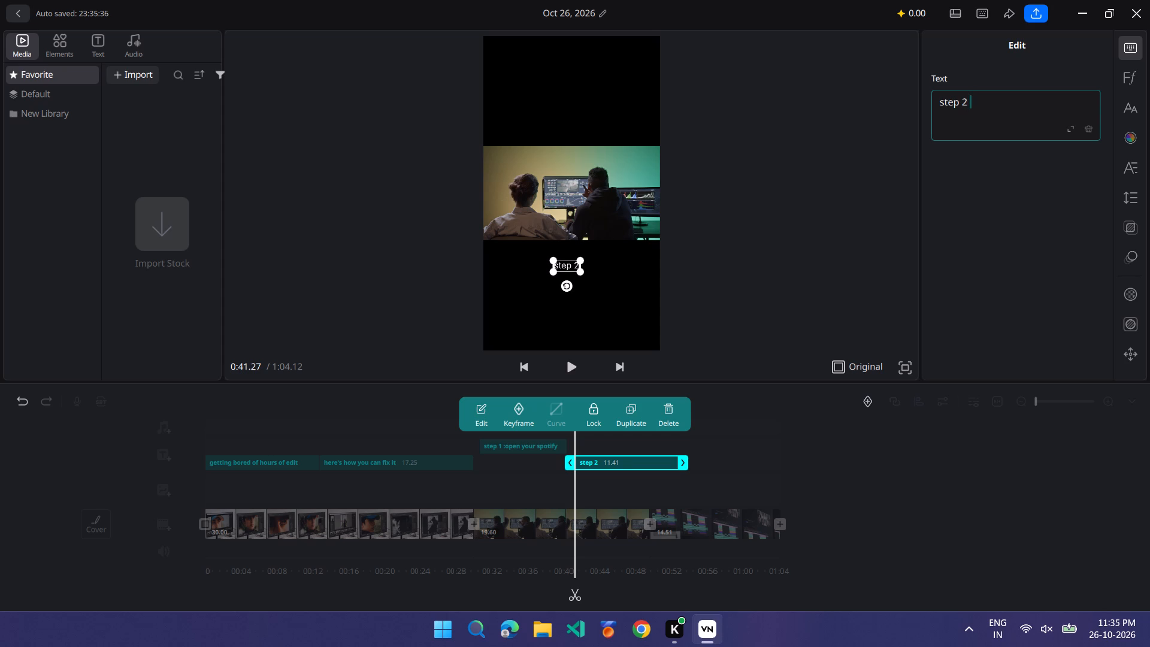
key(shift+colon)
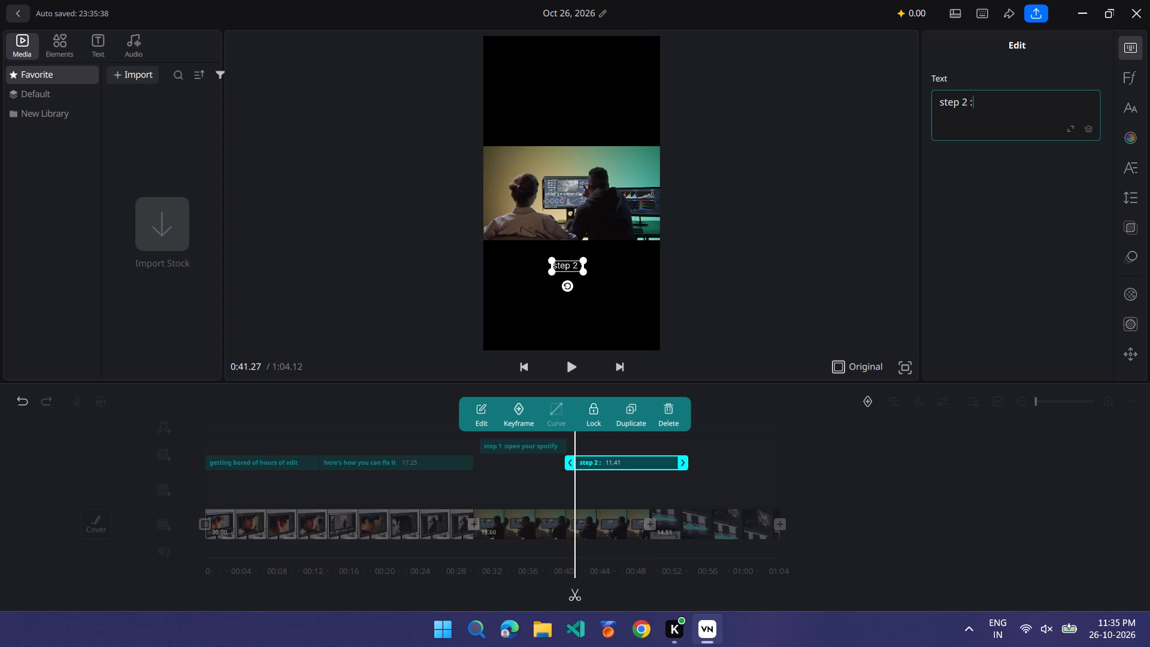
key(space)
text(plug your)
key(space)
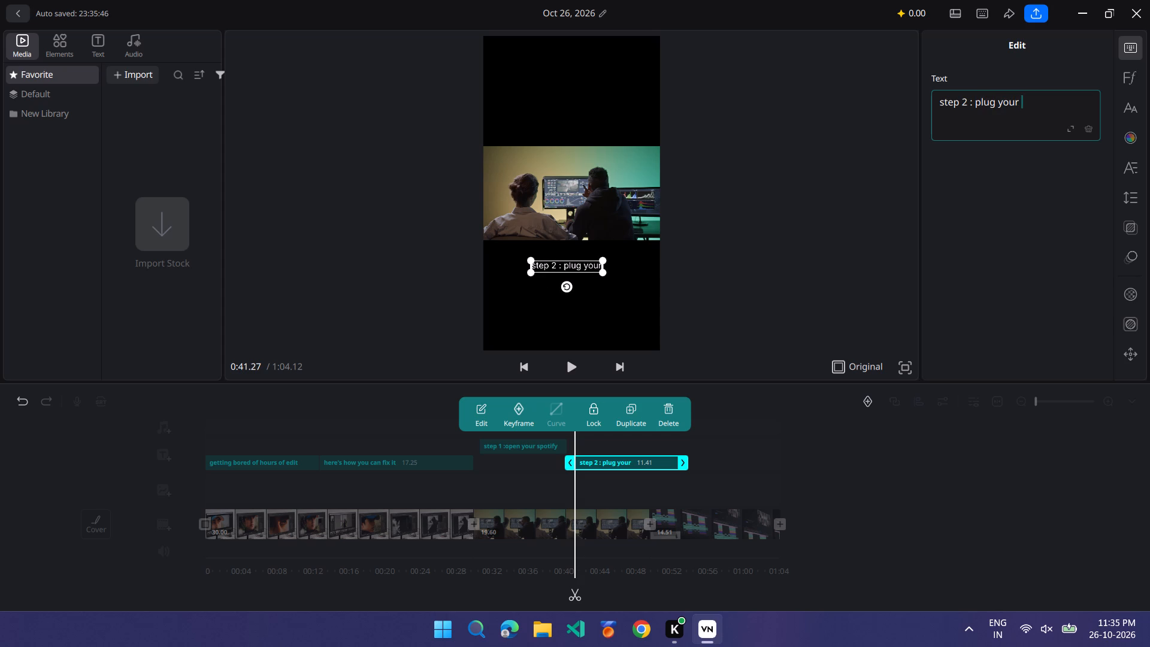
key(space)
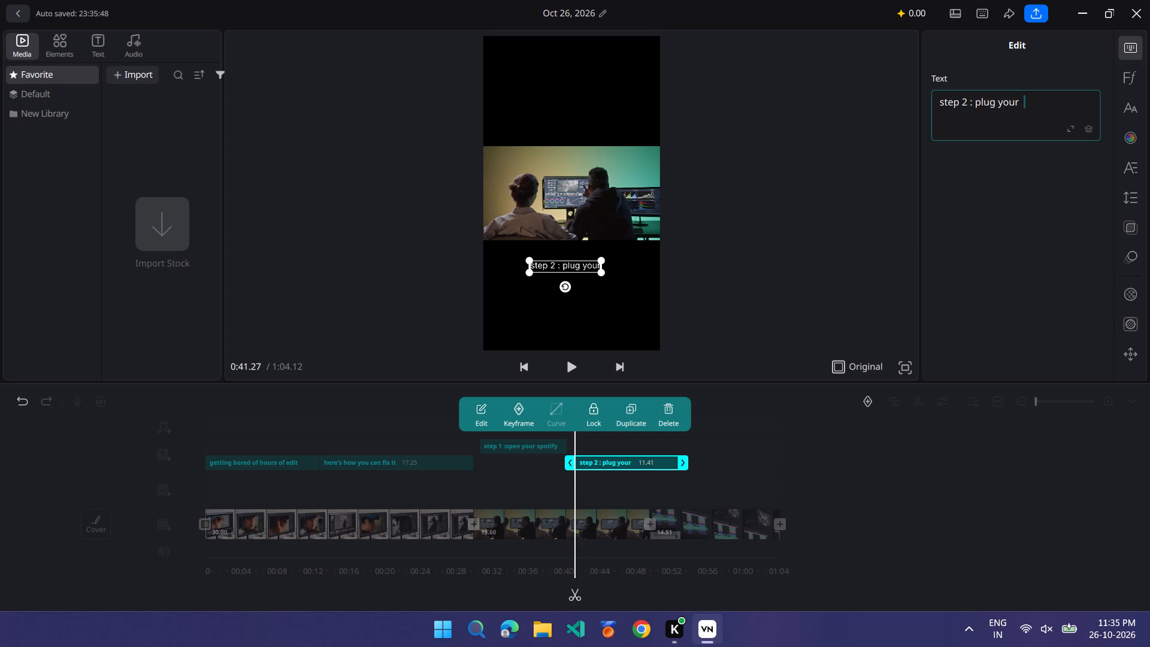
text(ear)
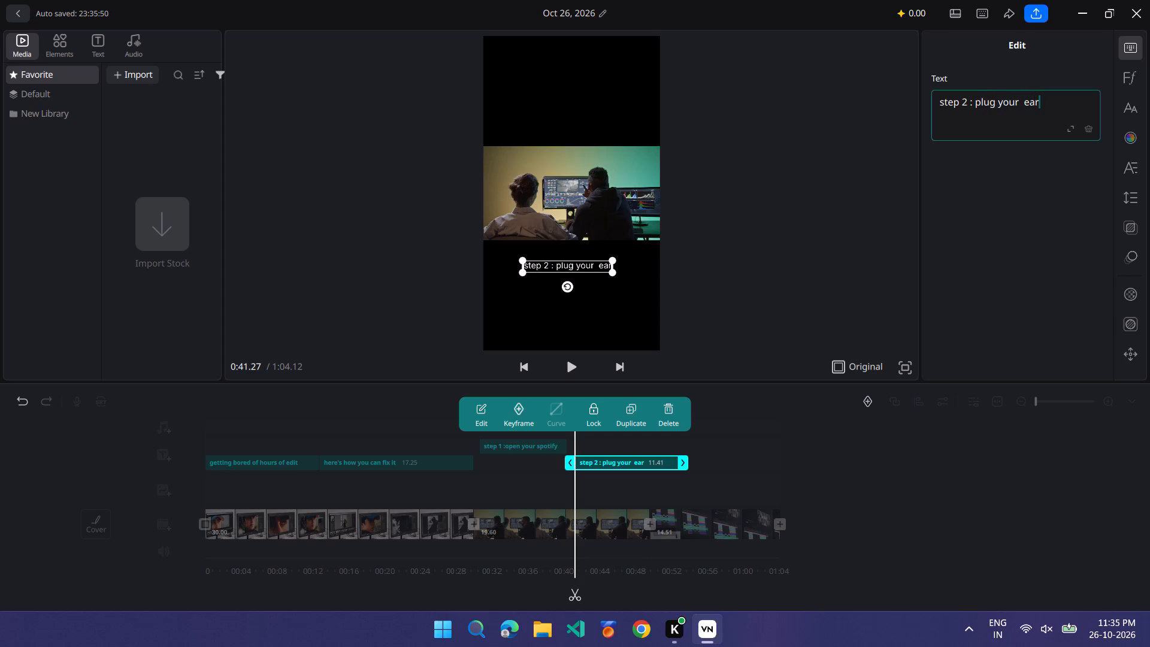
key(space)
text(byds)
key(space)
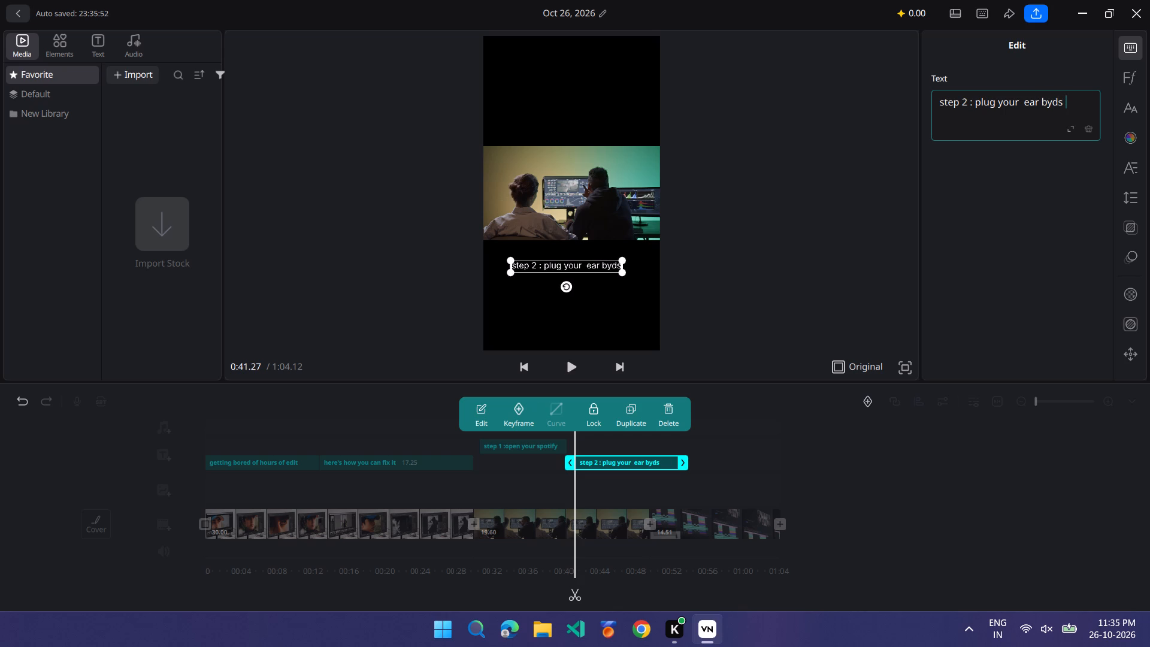
key(BackSpace)
key(BackSpace)
key(BackSpace)
key(BackSpace)
text(uds)
key(space)
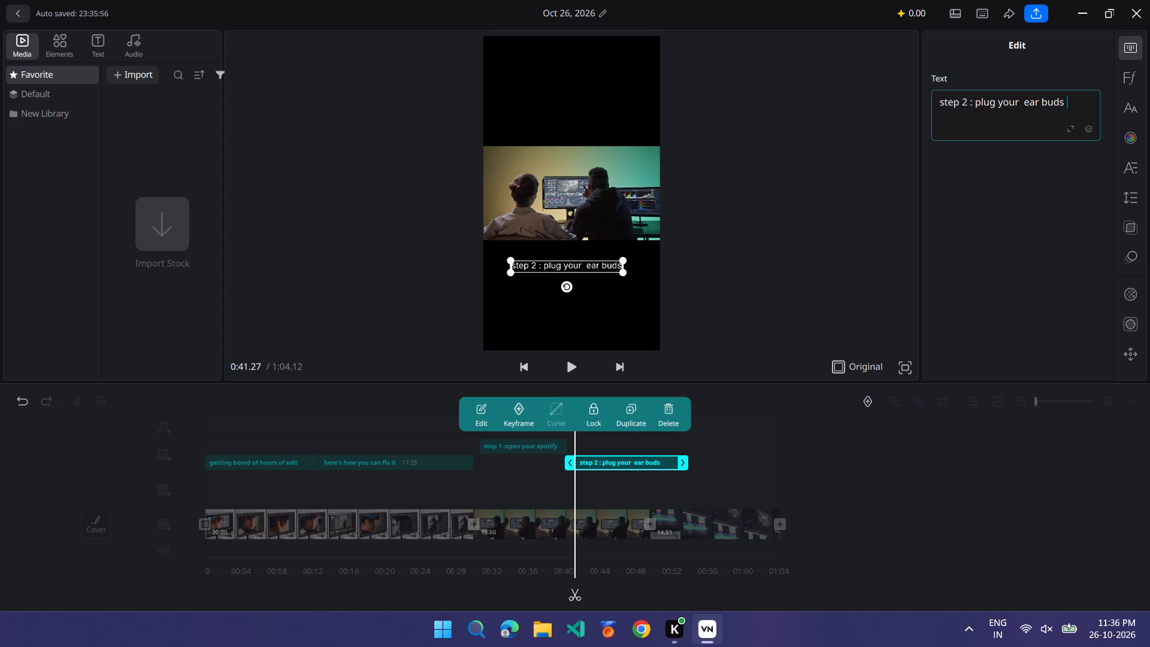
click(1025, 102)
key(BackSpace)
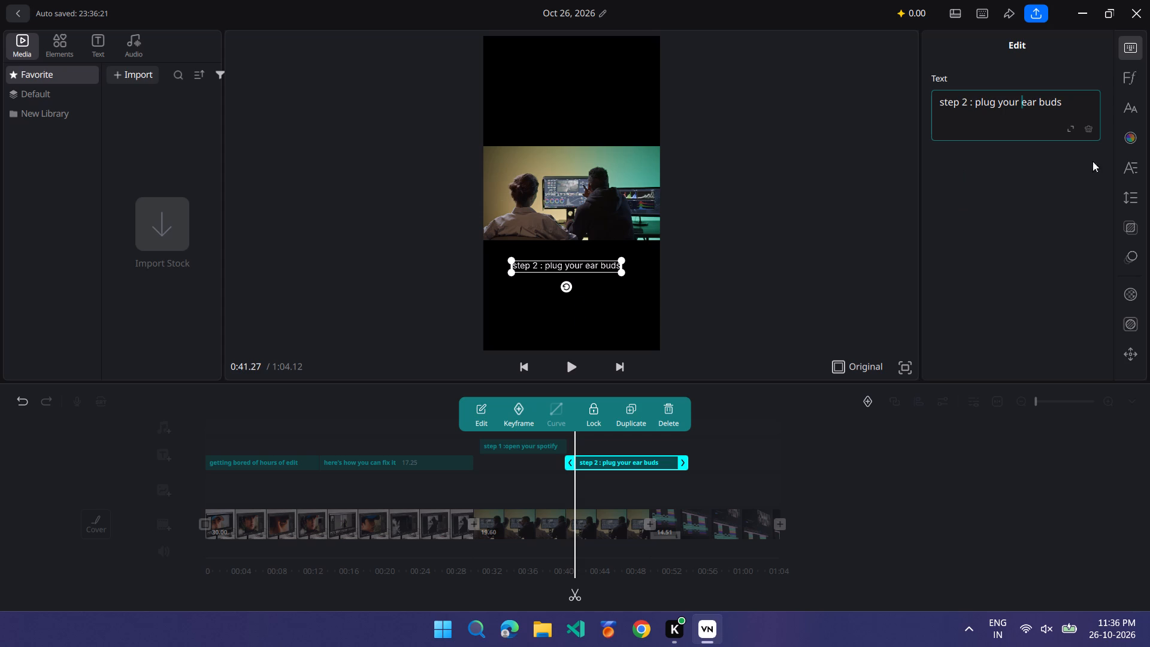
Style the "step 2 : plug your ear buds" text with the Bold font and the mint-green 6DE5B9 colour style.
click(1116, 71)
click(1122, 77)
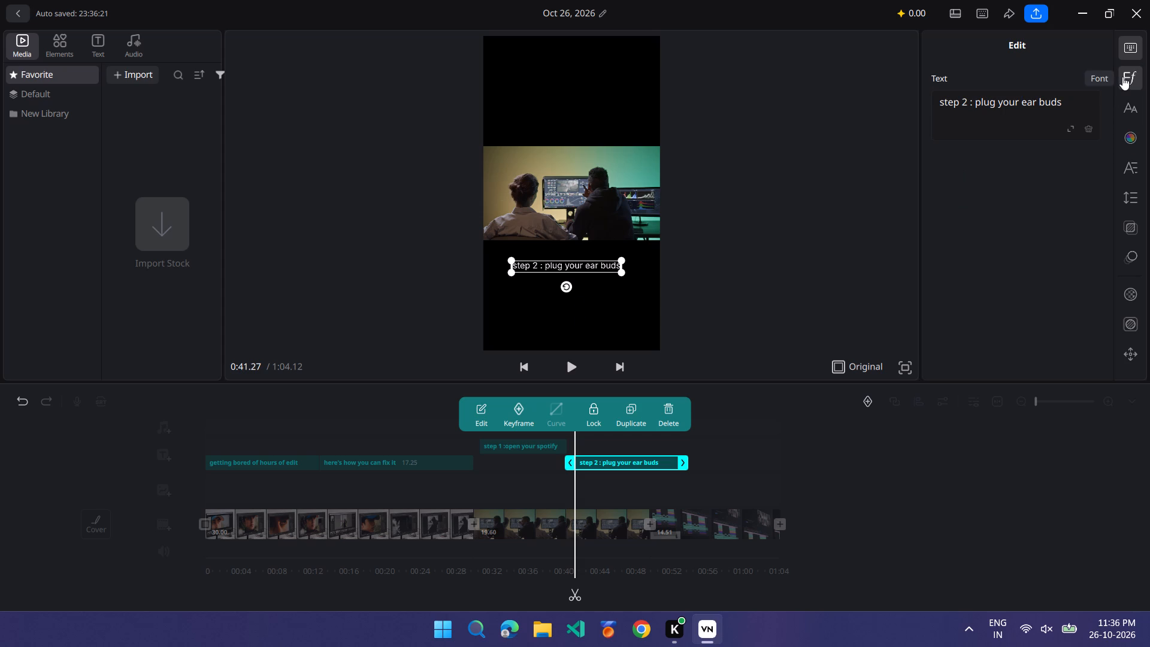
click(1011, 307)
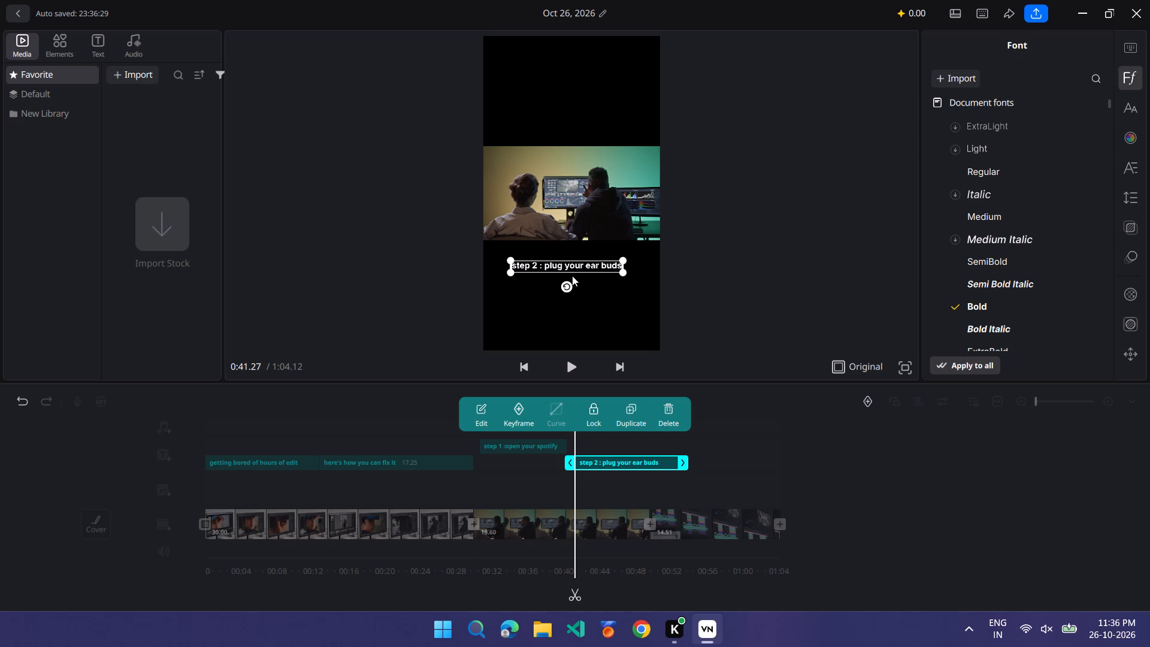
click(1139, 137)
click(961, 176)
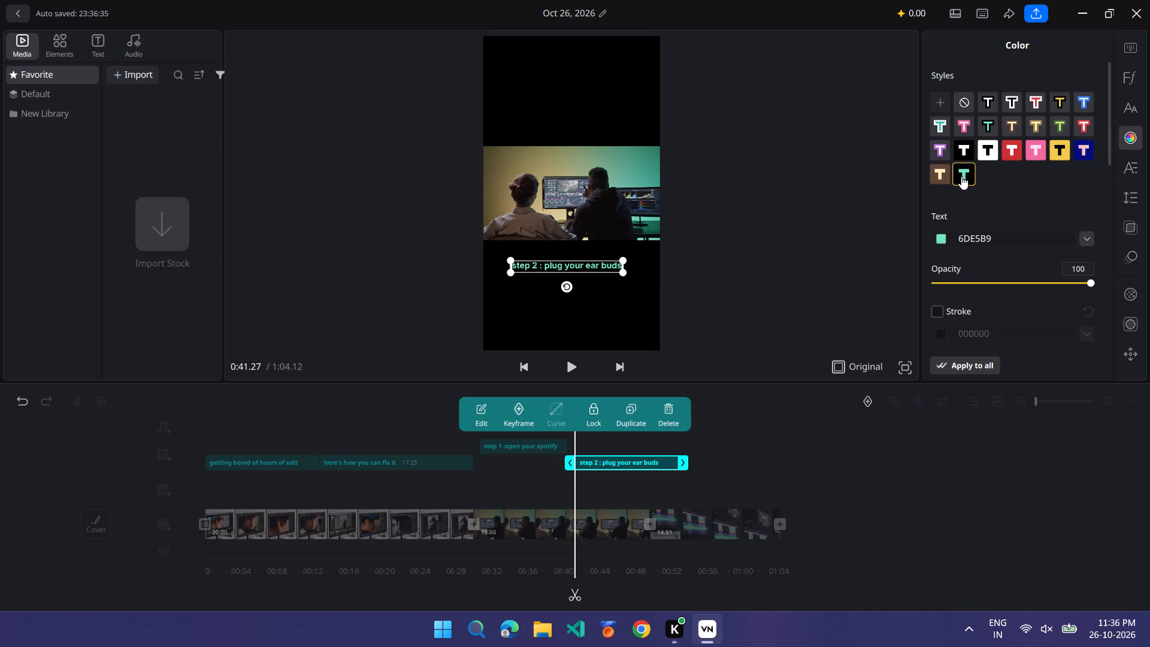
click(946, 440)
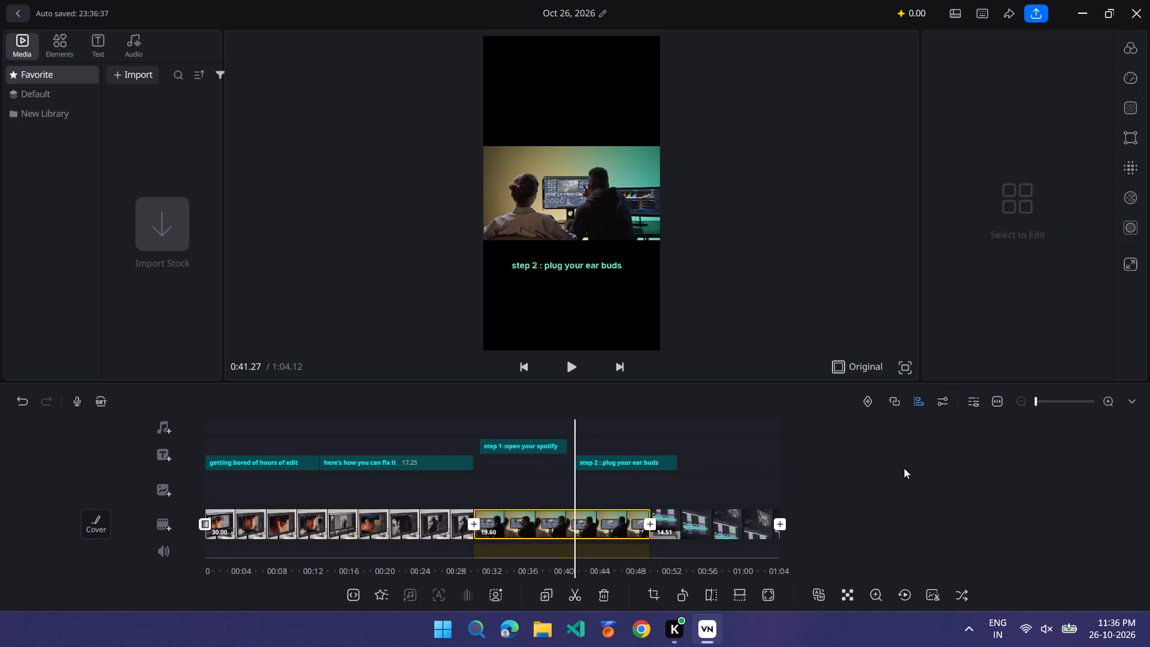
Add a new placeholder text at 0:52.74, just after the step 2 text, and extend its duration to about 11.37 seconds.
scroll(916, 469, left, 5)
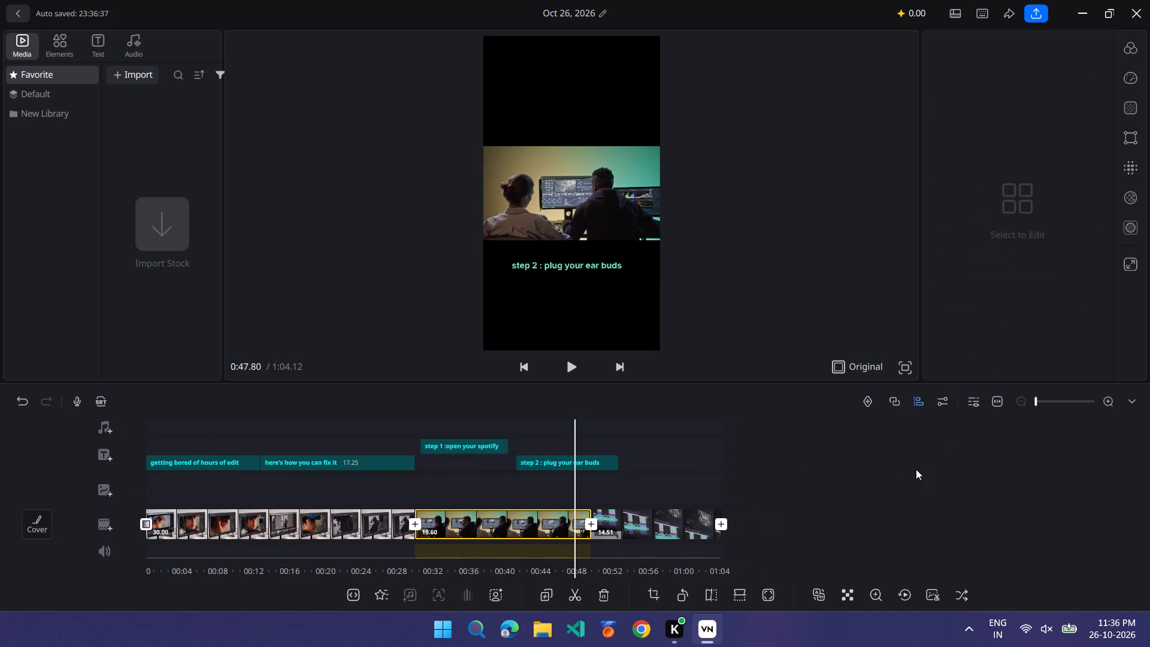
scroll(916, 469, left, 1)
scroll(844, 474, left, 2)
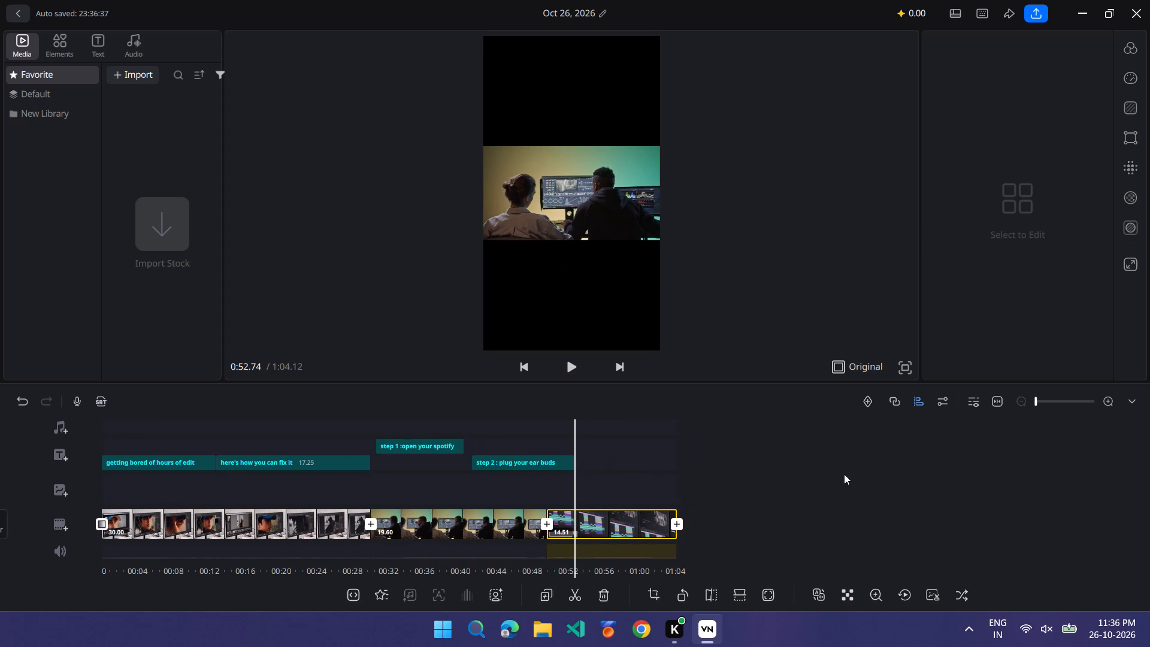
scroll(844, 474, left, 1)
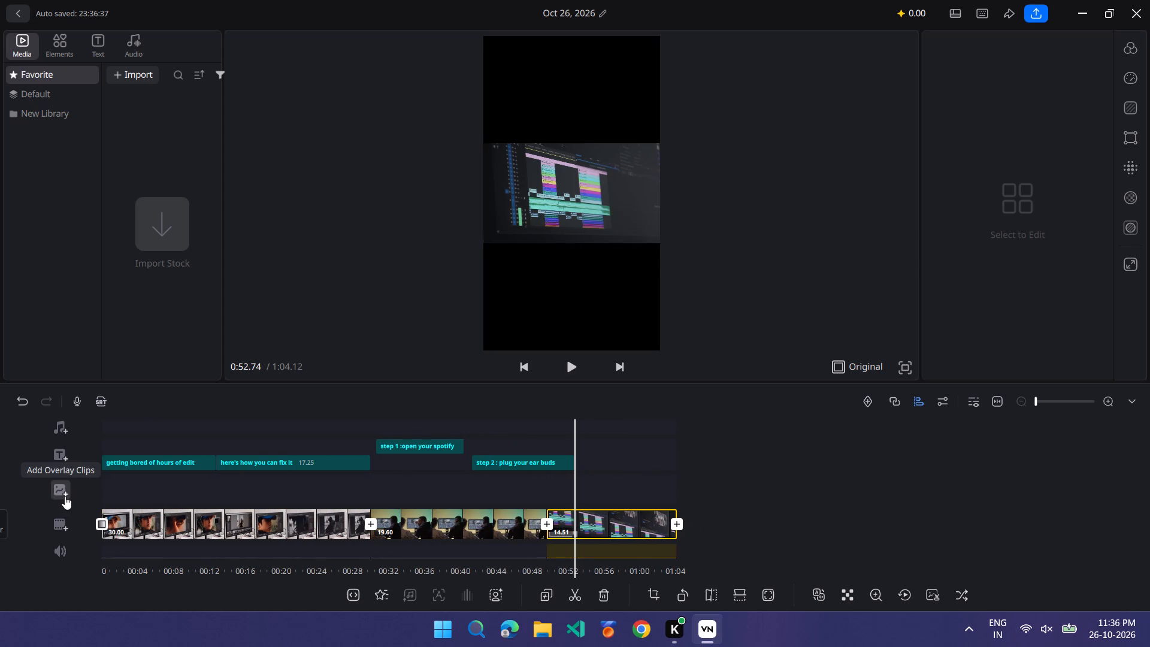
click(65, 496)
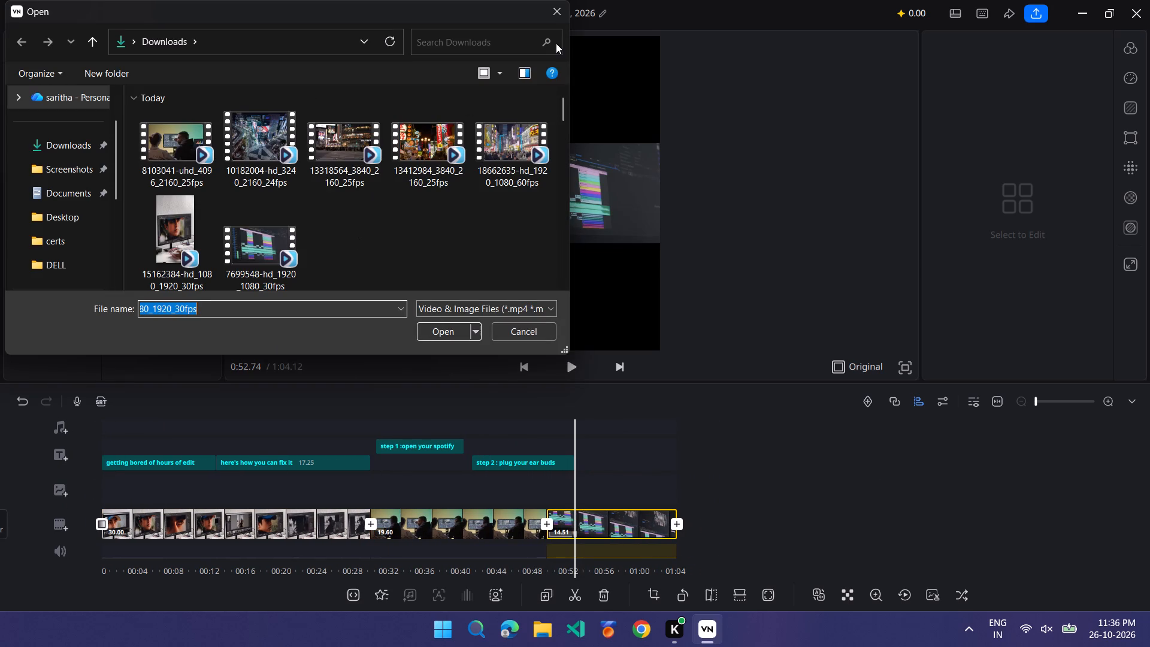
click(556, 6)
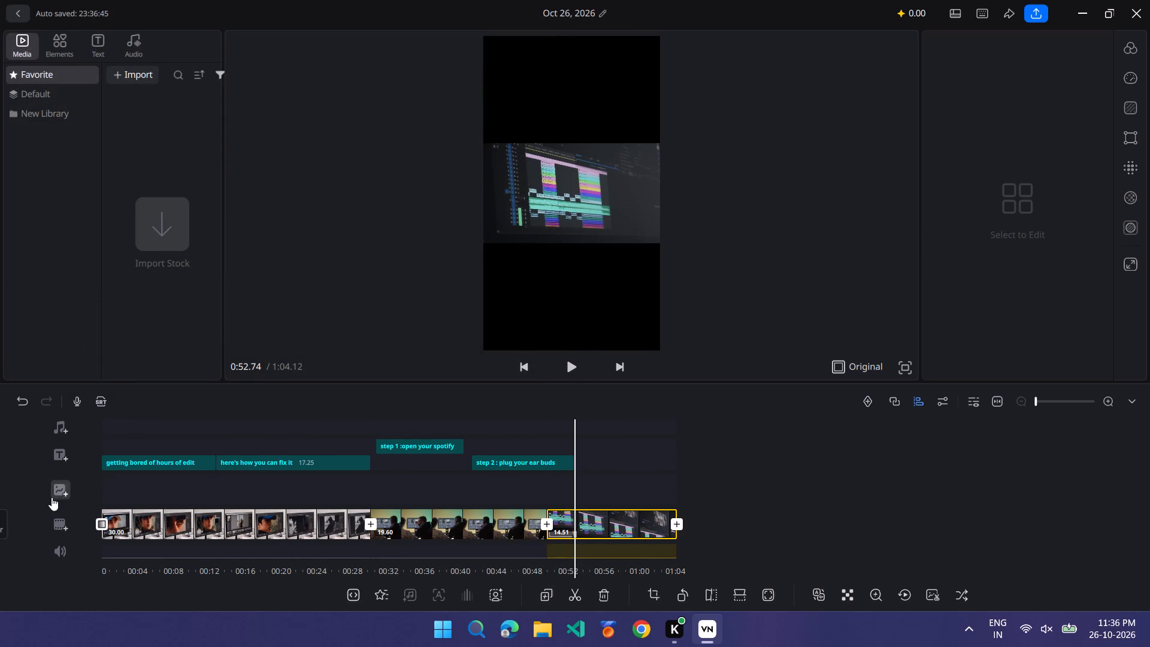
click(61, 447)
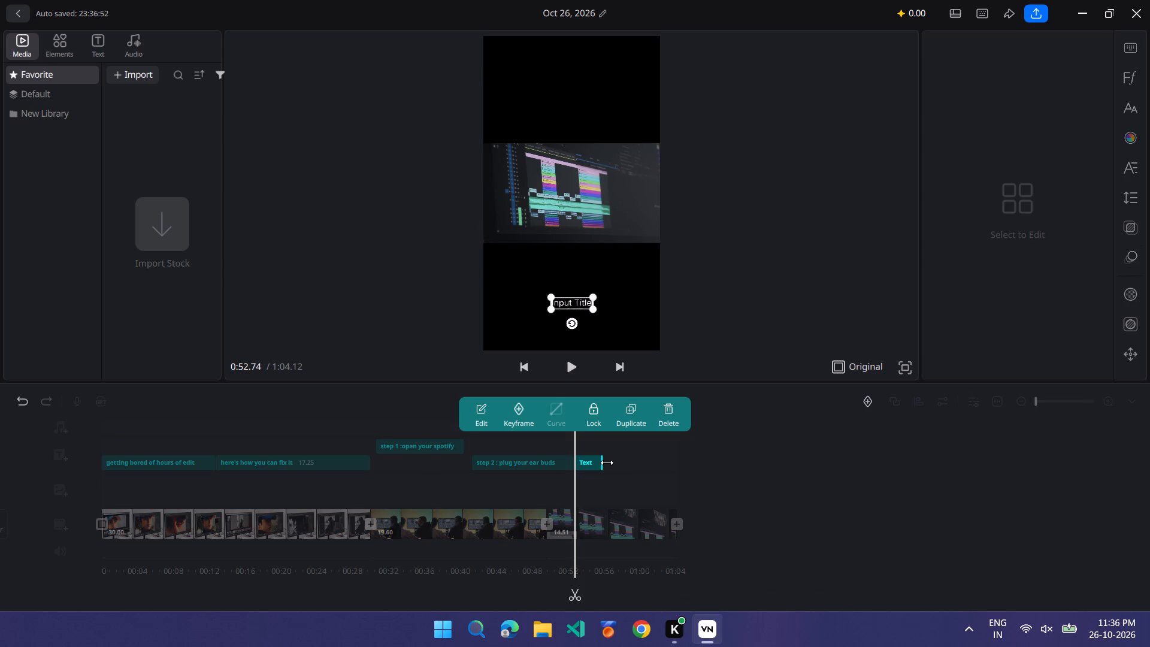
drag(606, 463, 682, 461)
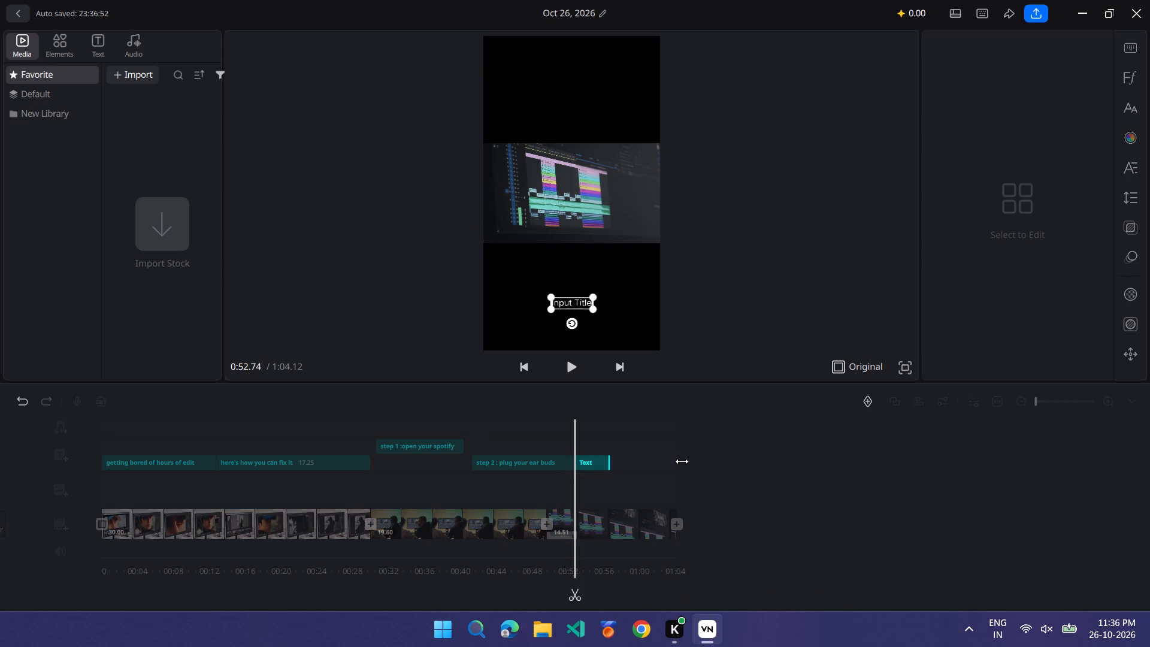
drag(682, 461, 710, 466)
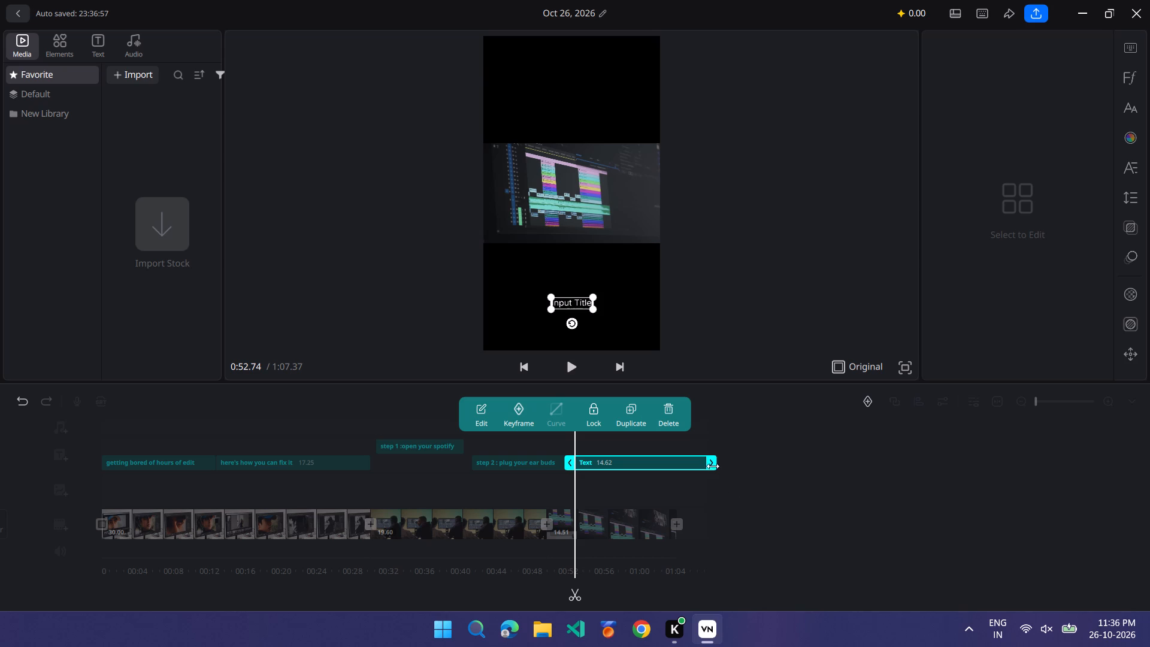
drag(710, 465, 701, 465)
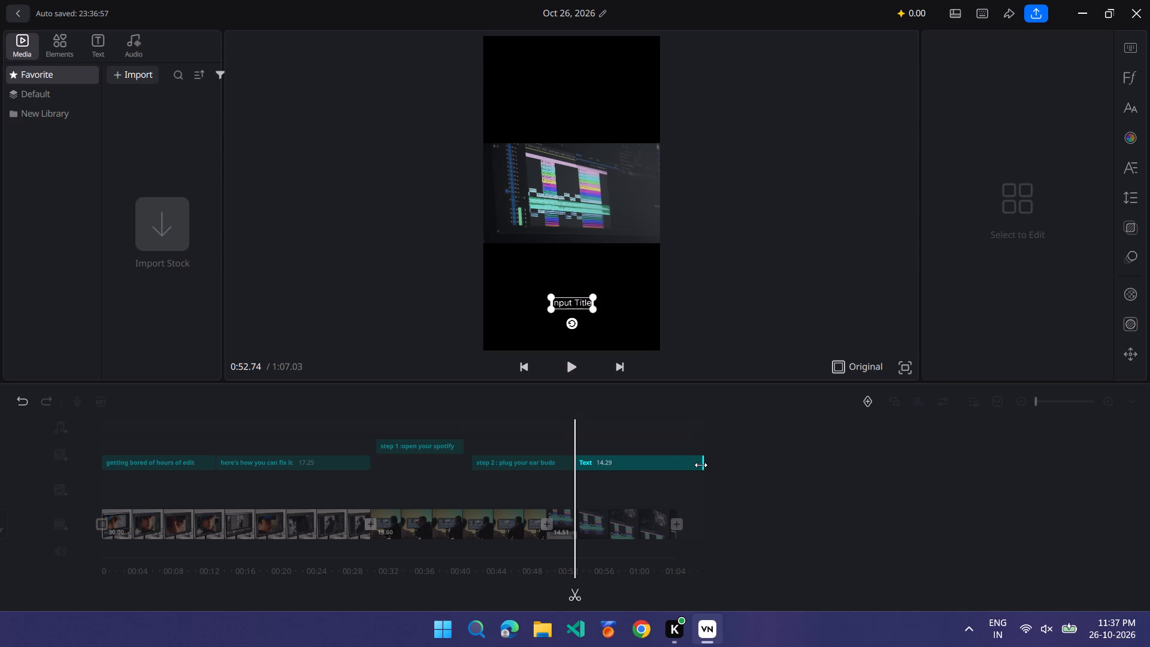
drag(701, 465, 677, 480)
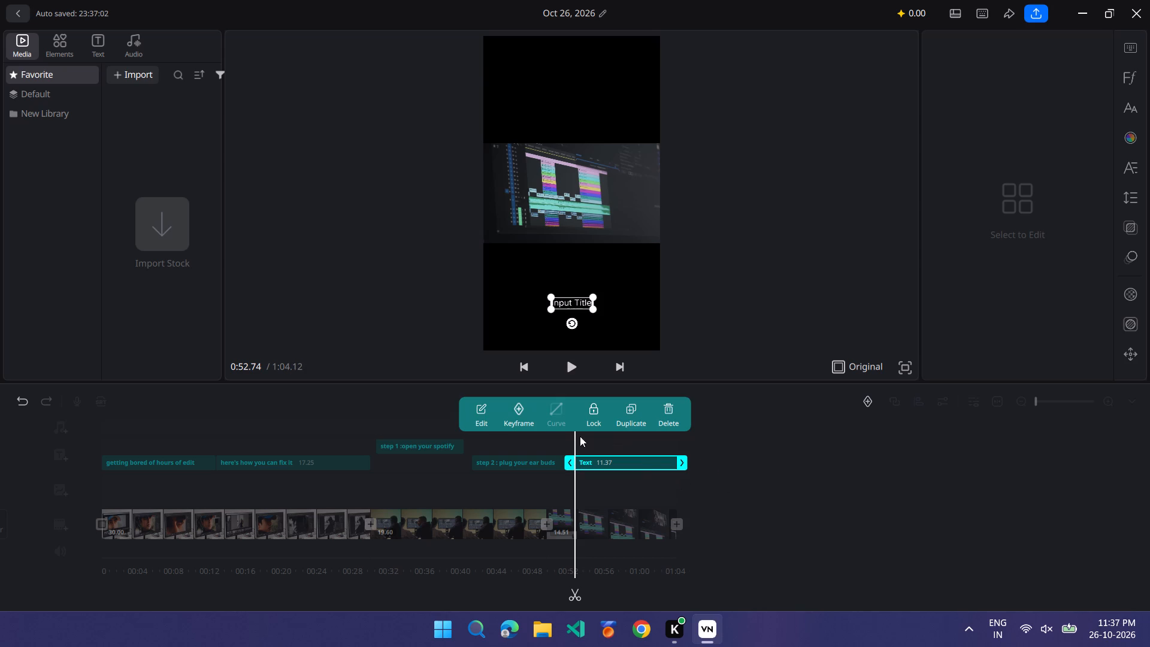
Replace the new placeholder text with "step 3 : start listening and work".
click(473, 416)
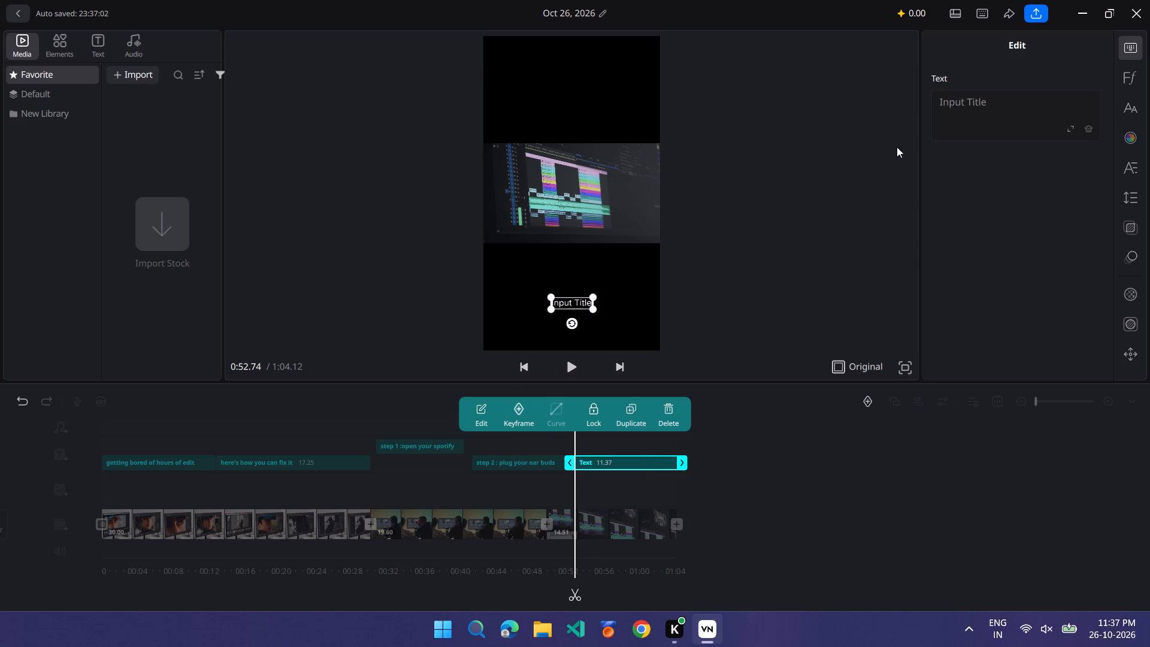
click(1003, 102)
text(step 3)
key(space)
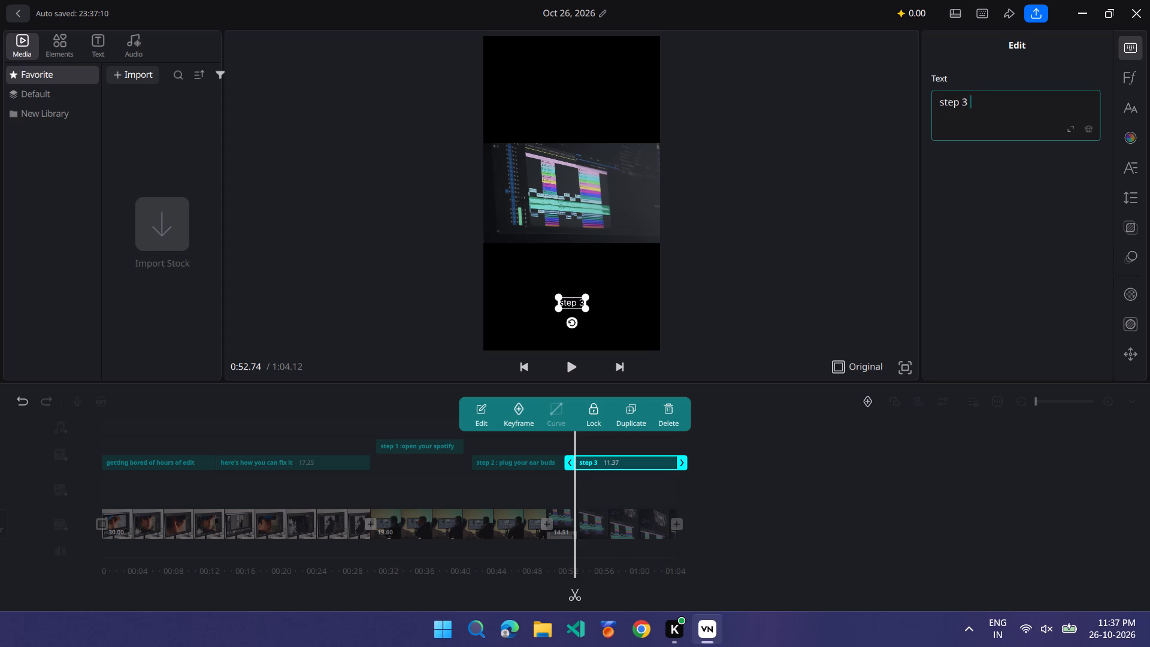
text(:)
key(space)
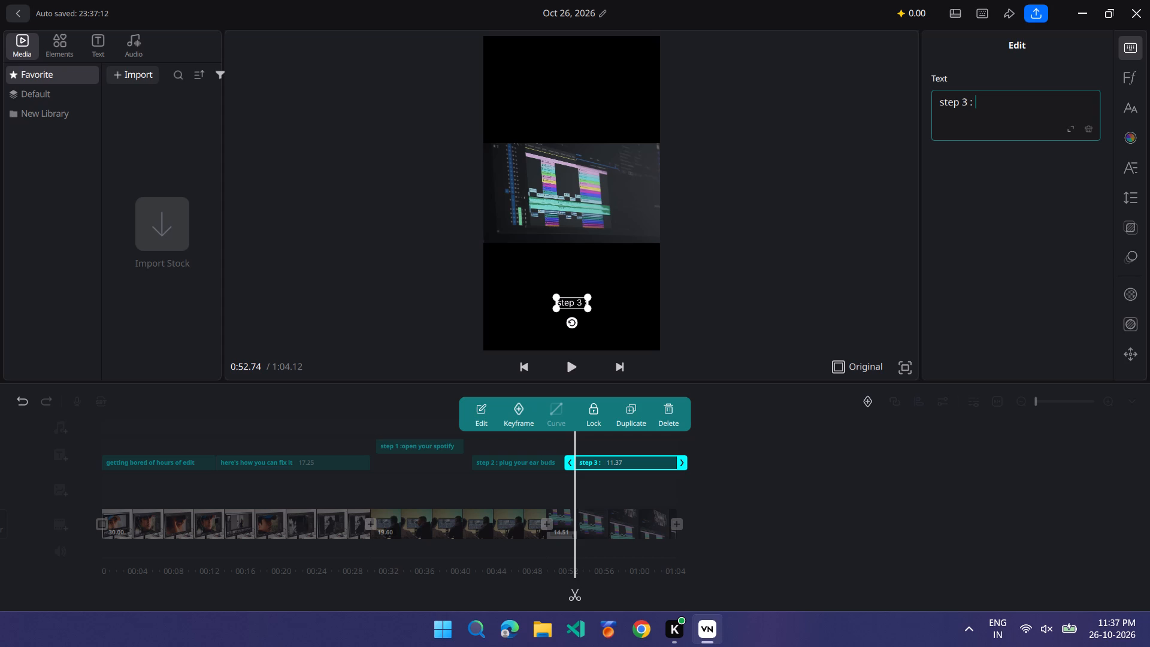
key(space)
text(start)
key(space)
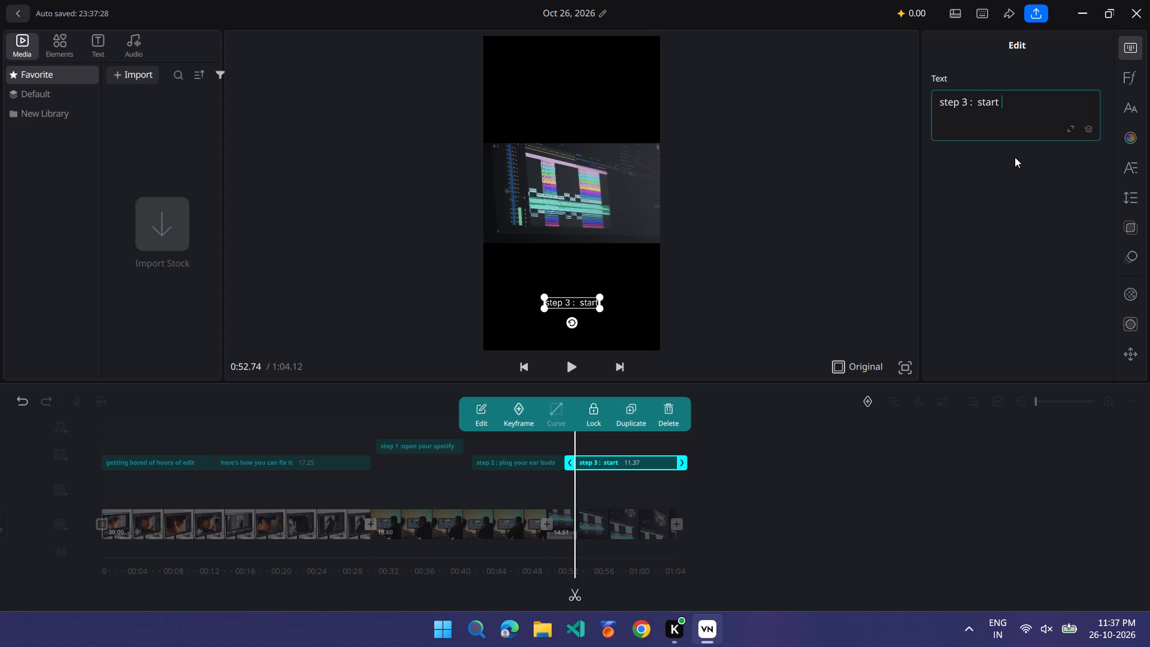
text(lis)
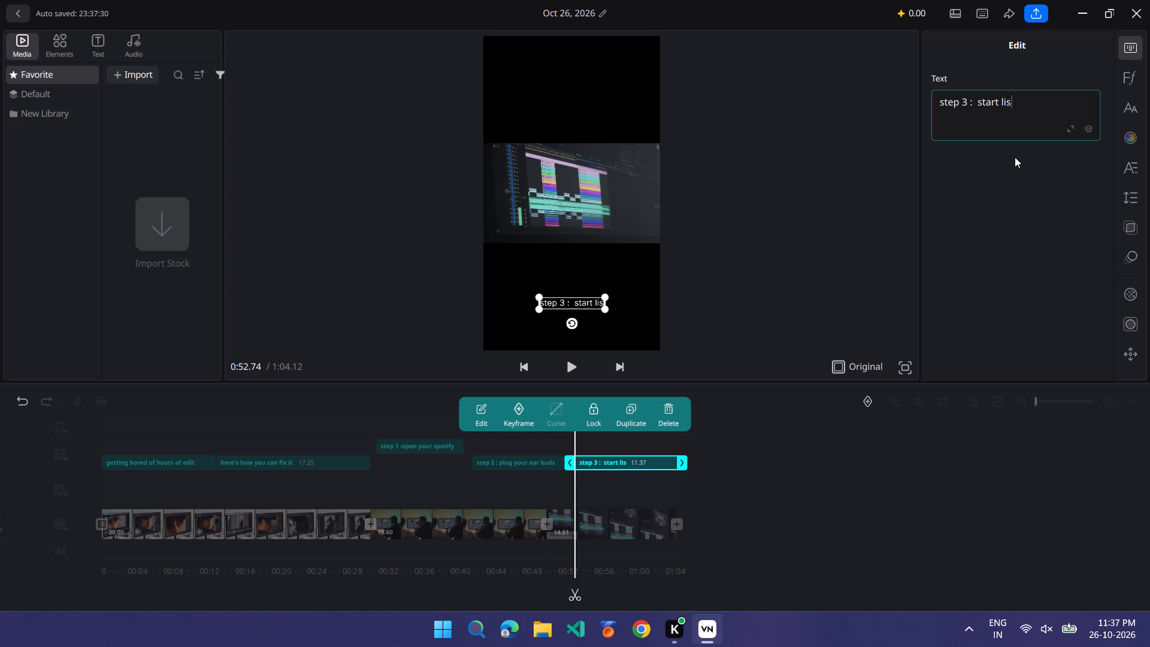
text(tening)
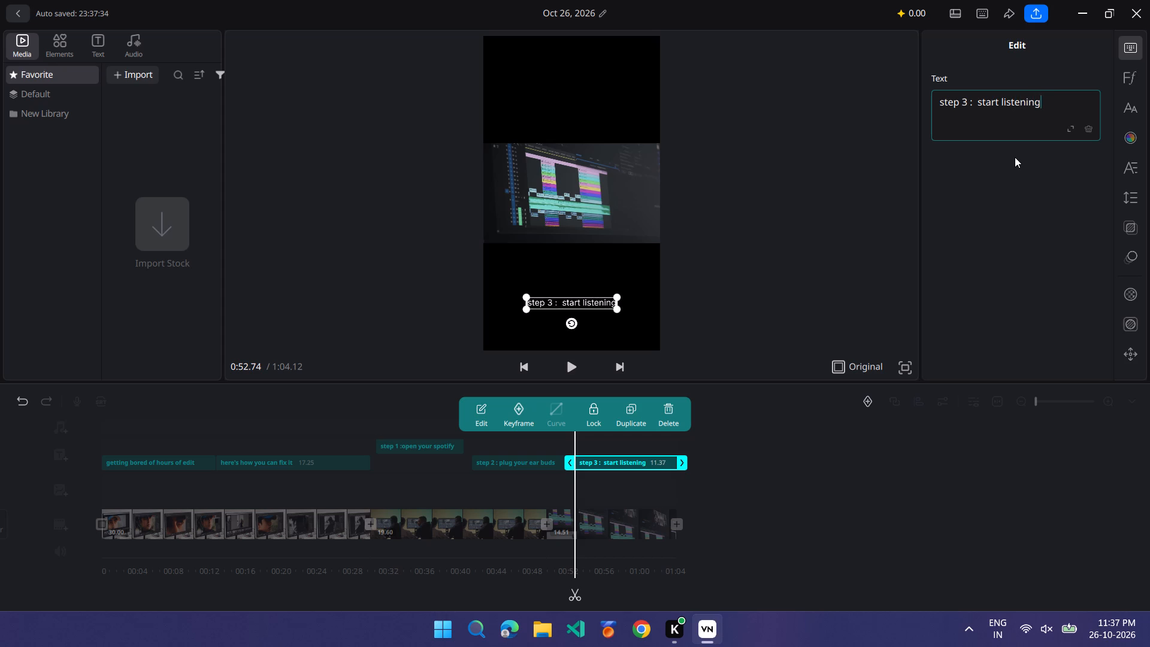
key(space)
text(and work)
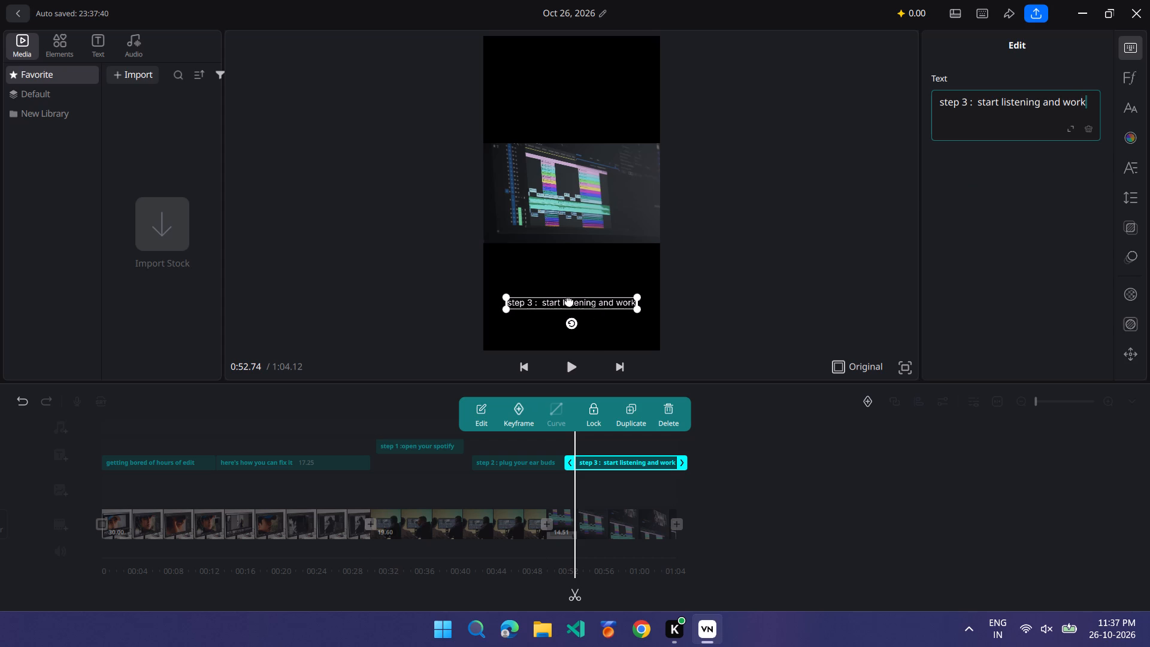
Move the step 3 text up in the frame, roughly centred horizontally, to just below the third clip's picture.
drag(573, 304, 570, 260)
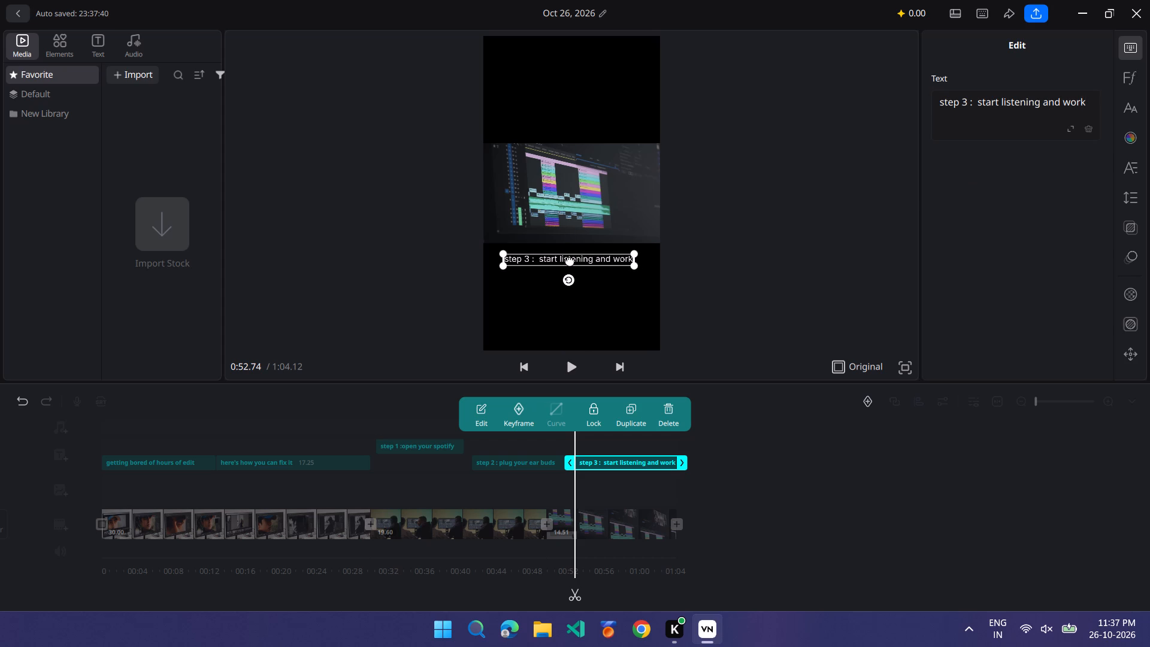
drag(570, 260, 569, 260)
drag(569, 260, 569, 261)
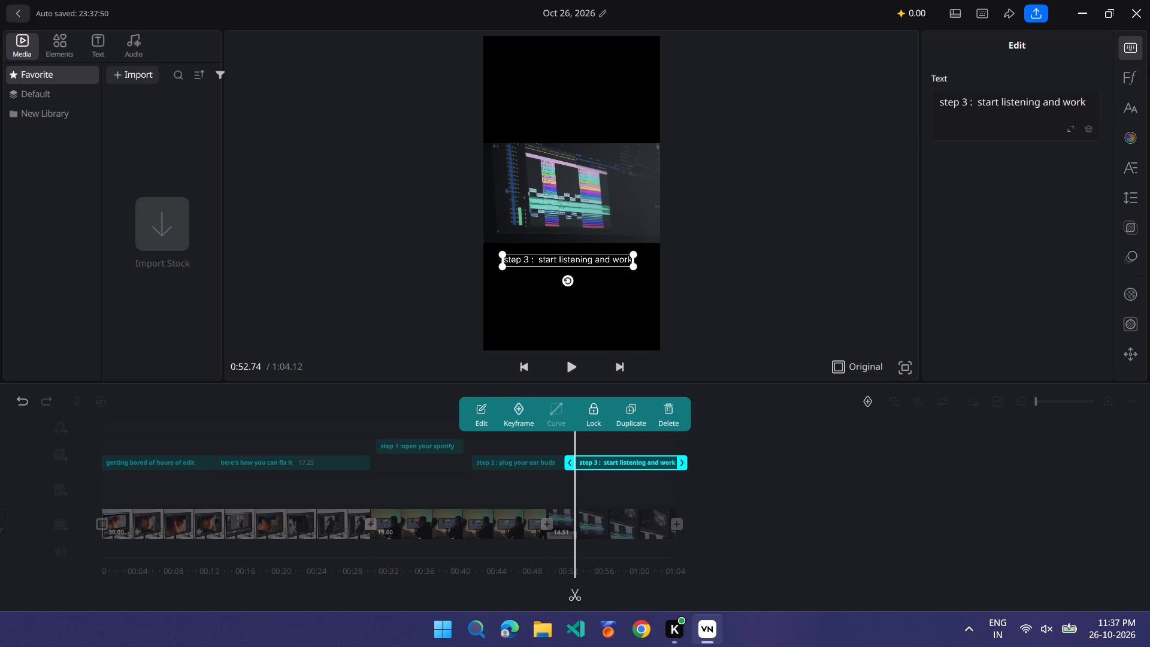
Style the step 3 text with the Content font size of 17 and the mint-green 6DE5B9 colour style.
click(1131, 80)
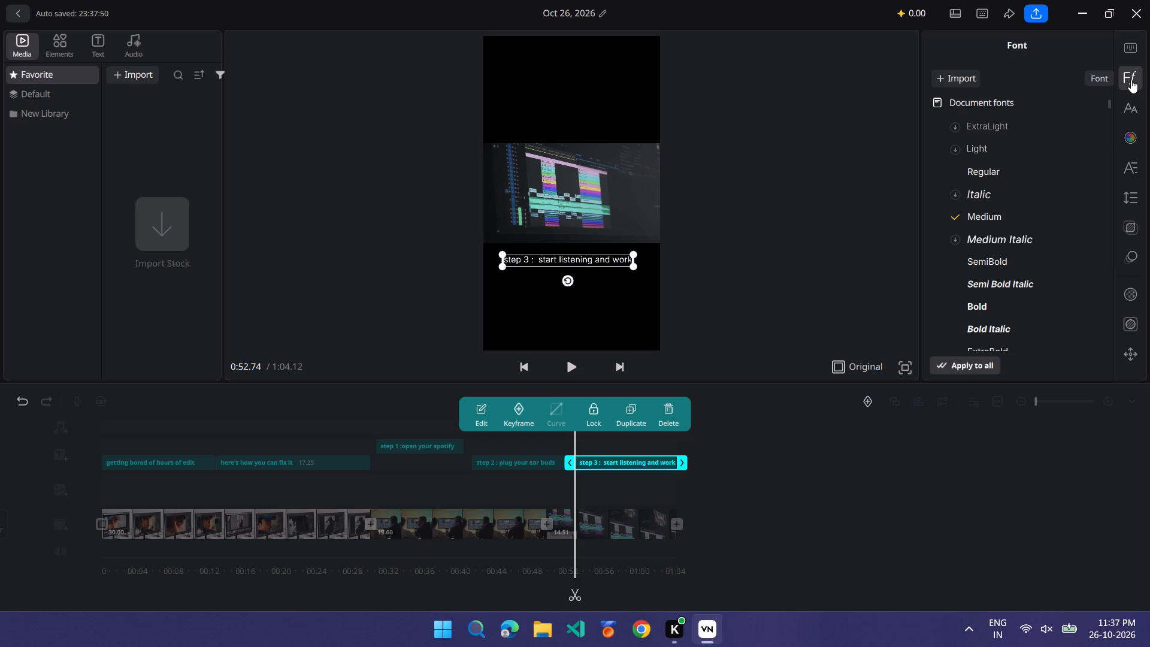
scroll(1025, 250, down, 3)
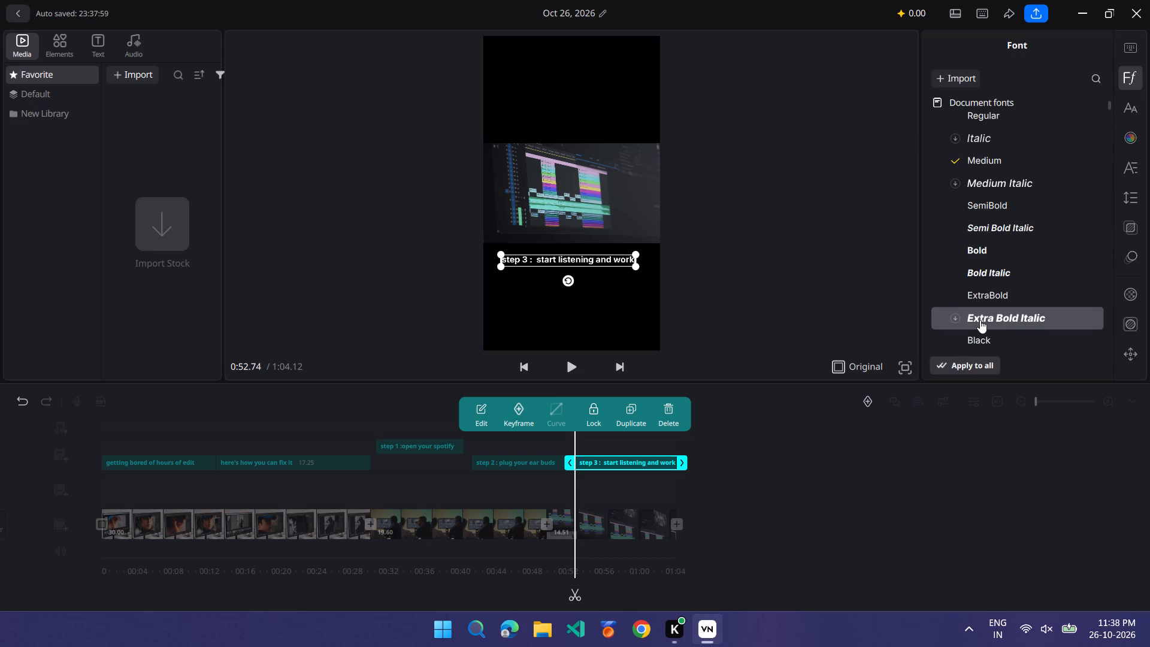
click(1124, 113)
click(979, 235)
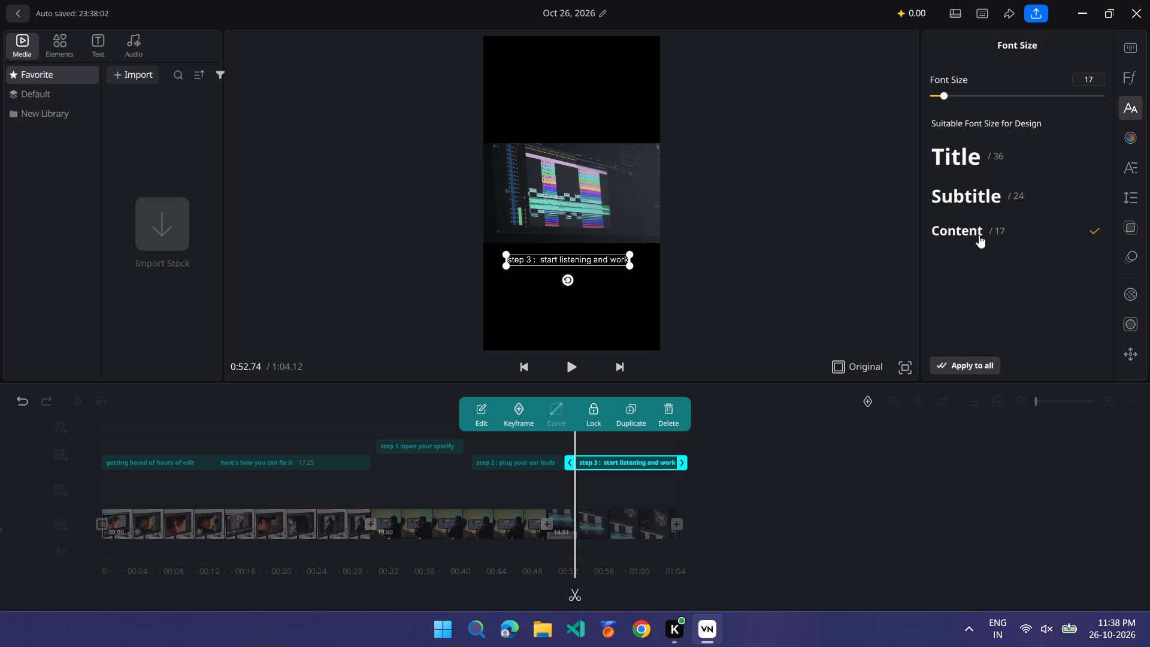
click(1133, 132)
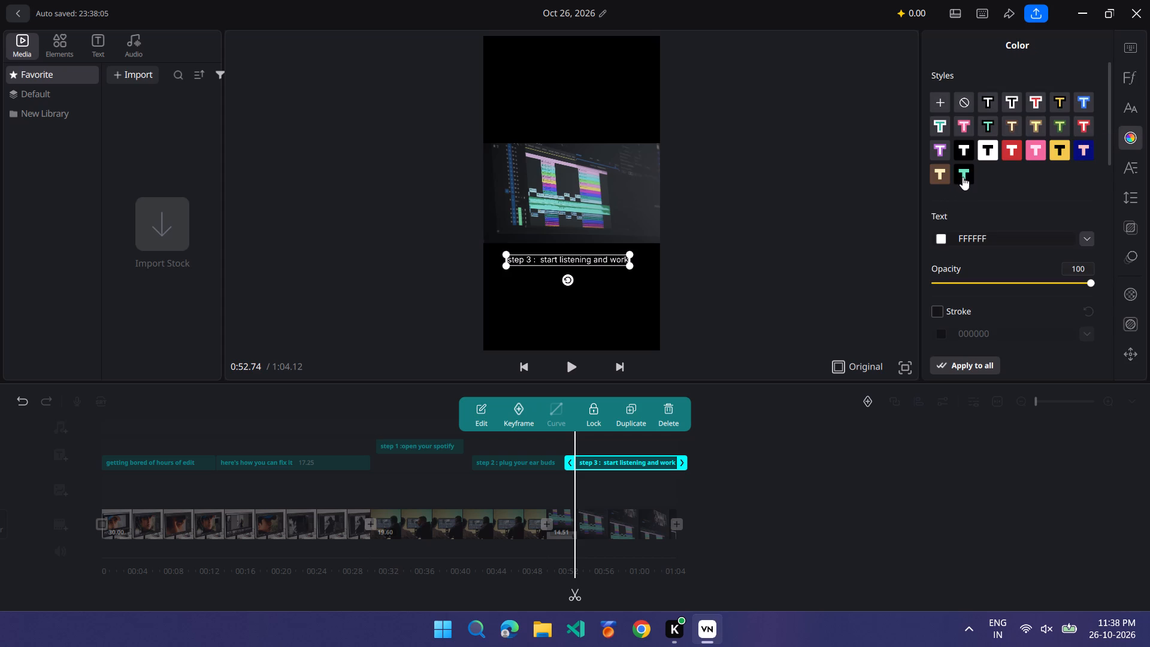
click(963, 176)
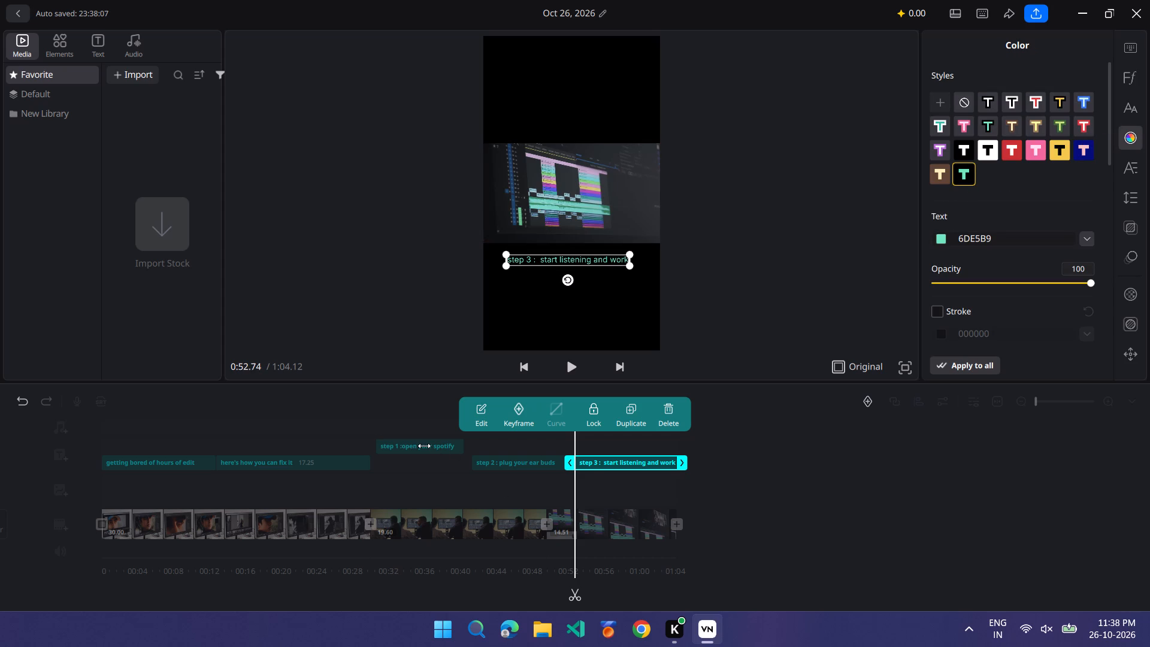
Play the video from the beginning to review the opening clip and its titles.
click(424, 446)
scroll(424, 446, right, 18)
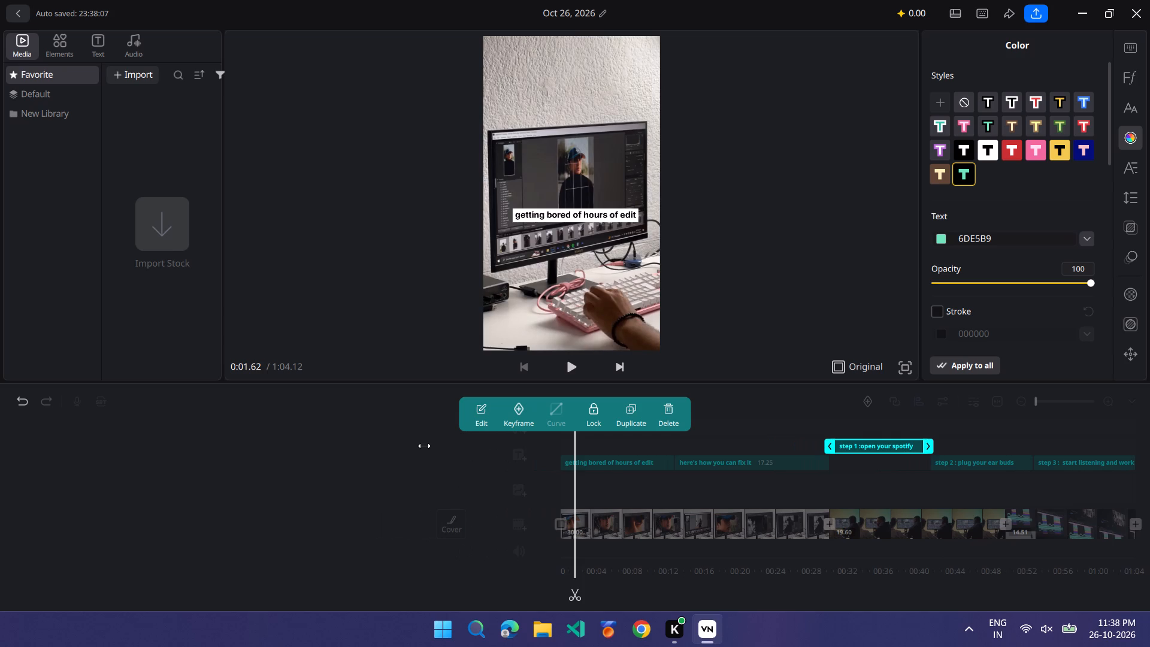
scroll(424, 446, right, 9)
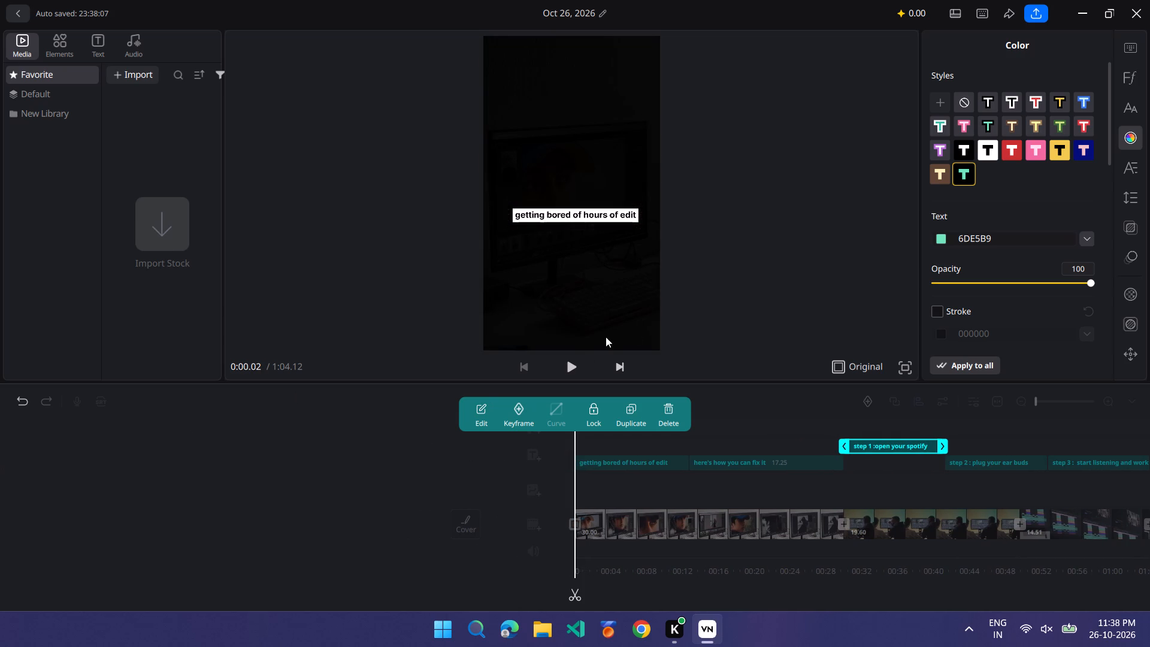
click(577, 362)
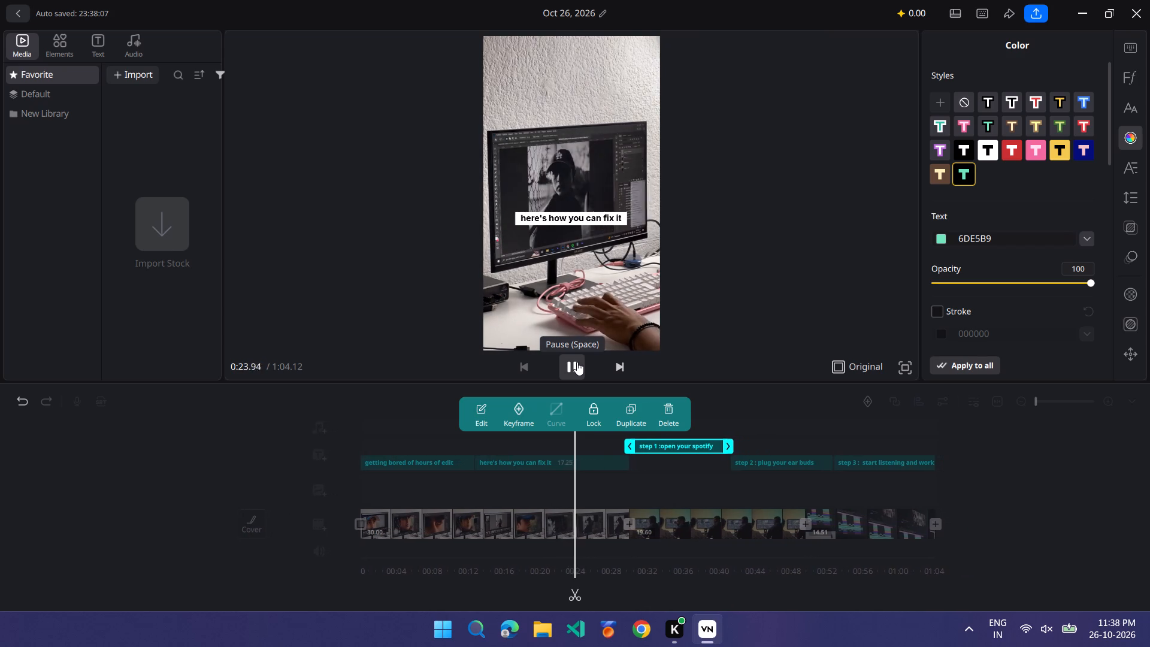
Stop the playback and split the first video clip at 0:10.65.
scroll(577, 362, right, 15)
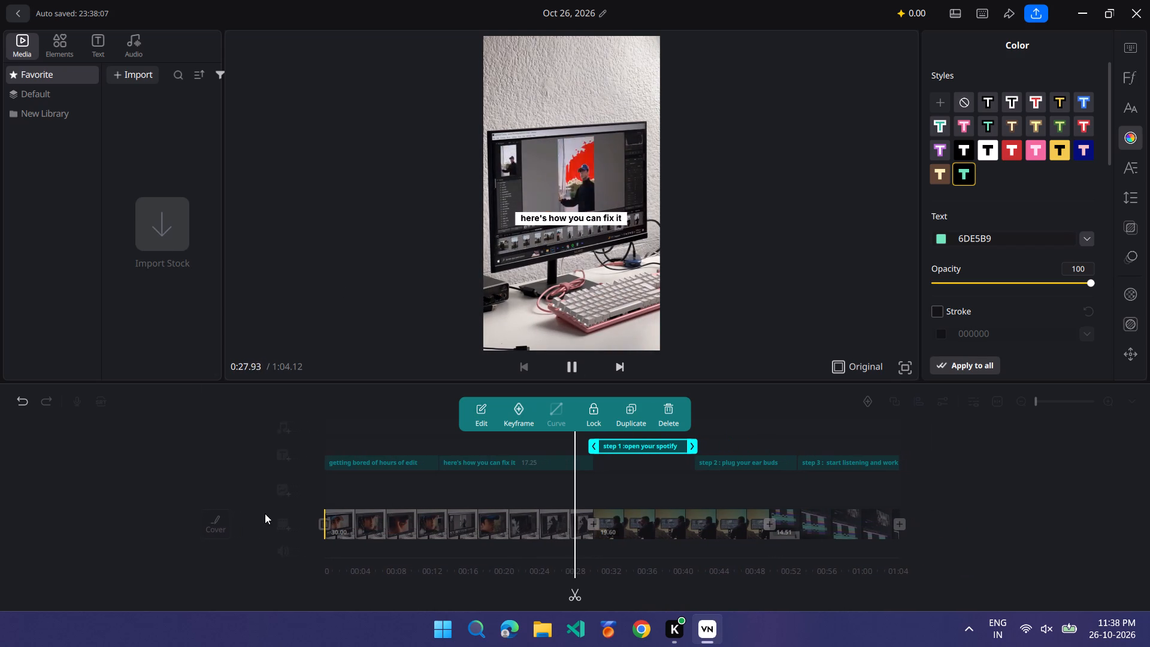
click(208, 455)
scroll(208, 455, right, 6)
scroll(352, 403, right, 20)
scroll(352, 403, right, 1)
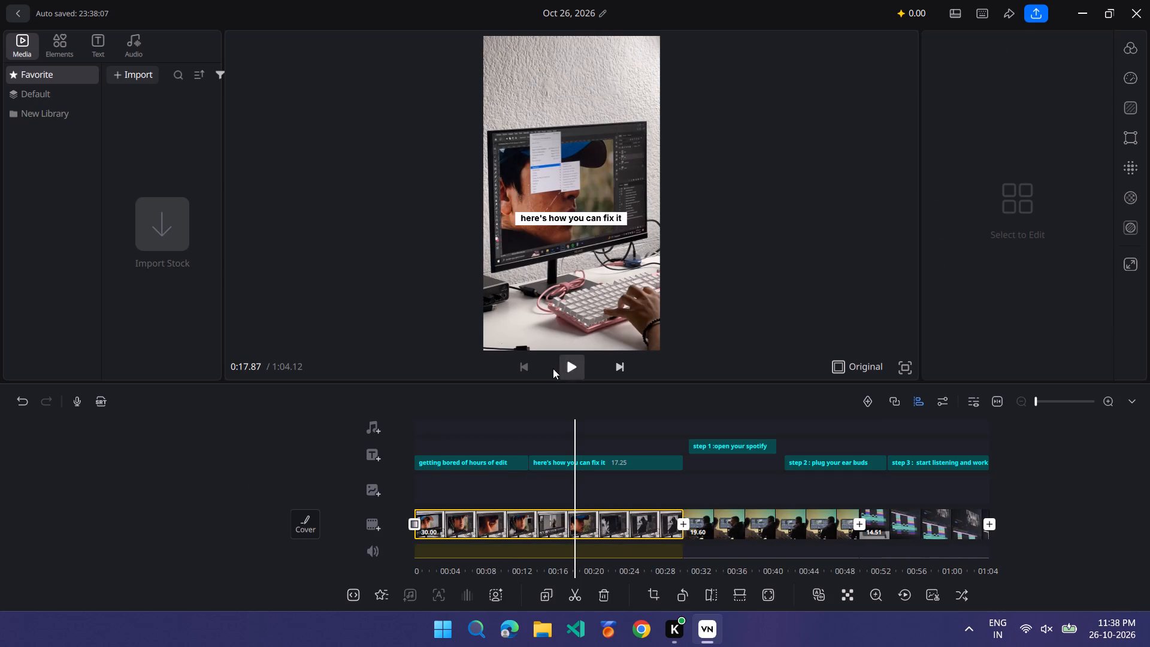
scroll(567, 492, right, 4)
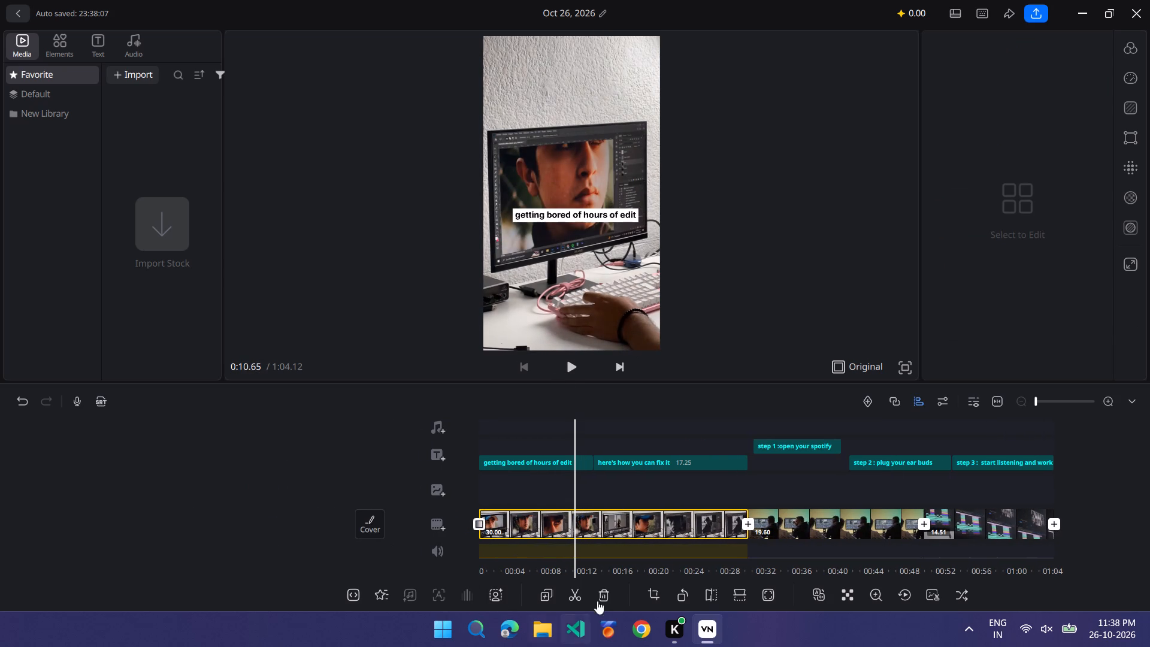
click(577, 596)
Split the remaining part of the first video, under the "here's how you can fix it" title, at 0:20.49.
scroll(724, 538, left, 1)
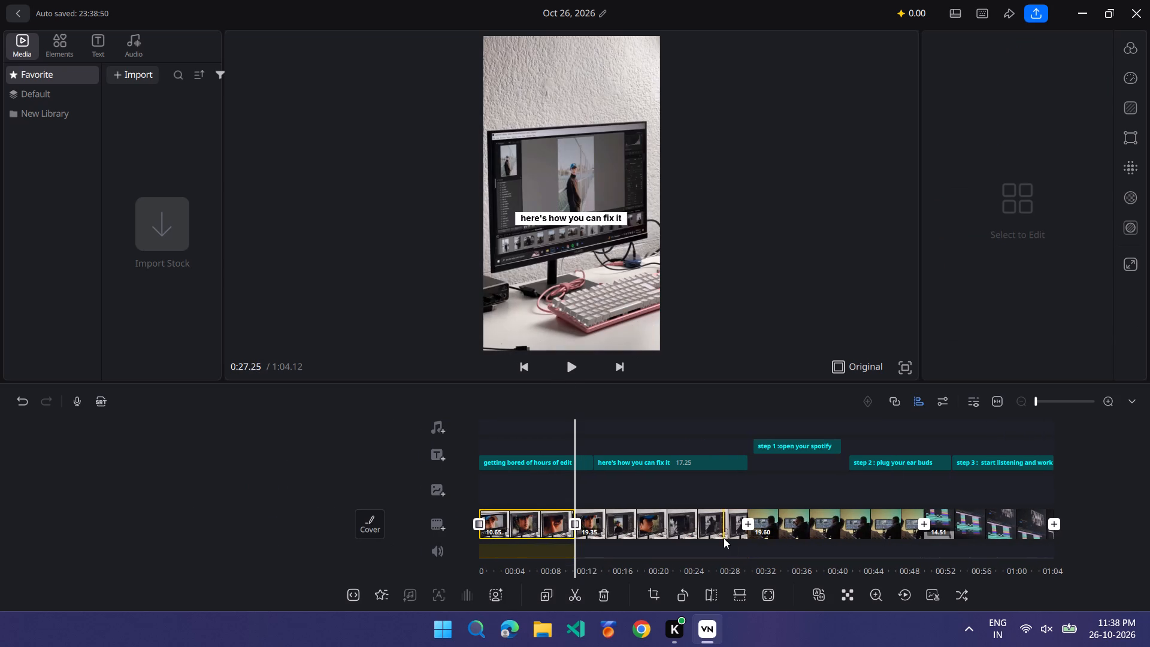
scroll(724, 538, left, 7)
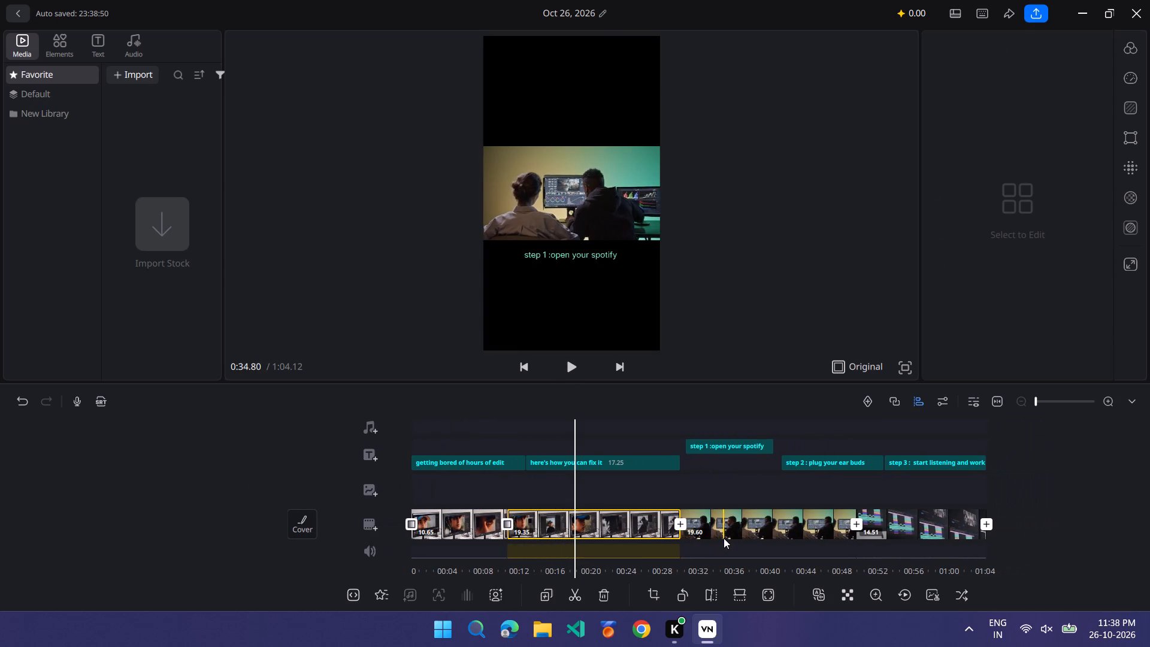
scroll(724, 538, left, 1)
scroll(636, 524, right, 1)
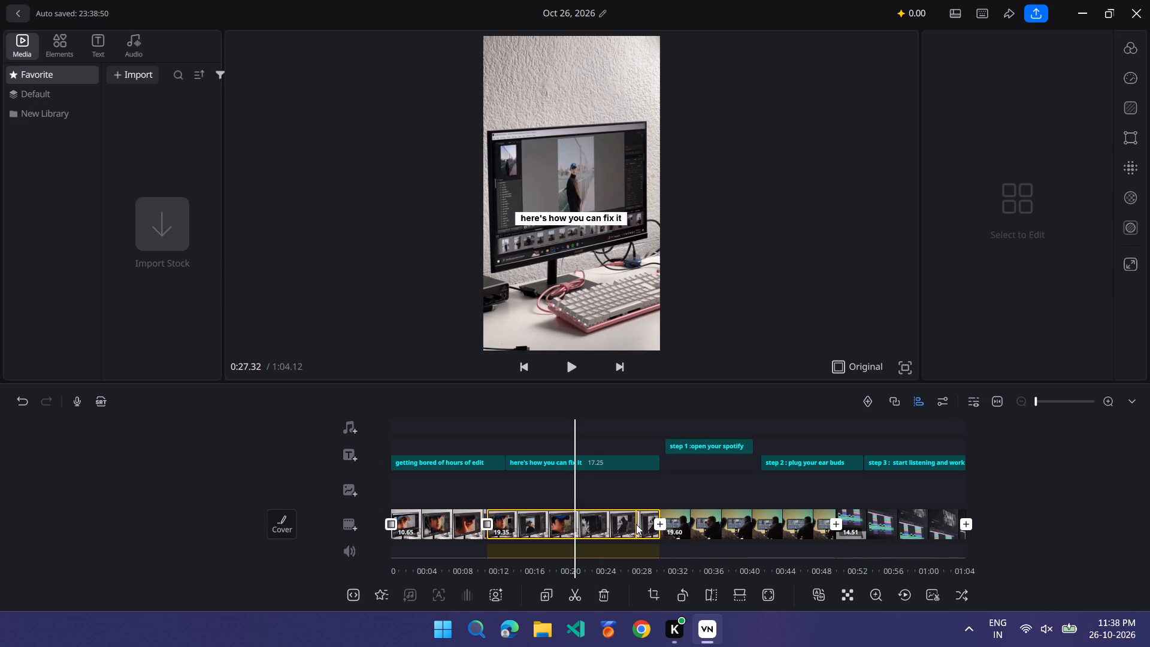
click(570, 602)
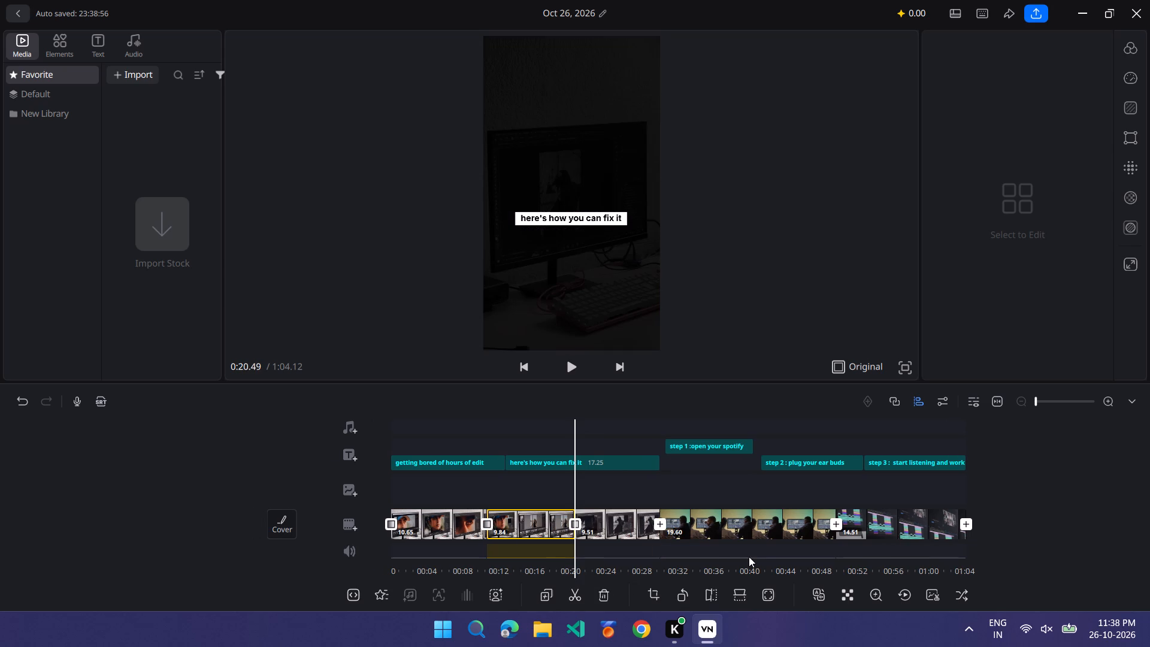
Split the clip of the two people at the editing desk at 0:39.81.
scroll(749, 557, left, 8)
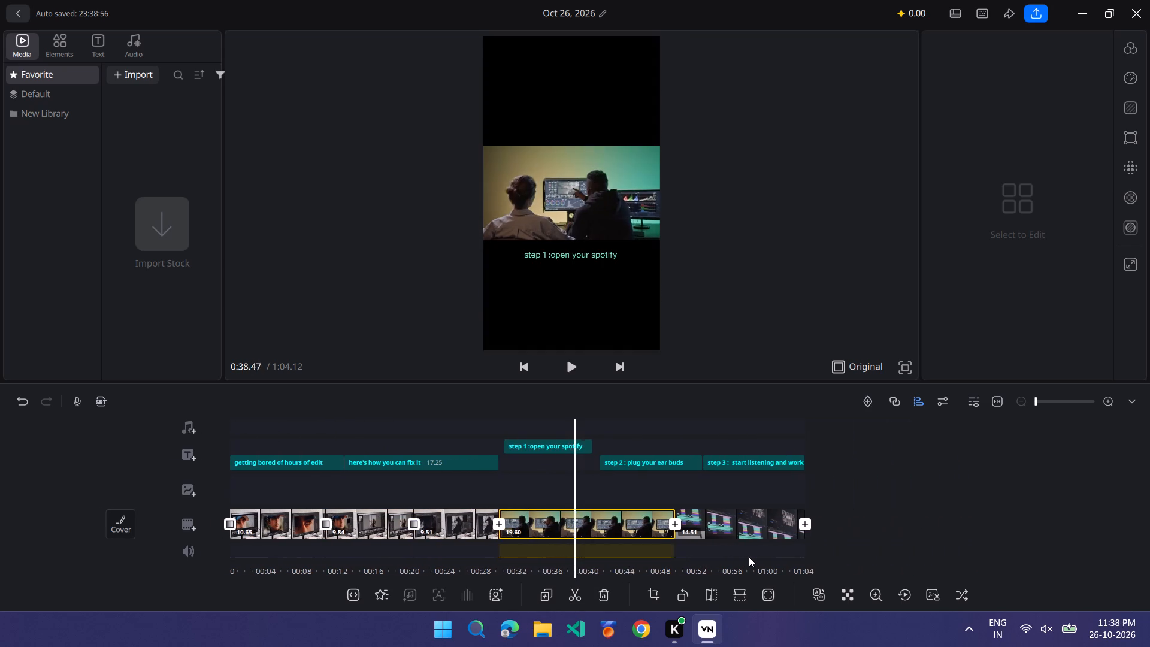
scroll(749, 557, left, 1)
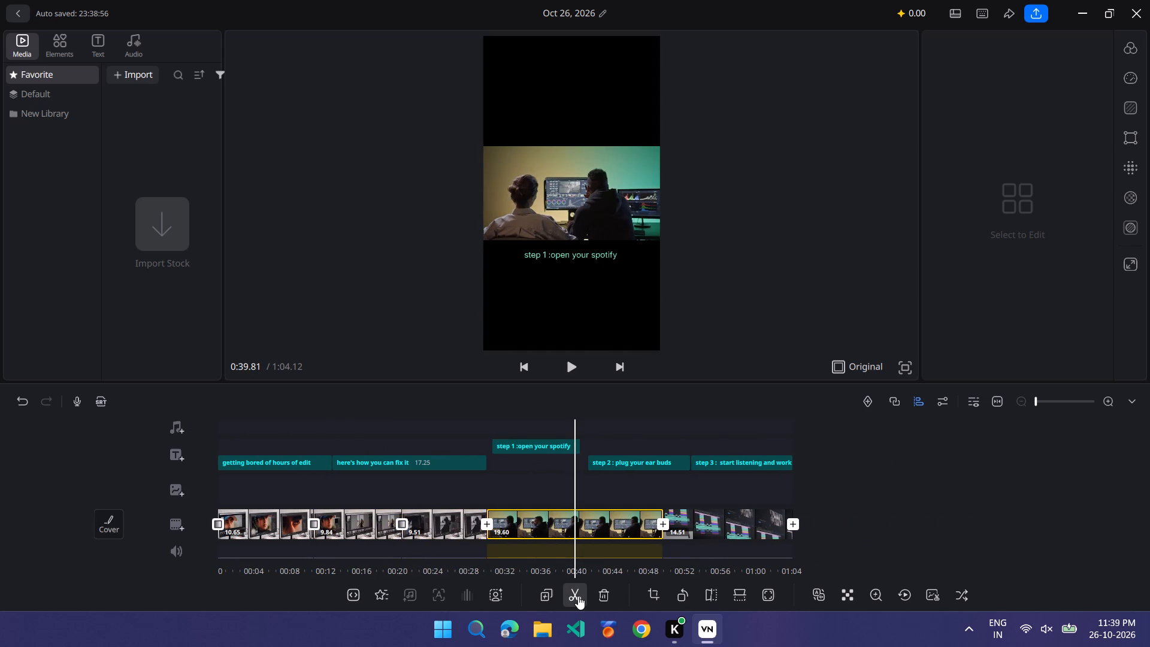
click(578, 596)
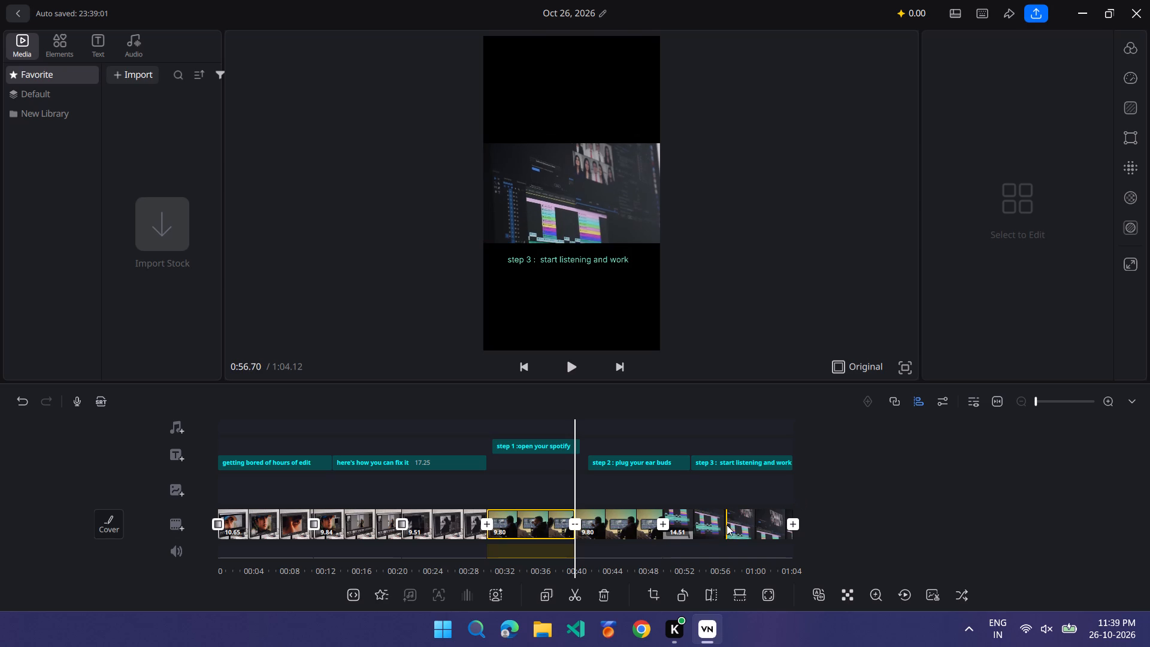
Split the last video clip, under the step 3 text, at 0:57.07.
scroll(727, 525, left, 2)
click(727, 525)
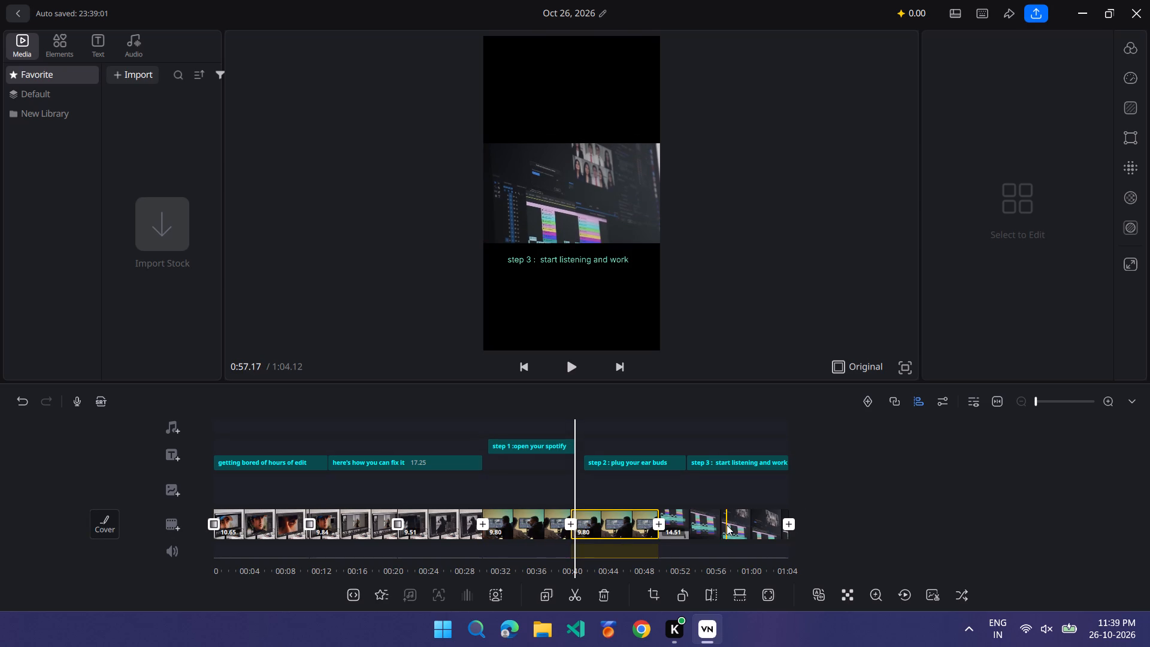
scroll(868, 504, left, 7)
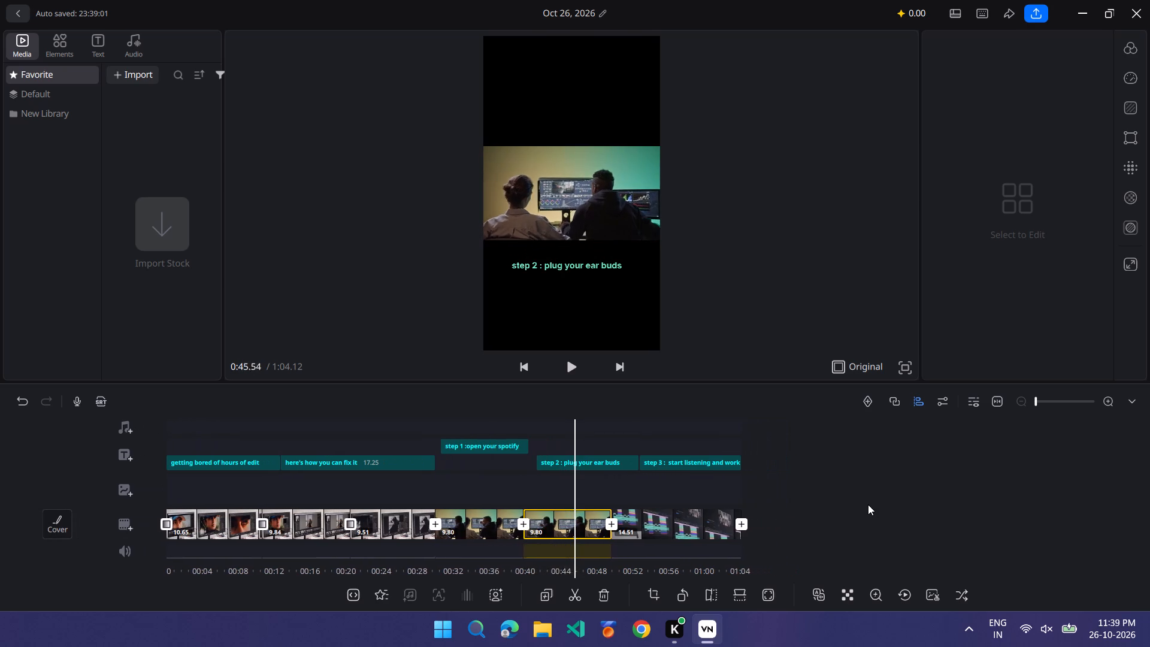
scroll(868, 504, left, 6)
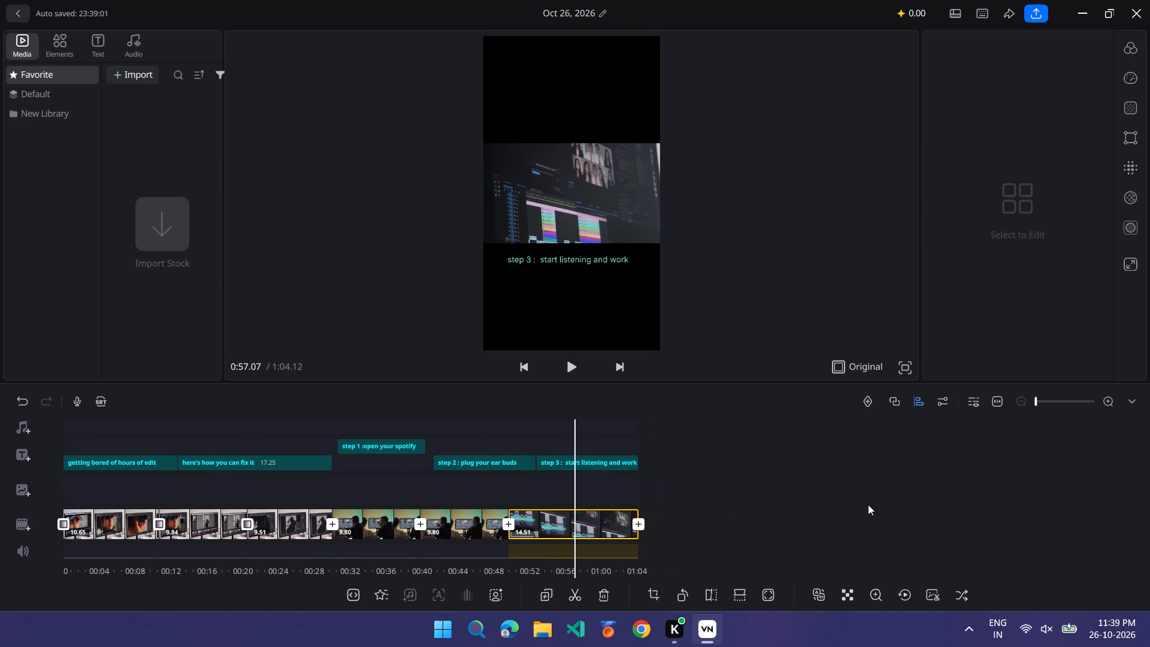
click(575, 593)
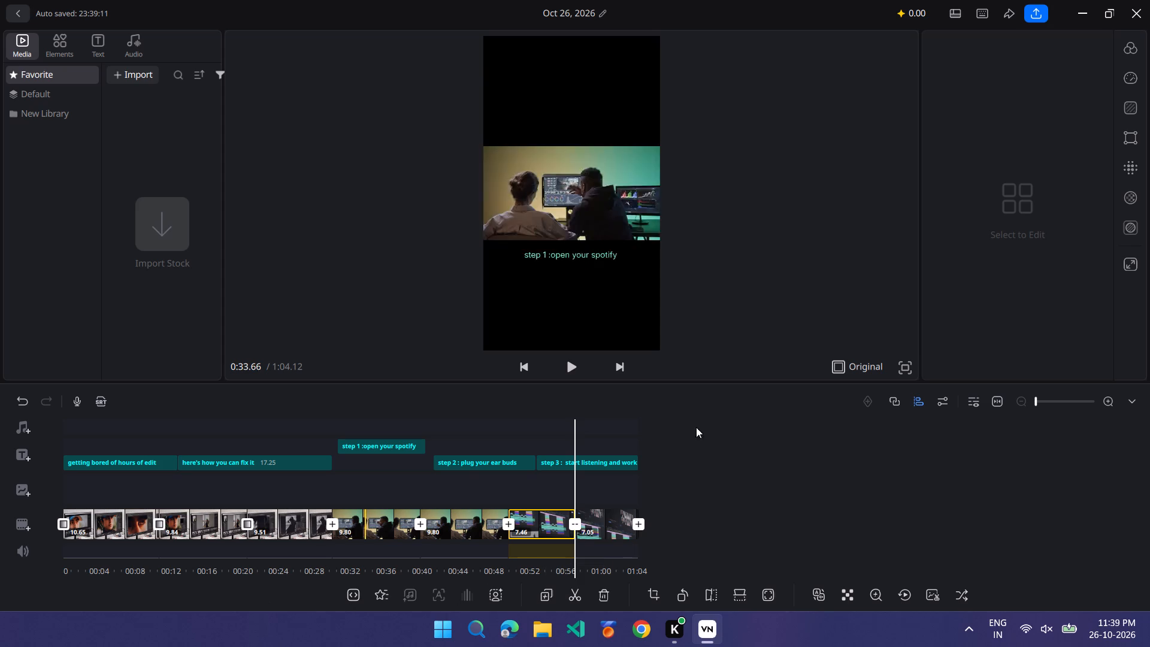
Preview basic transitions at the 0:10.65 cut, including Pixelate, Blur, Rotate 1, Slide, Blink, Vertical and Horizontal.
scroll(758, 507, right, 20)
scroll(758, 507, right, 20)
scroll(758, 507, right, 15)
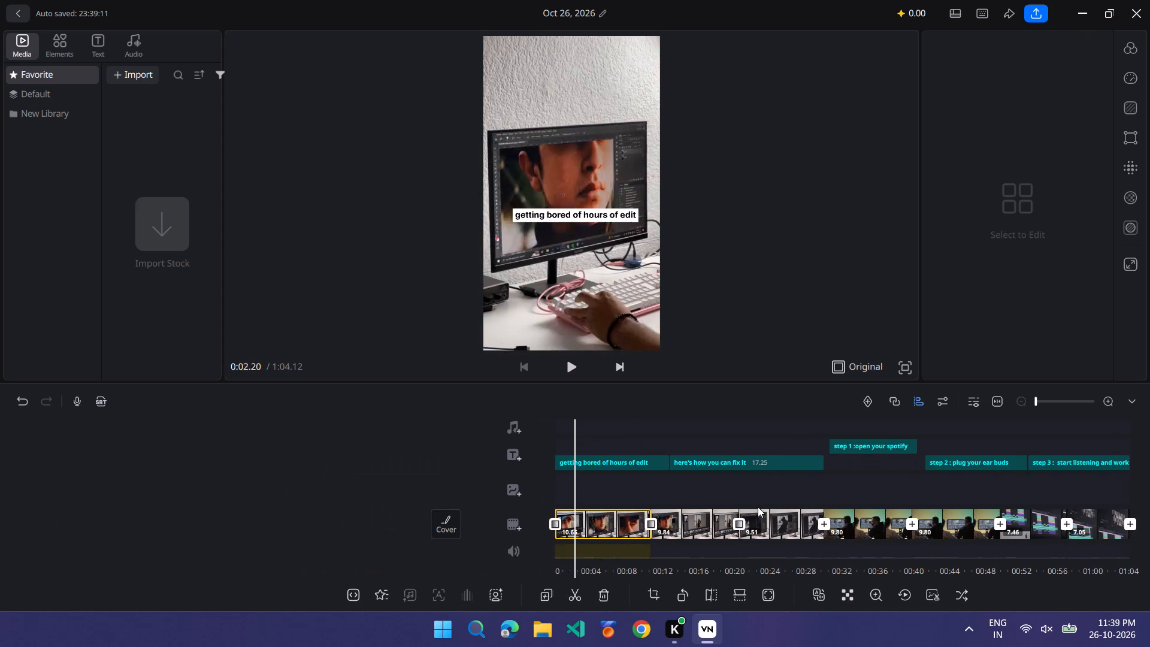
scroll(758, 507, right, 7)
scroll(509, 482, left, 1)
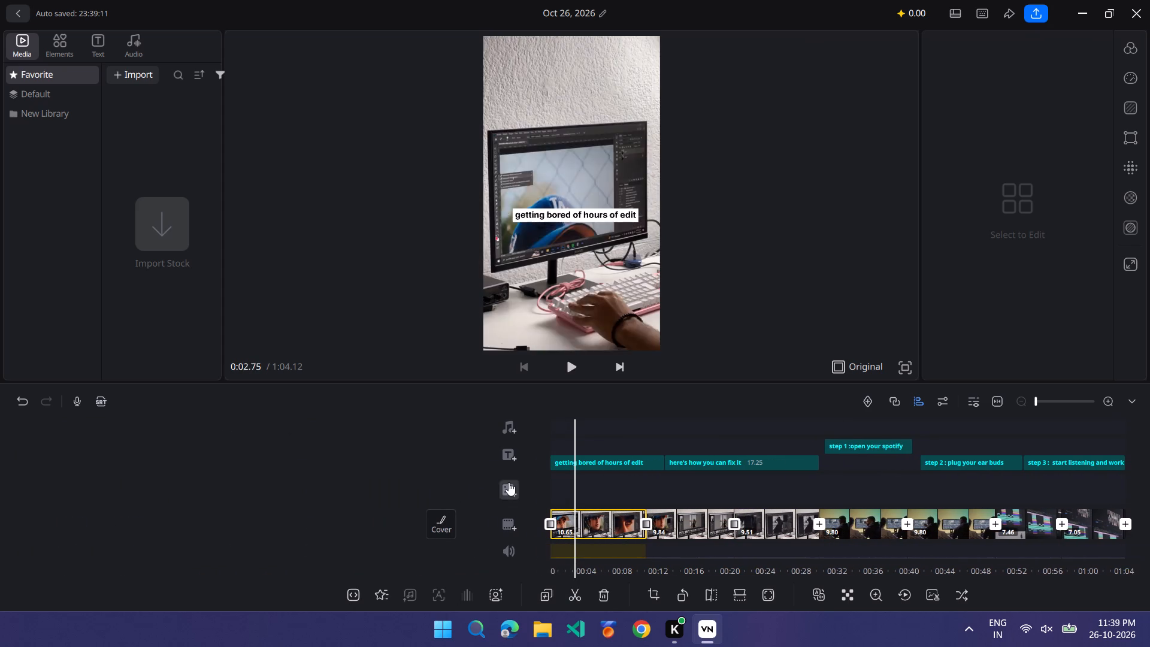
scroll(509, 482, left, 1)
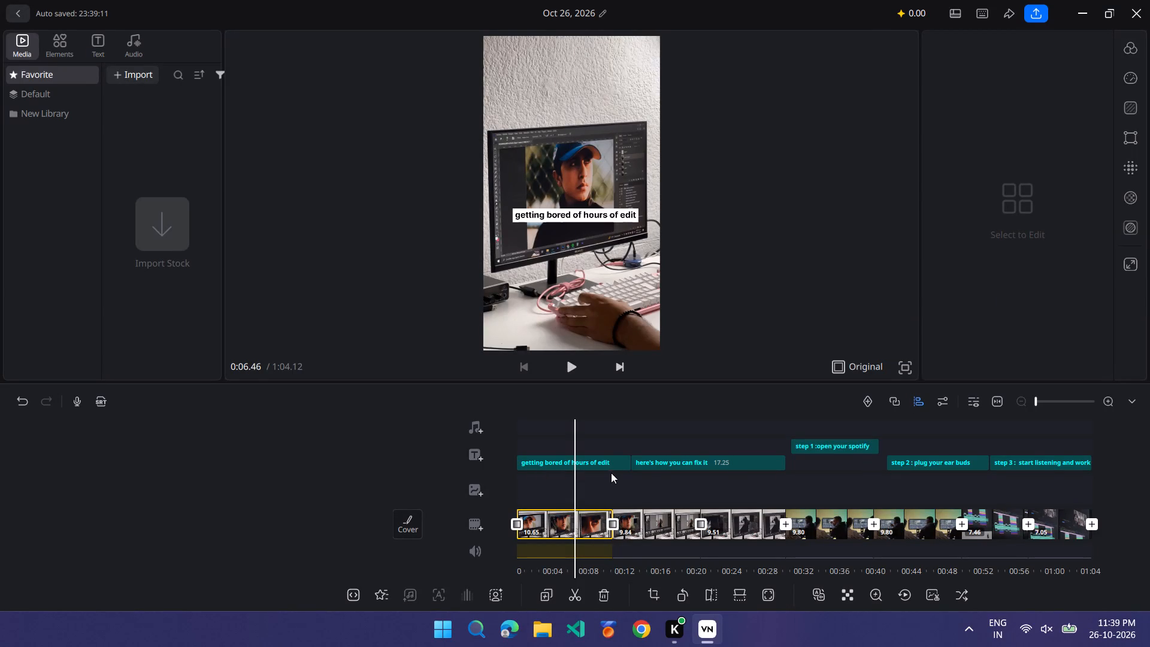
click(615, 522)
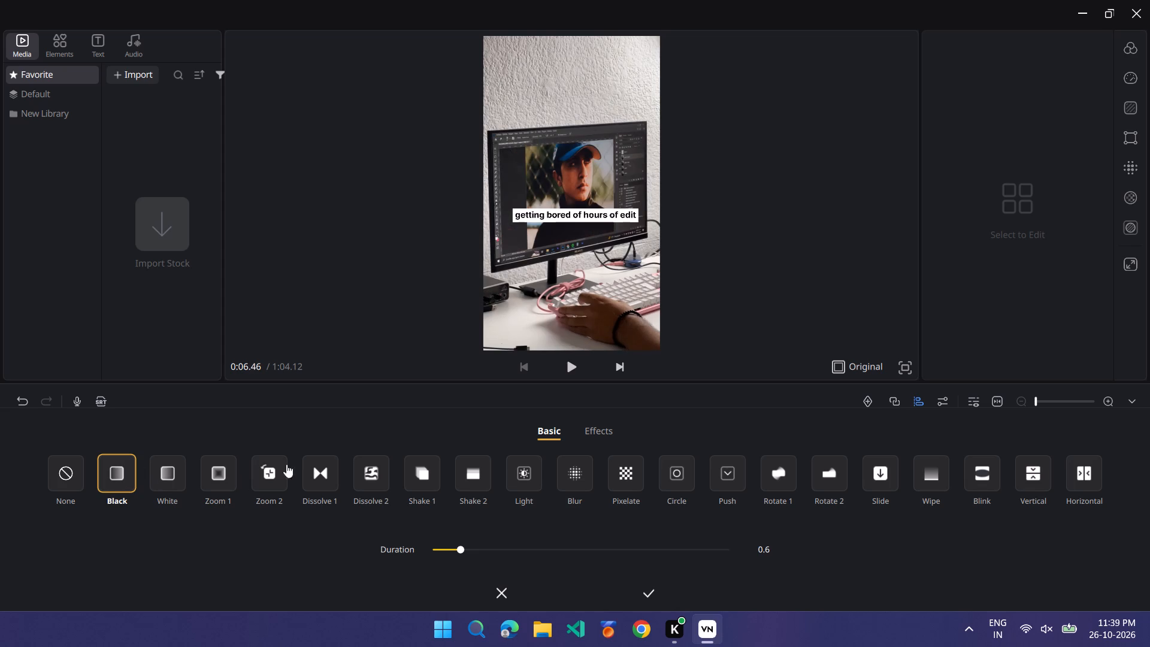
click(626, 486)
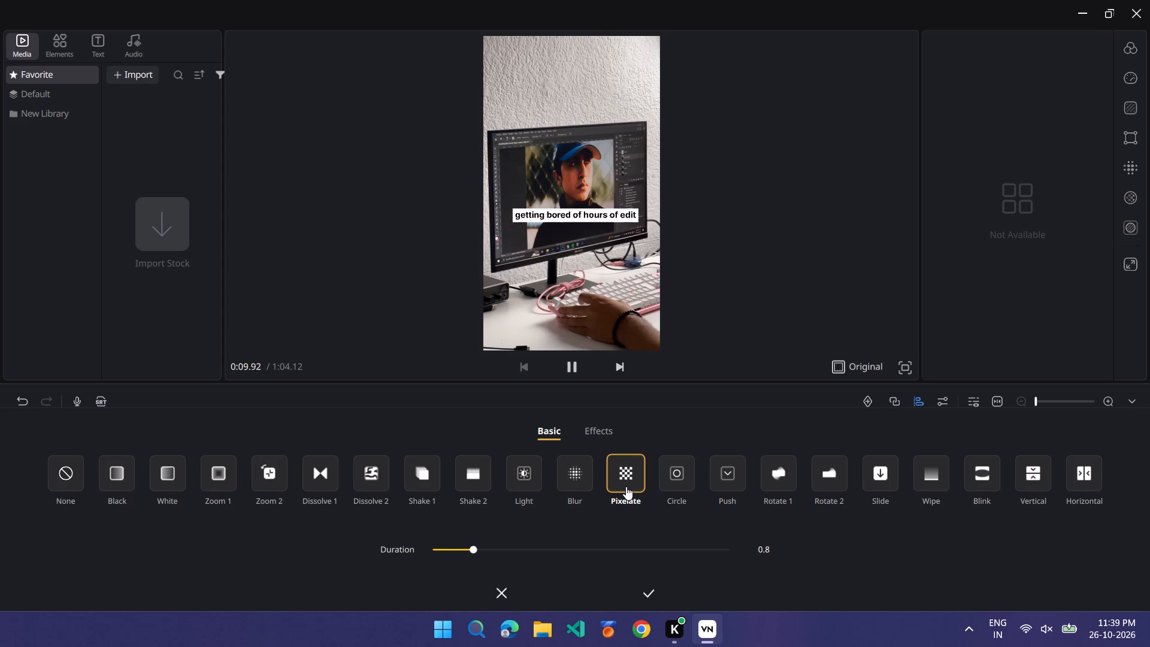
click(572, 470)
click(680, 473)
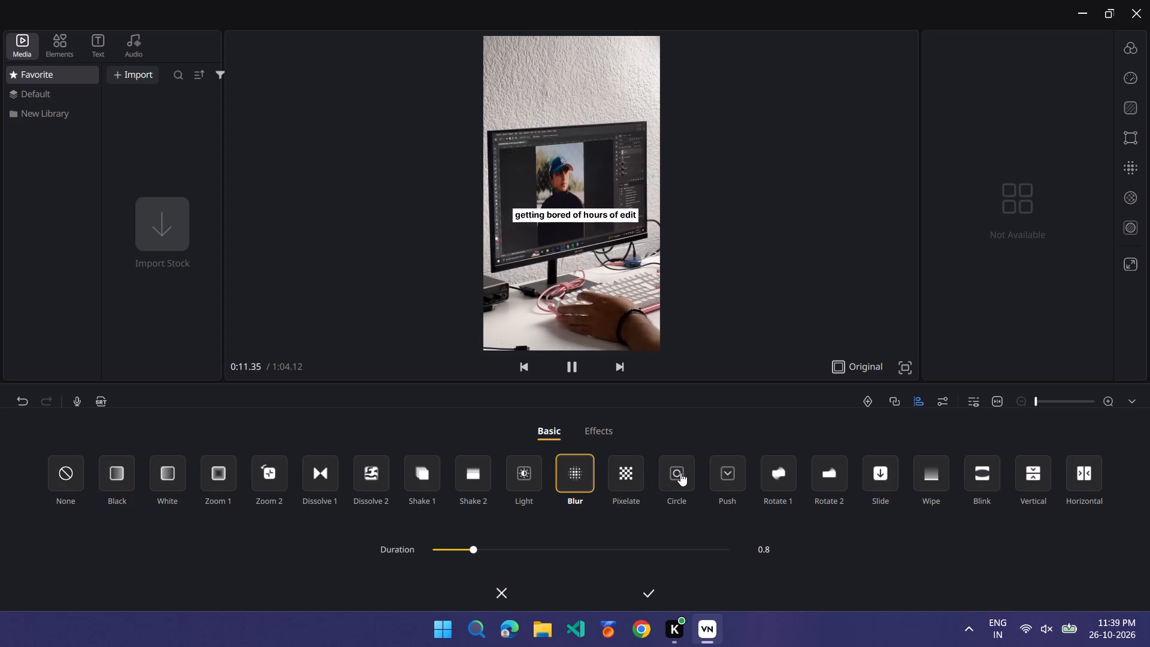
click(787, 473)
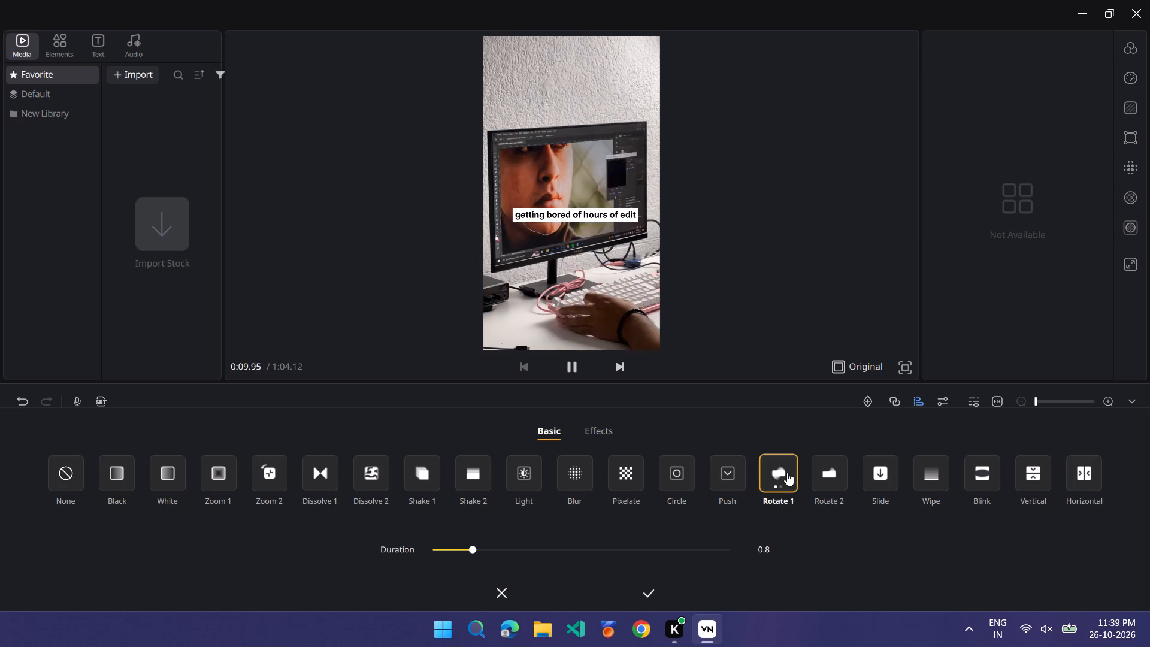
click(839, 470)
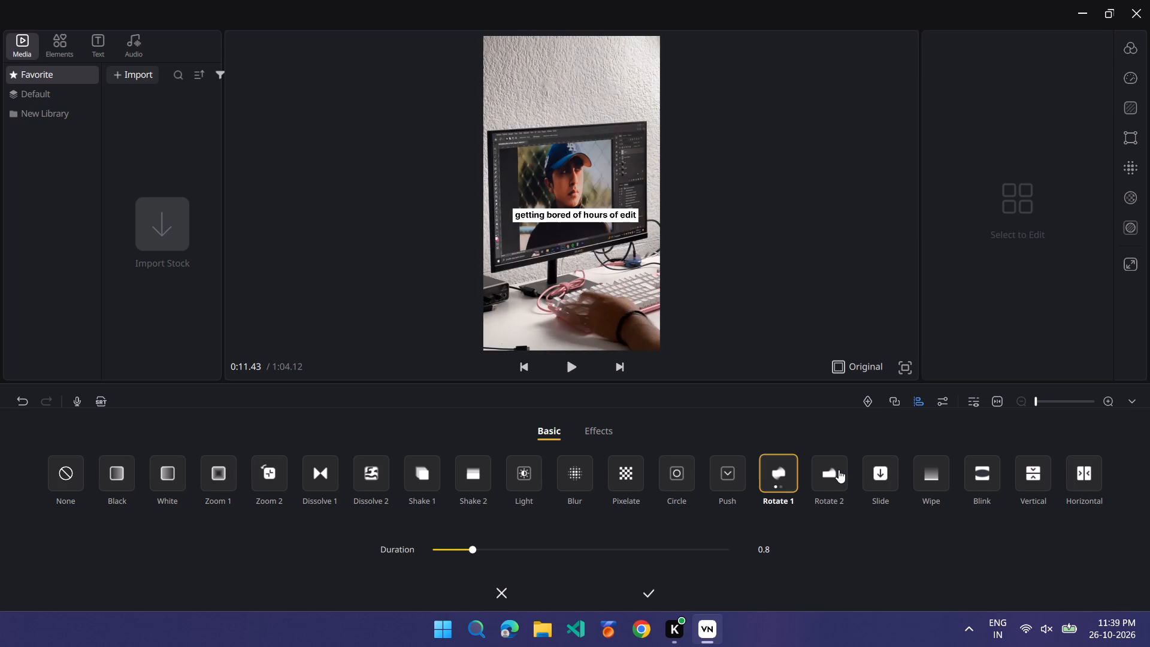
click(887, 473)
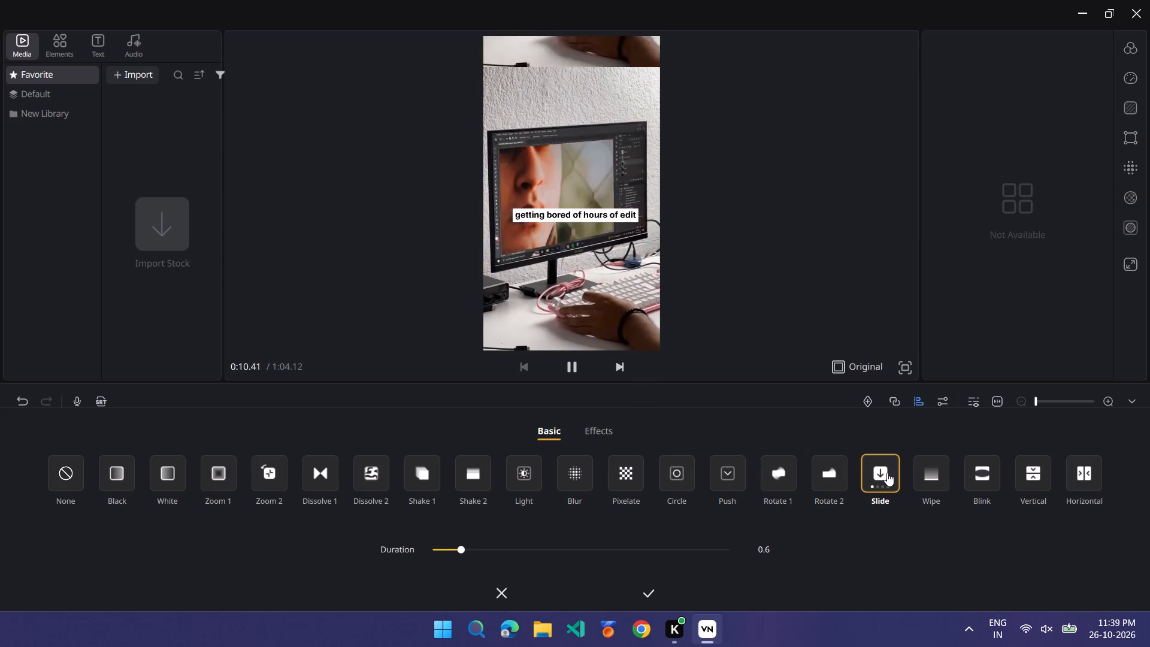
click(979, 472)
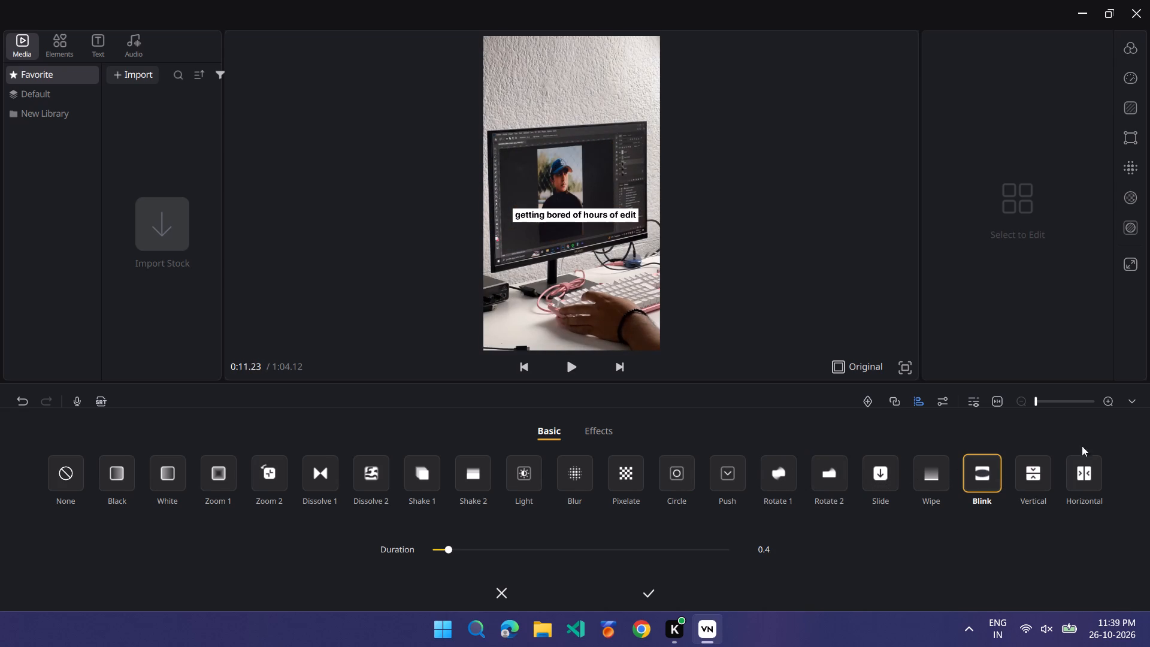
click(1042, 462)
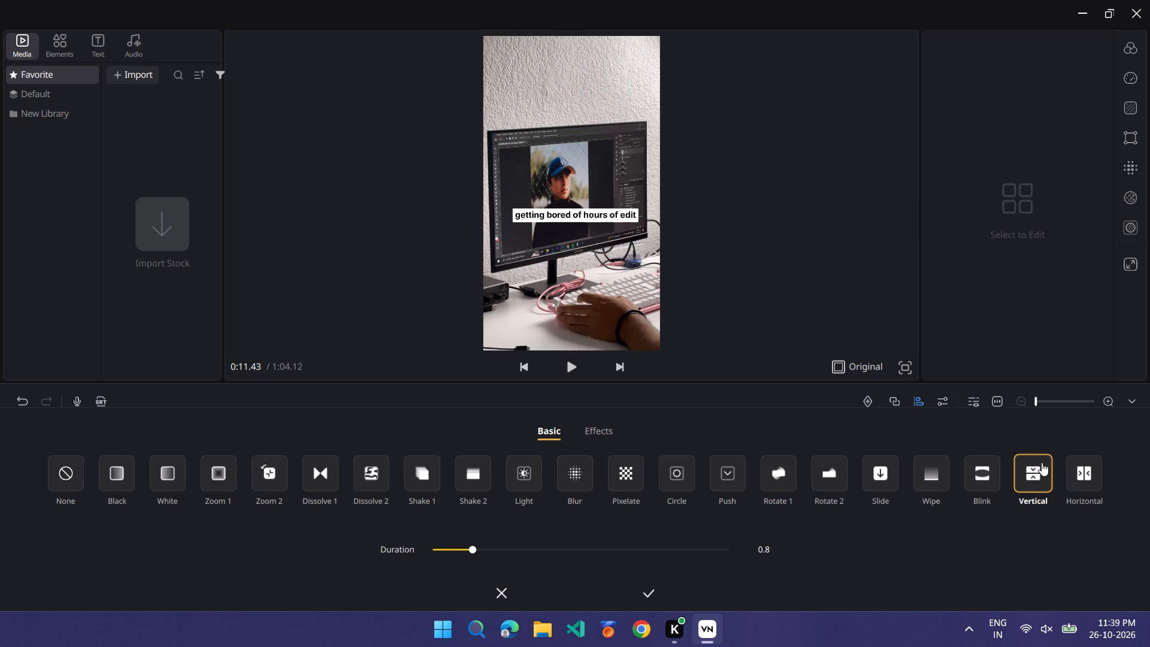
click(1082, 472)
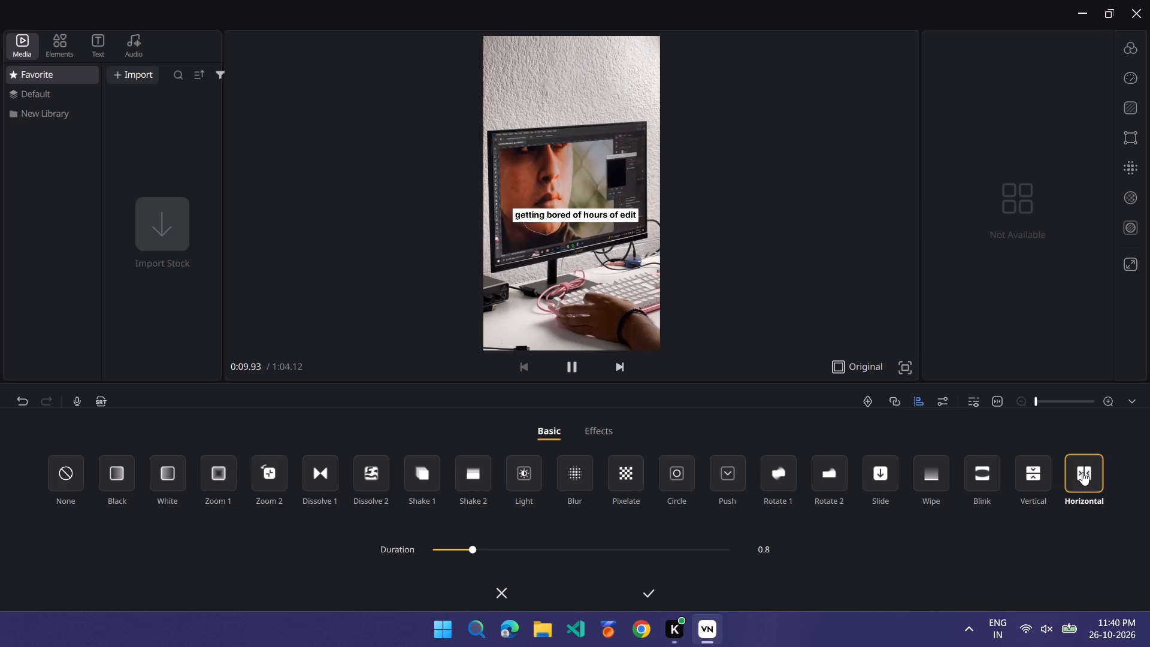
click(1024, 475)
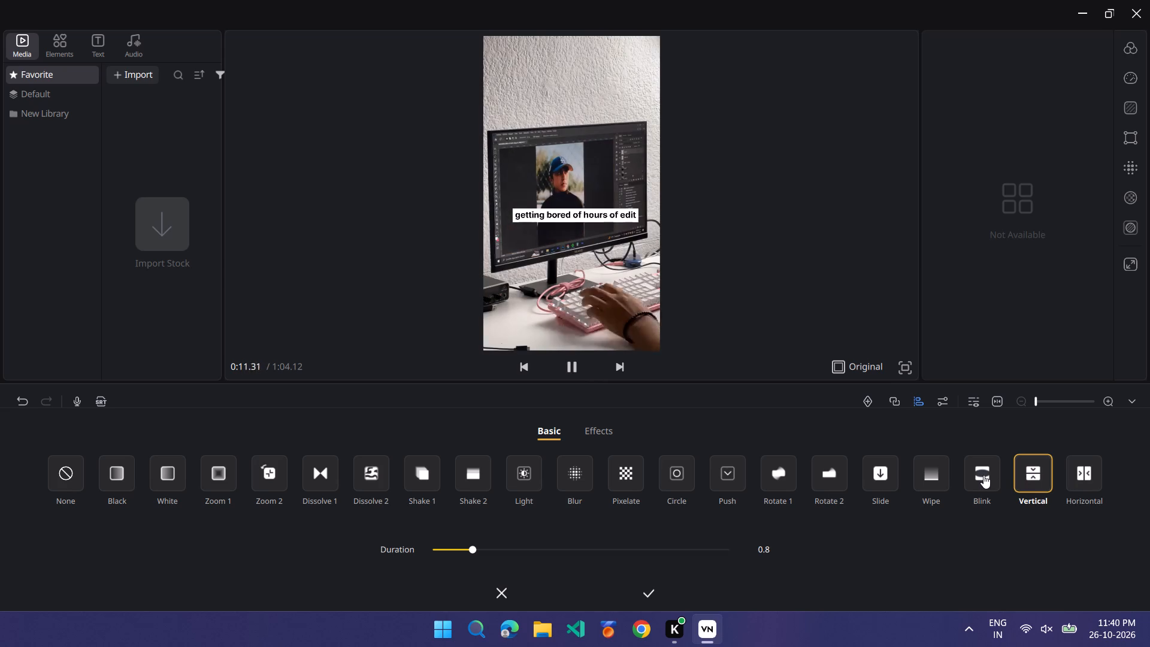
click(1026, 479)
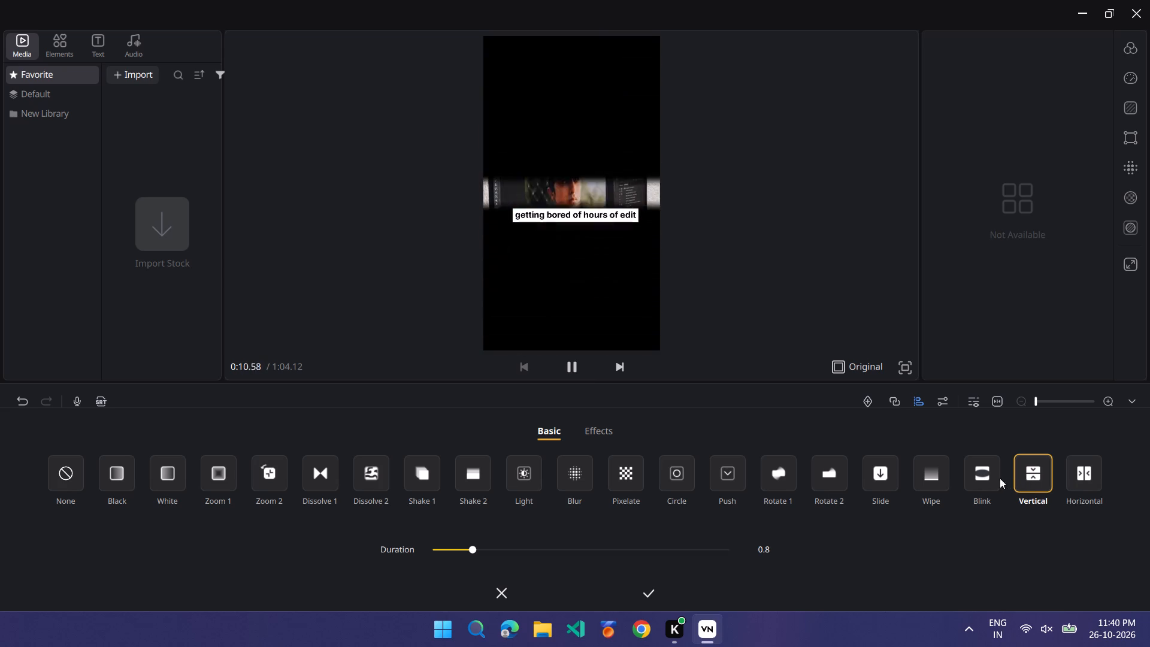
Apply the Blink transition with a 0.4 duration at the 0:10.65 cut.
click(980, 478)
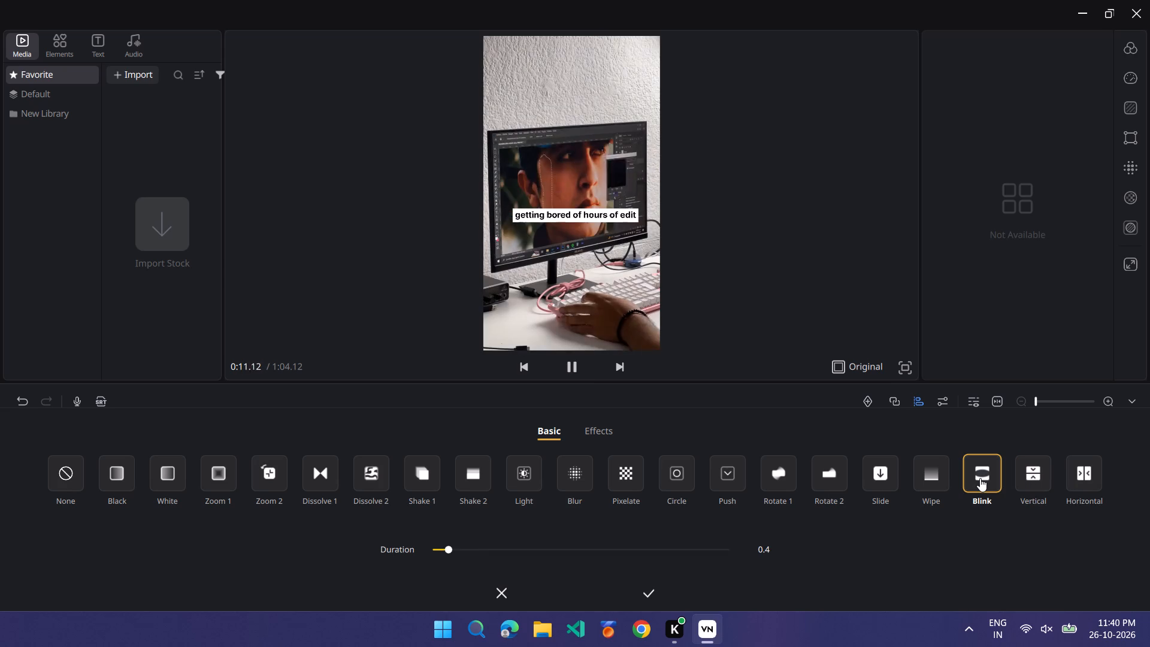
click(643, 592)
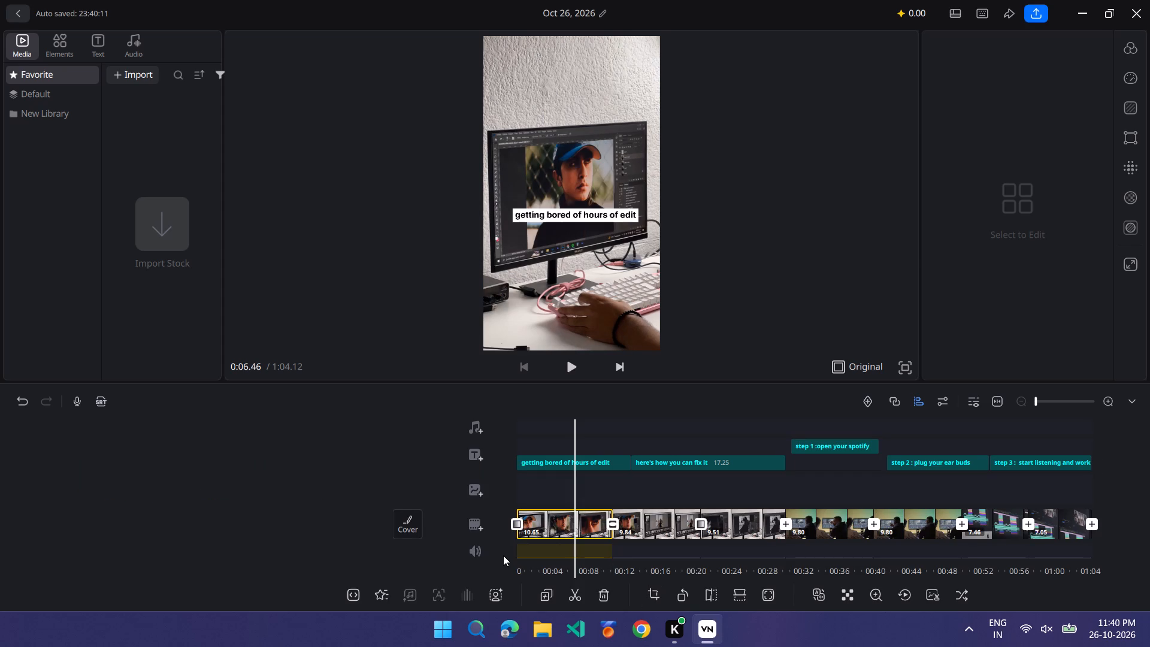
Play the video from near the beginning to review the transition at the first cut.
scroll(503, 555, right, 4)
scroll(545, 471, right, 2)
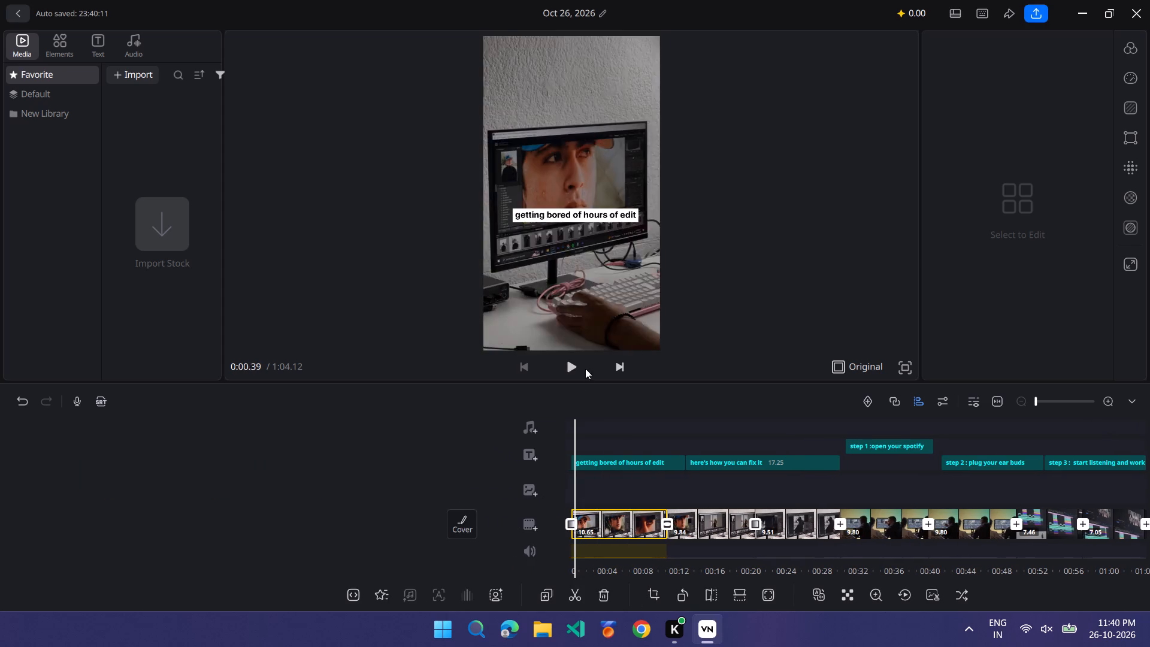
click(571, 368)
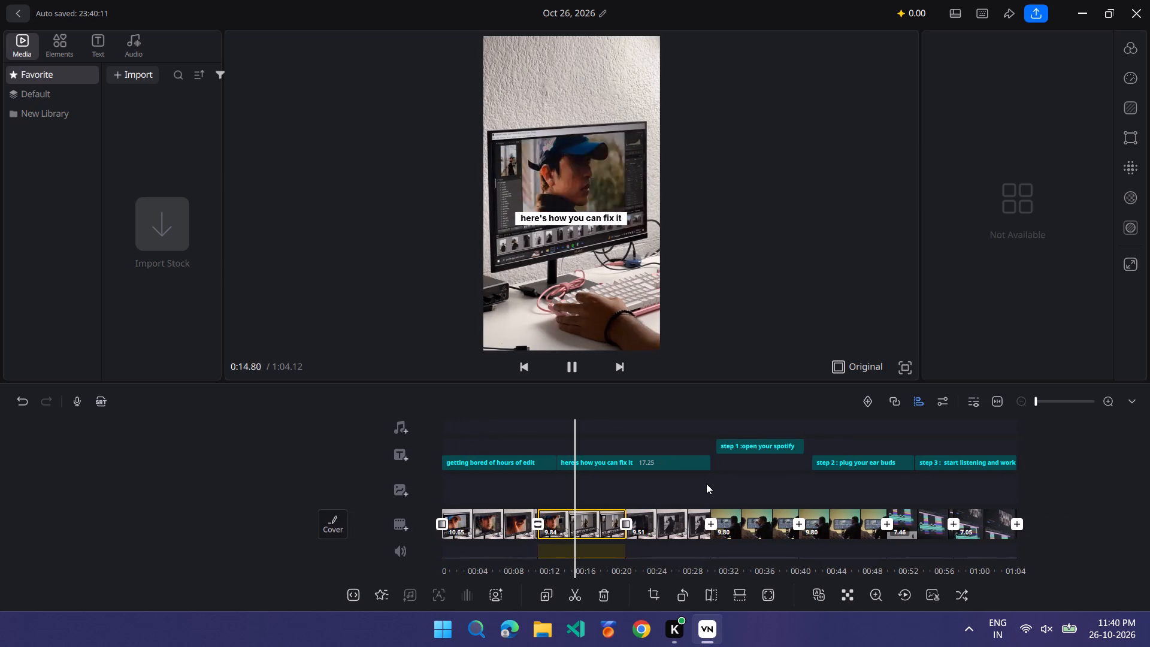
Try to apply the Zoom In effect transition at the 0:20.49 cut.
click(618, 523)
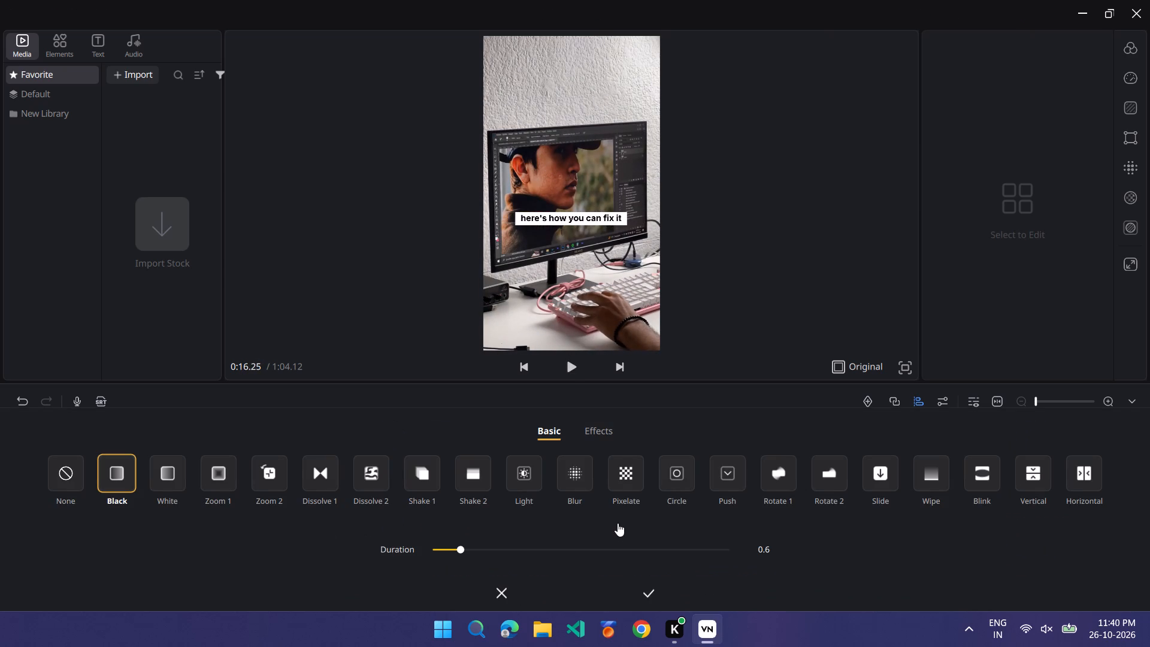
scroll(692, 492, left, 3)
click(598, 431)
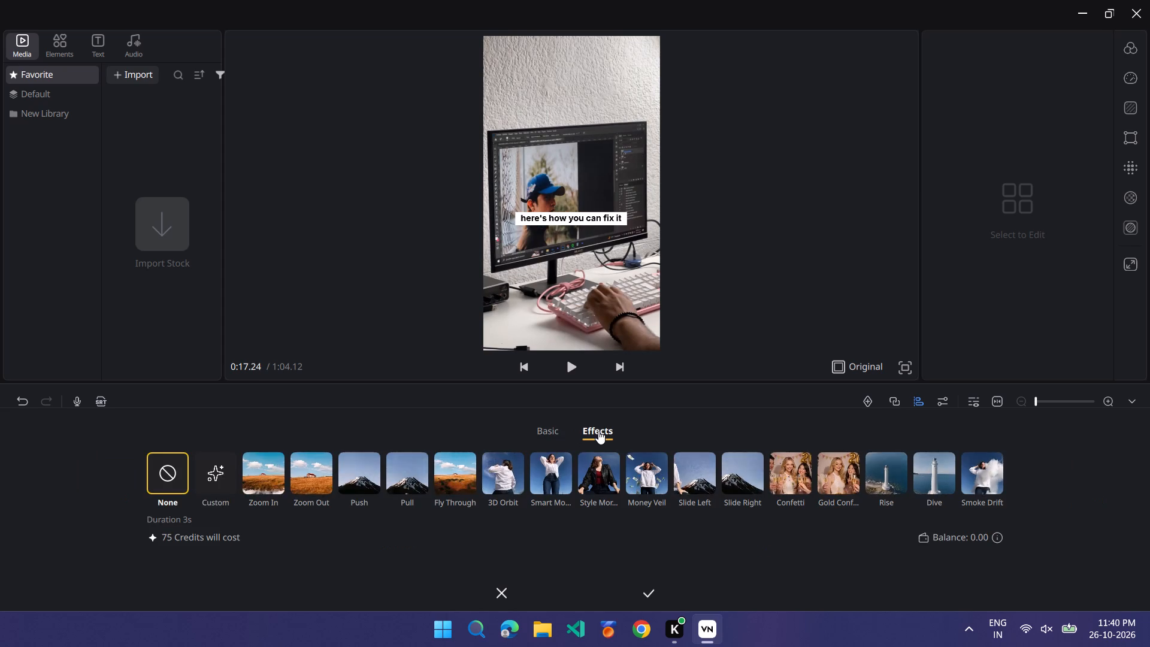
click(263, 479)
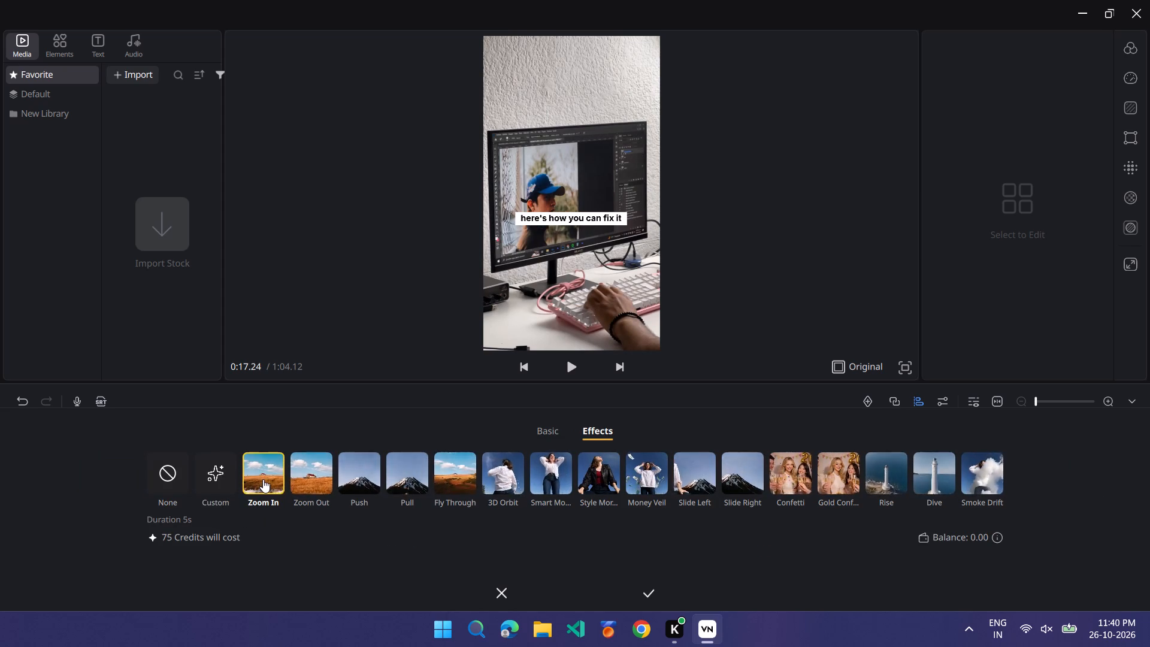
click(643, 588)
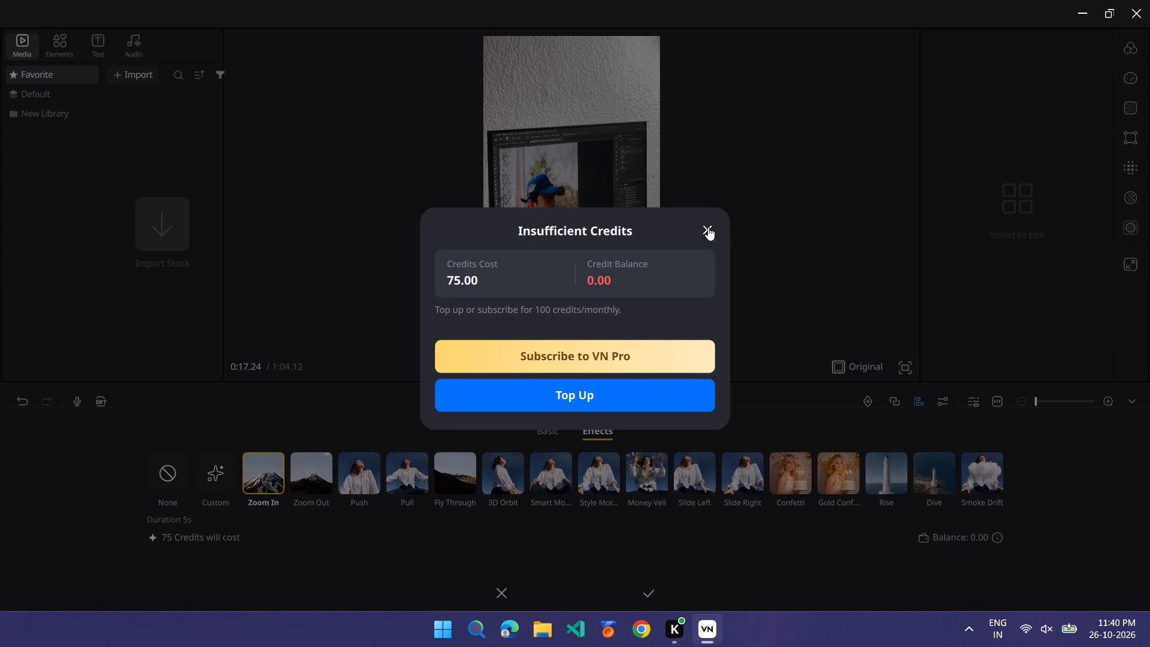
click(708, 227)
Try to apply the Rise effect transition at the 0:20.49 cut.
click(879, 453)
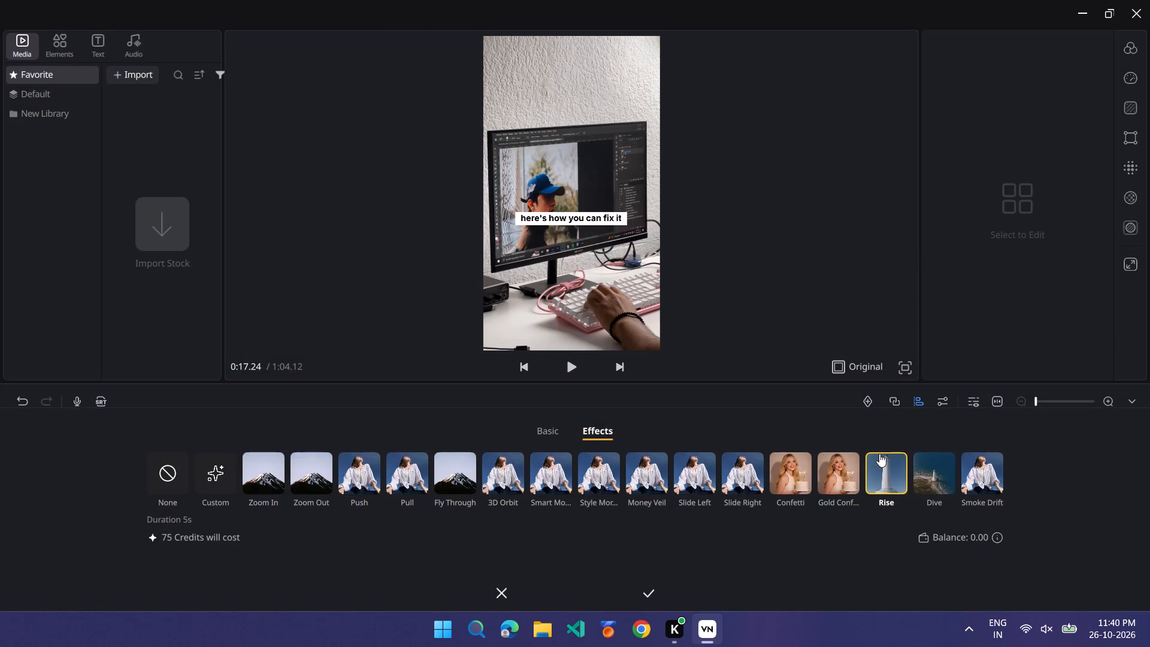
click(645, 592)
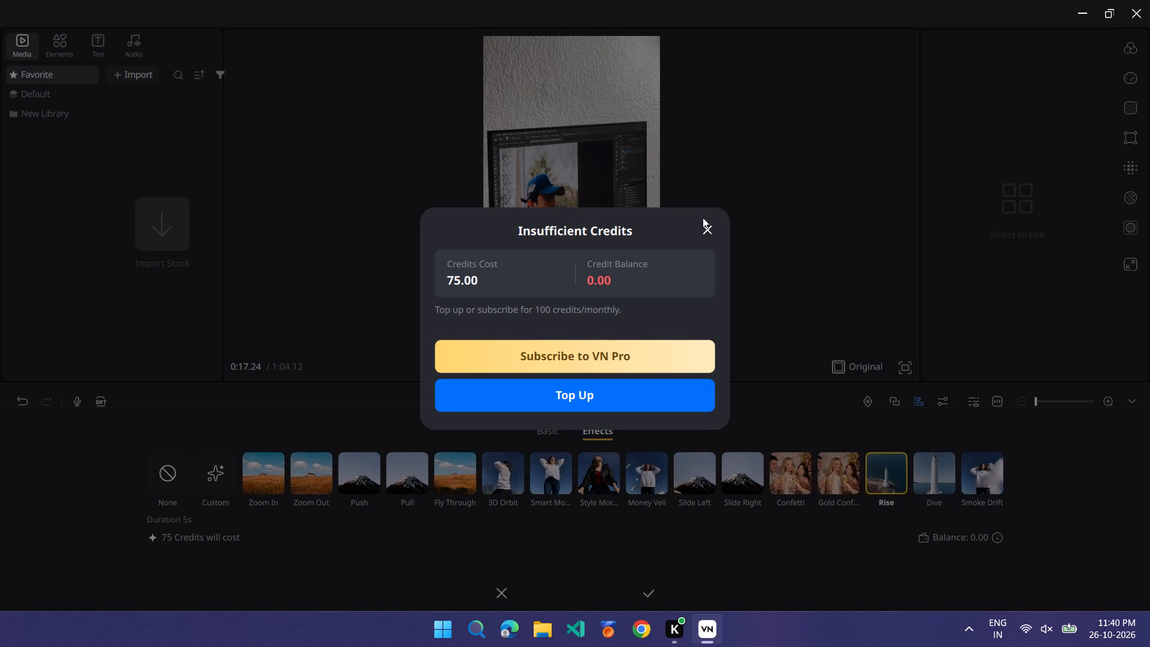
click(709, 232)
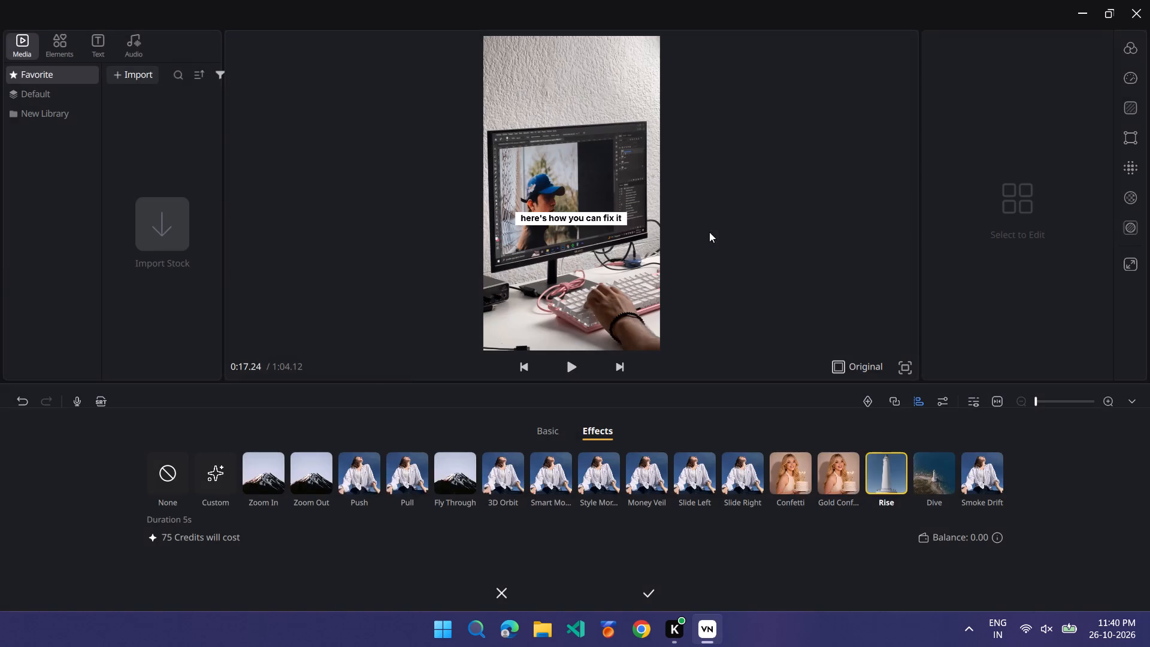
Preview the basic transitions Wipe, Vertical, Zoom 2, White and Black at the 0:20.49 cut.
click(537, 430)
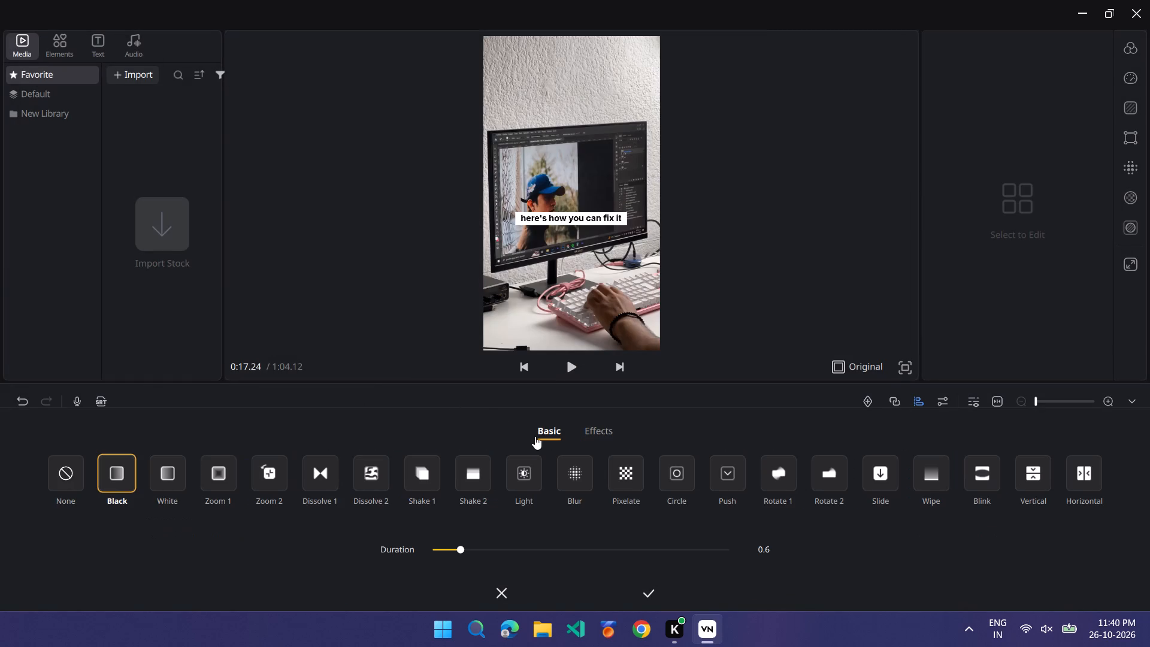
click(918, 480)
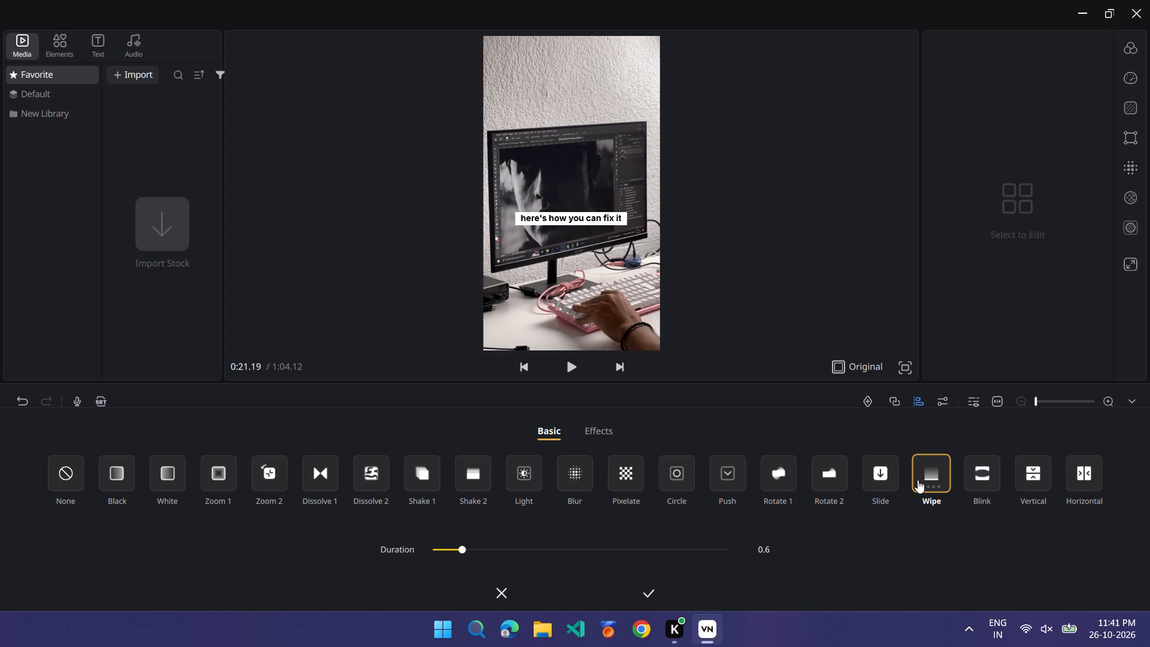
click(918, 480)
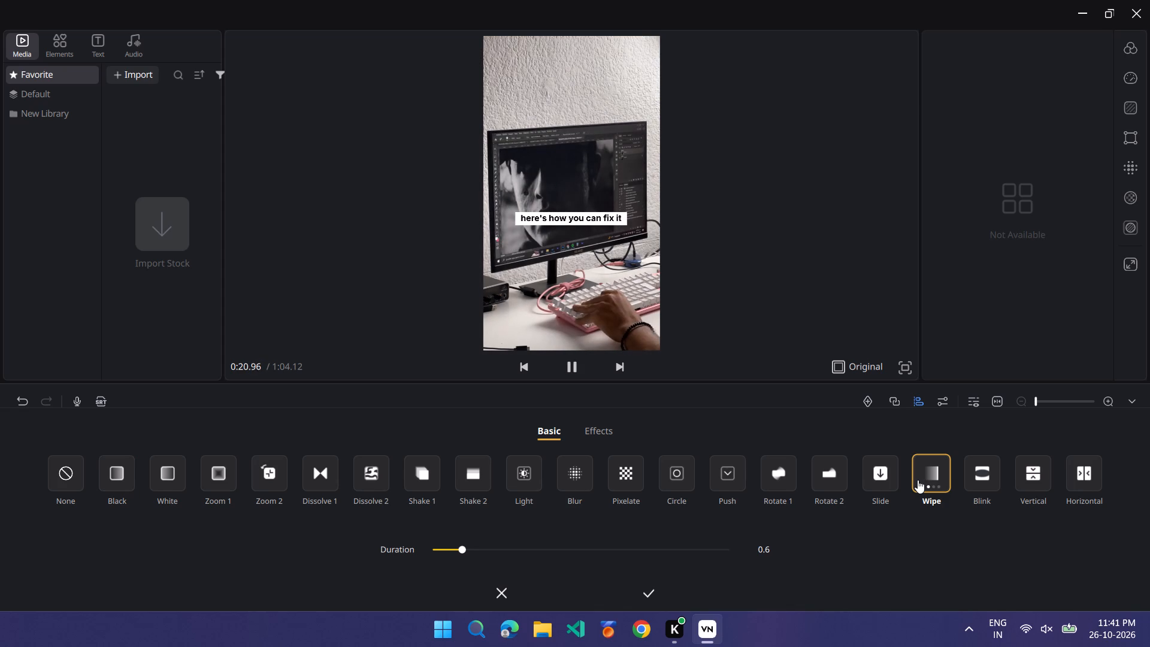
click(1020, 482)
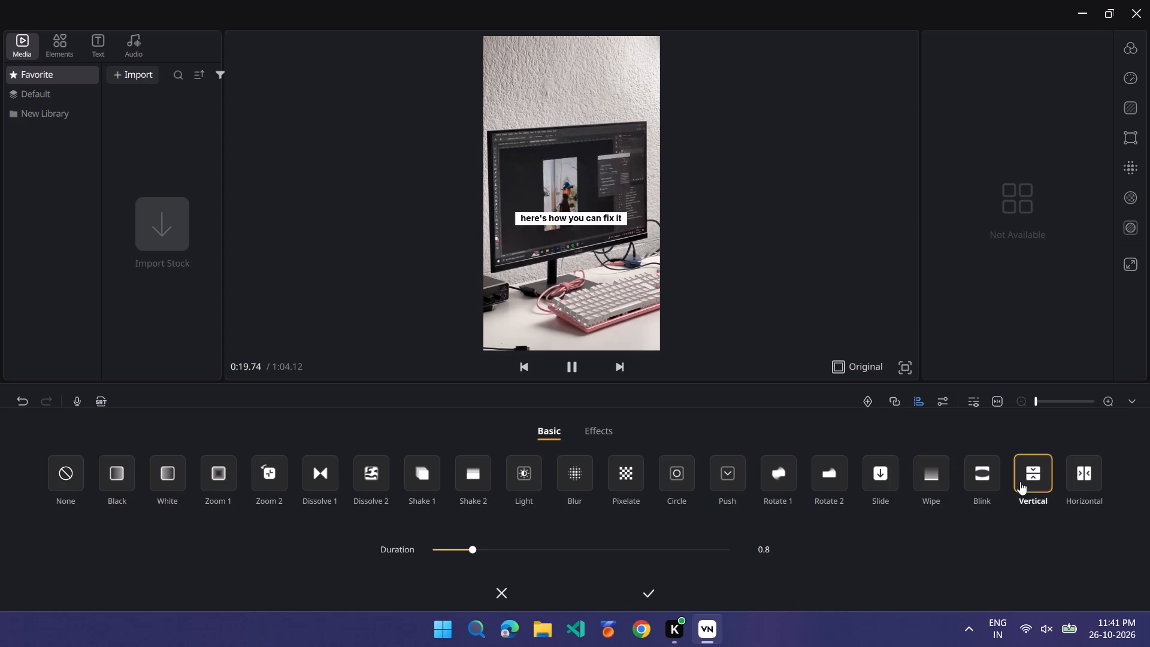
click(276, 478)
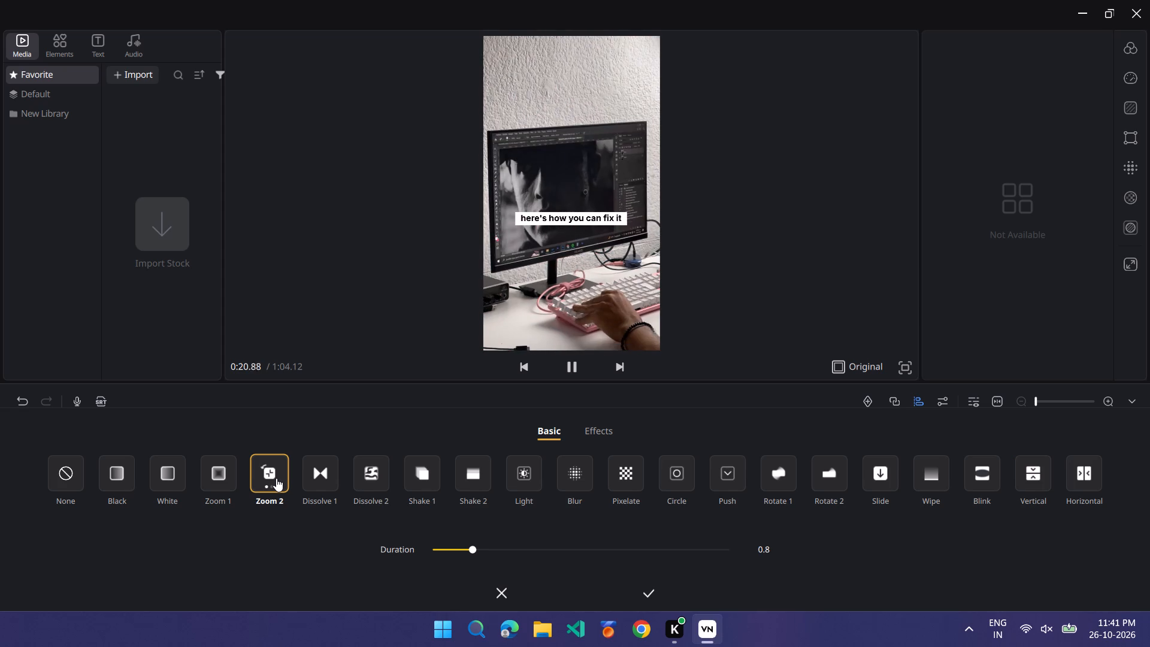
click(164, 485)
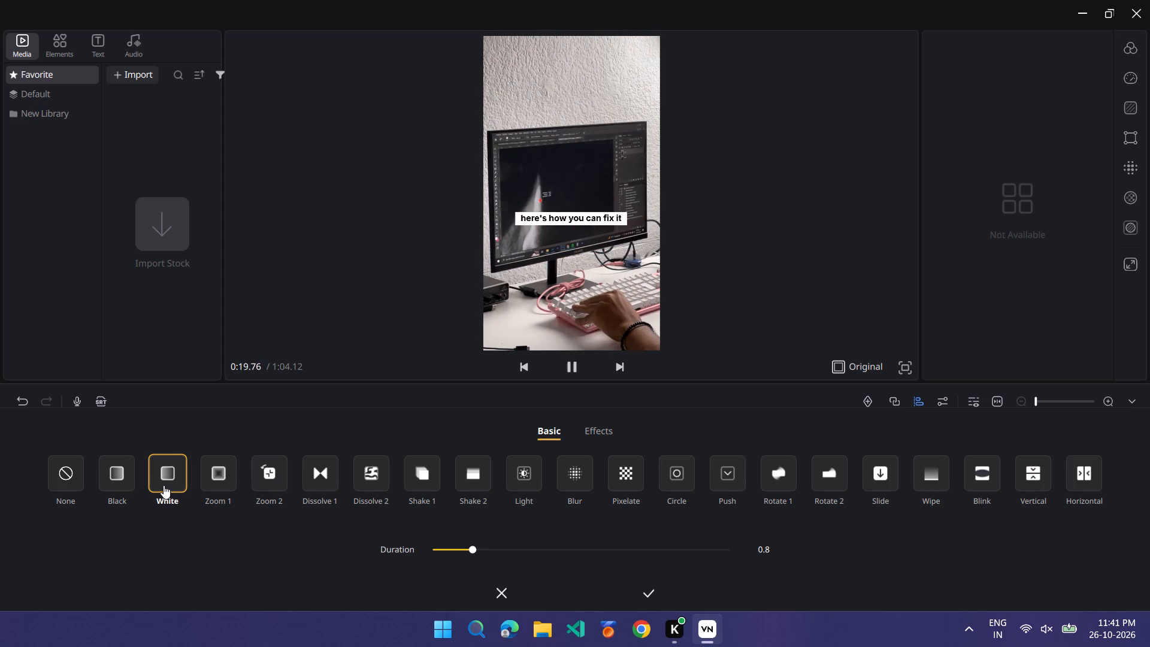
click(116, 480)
Apply the Zoom 1 basic transition with a 1.2 duration at the 0:20.49 cut.
click(229, 467)
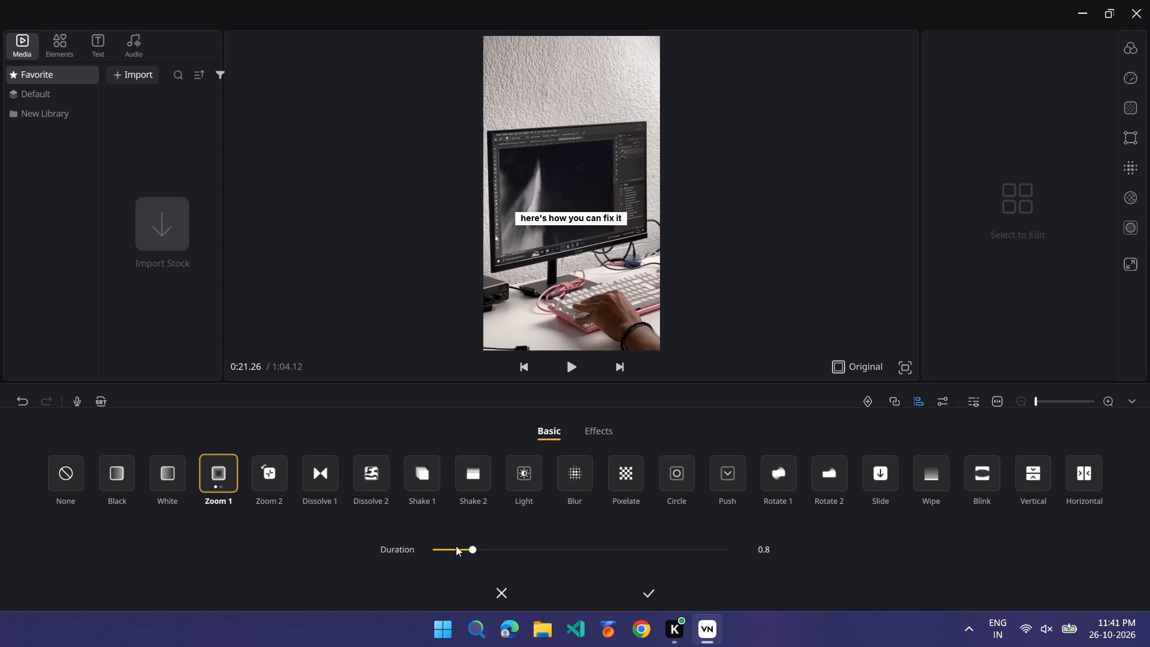
drag(470, 548, 496, 550)
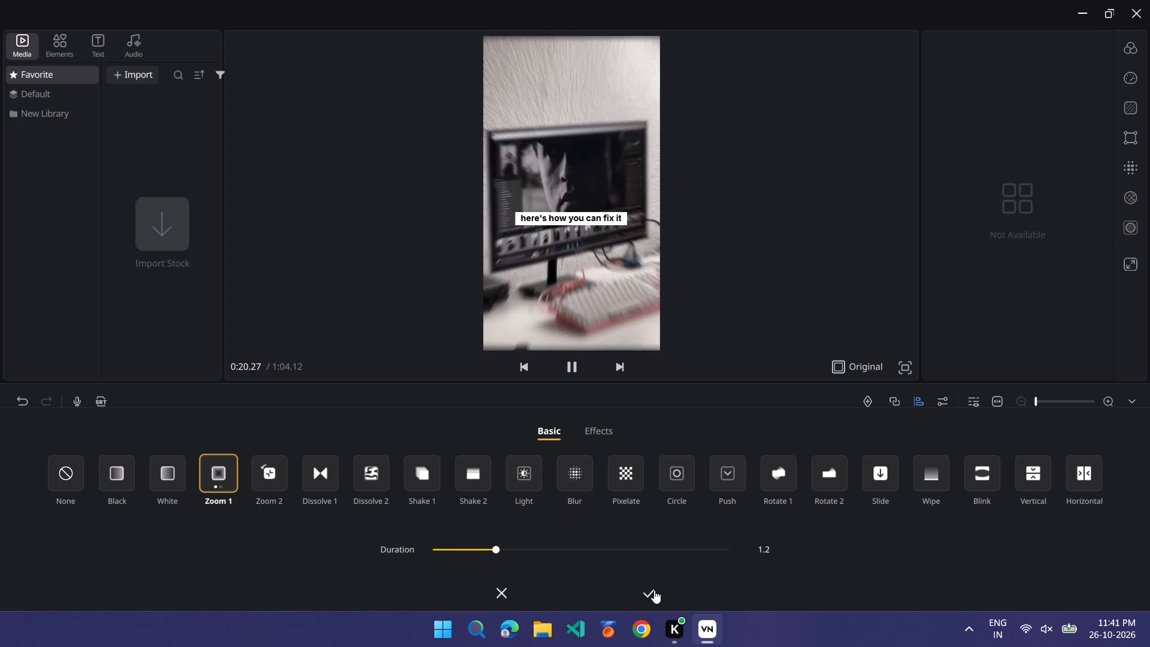
click(654, 590)
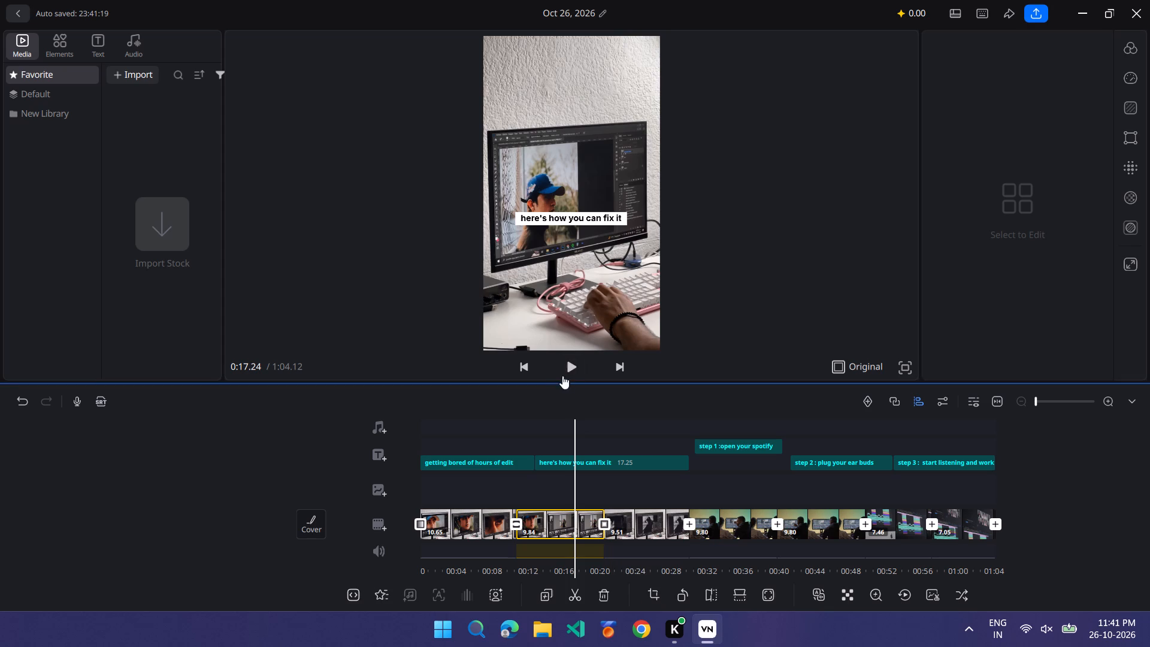
Apply the Blink transition with a 0.4 duration at the cut at about 0:30.
click(688, 524)
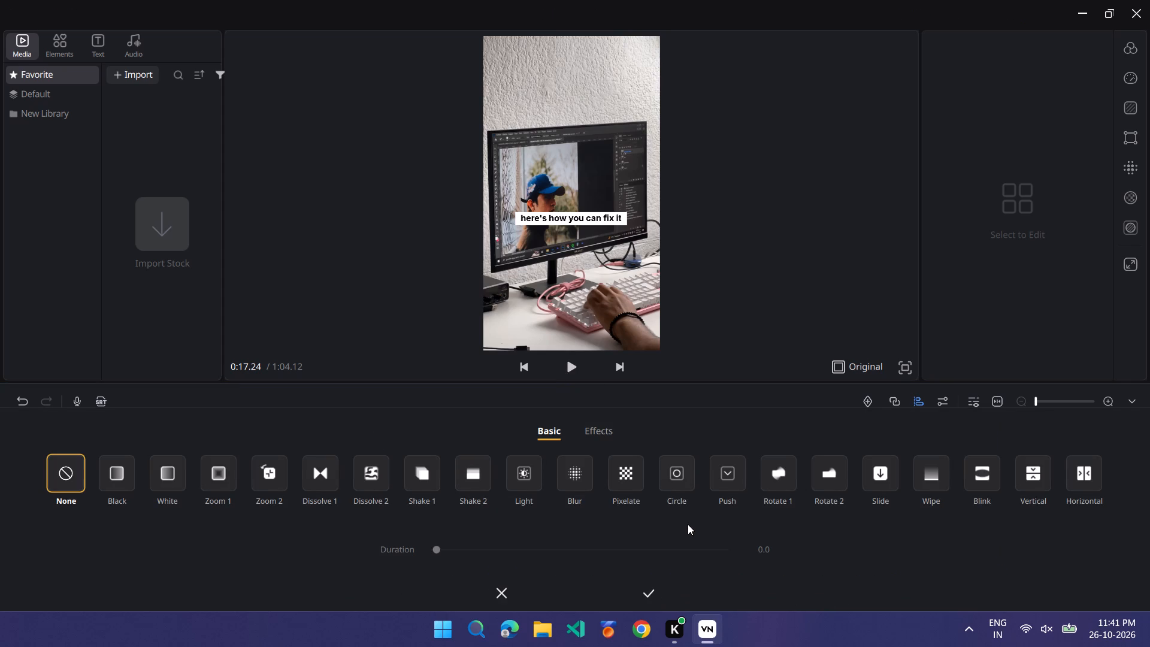
click(976, 476)
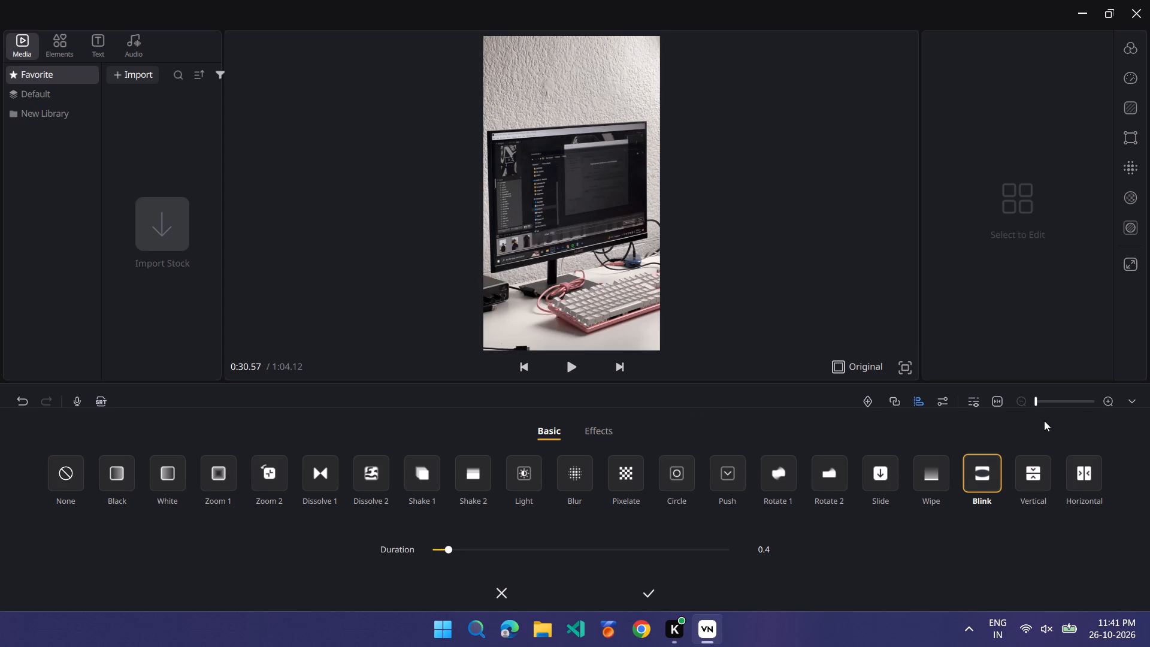
click(648, 600)
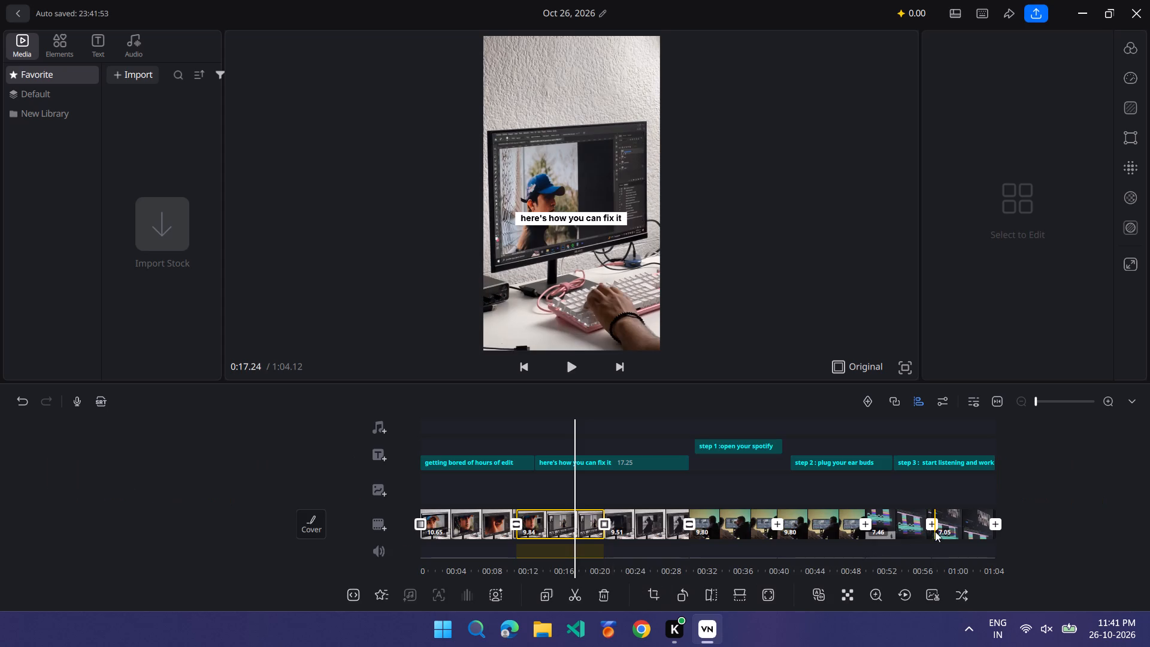
Try Shake 1 at the cut at about 0:40, and apply the Light transition there with a 0.8 duration.
click(779, 522)
click(779, 522)
click(429, 491)
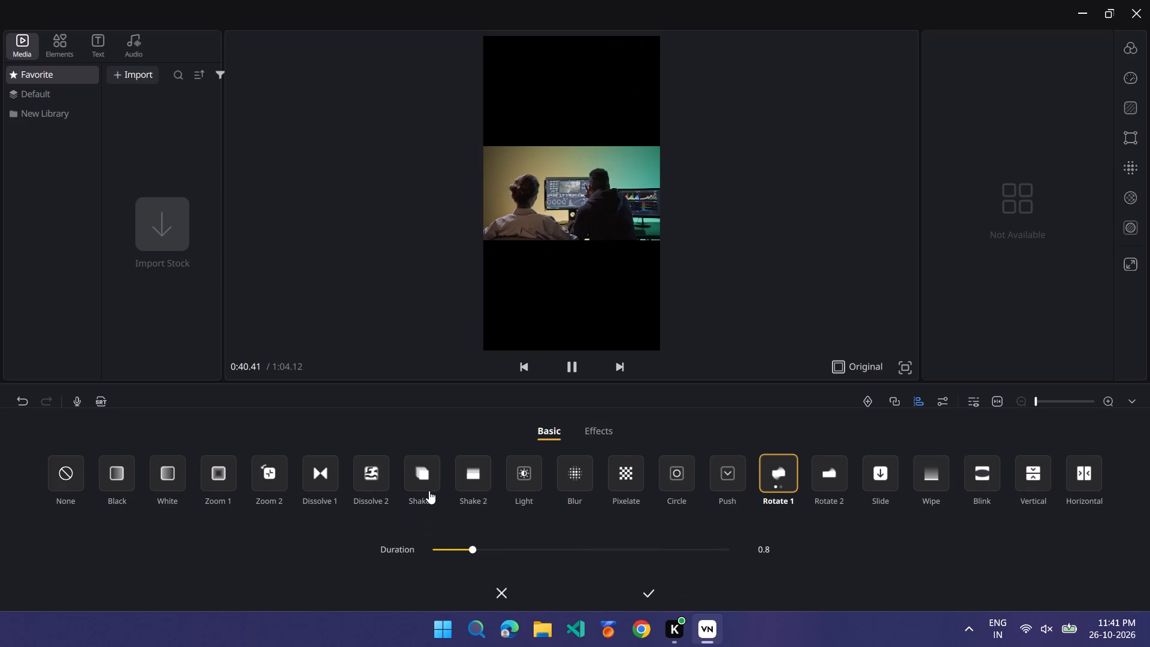
click(515, 491)
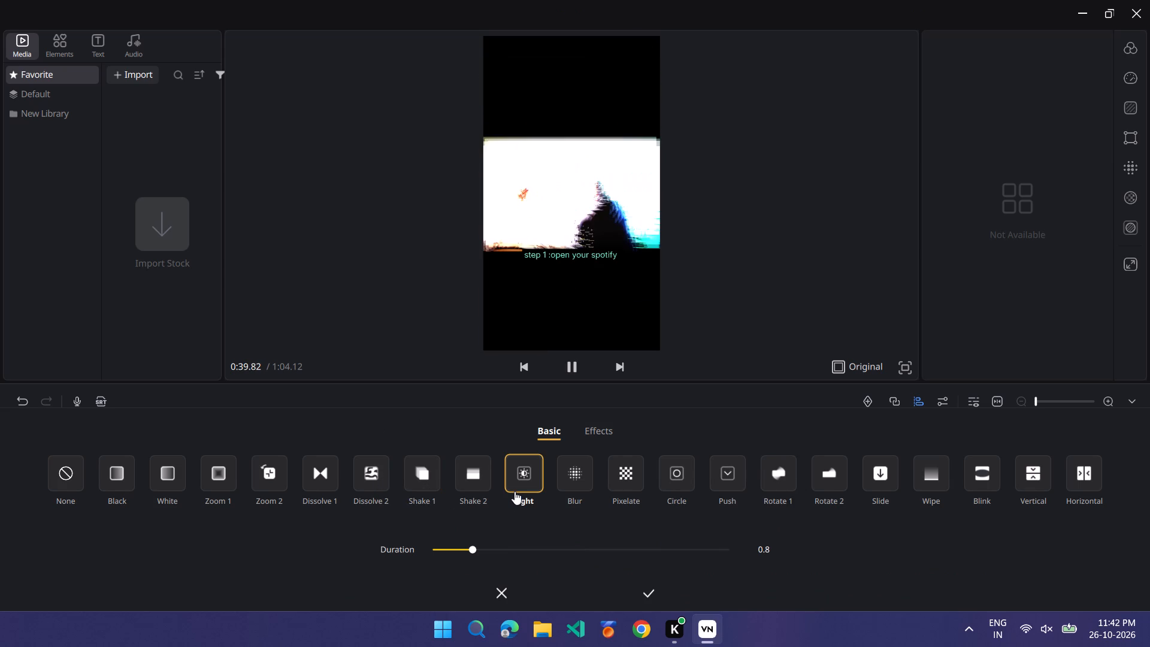
click(647, 590)
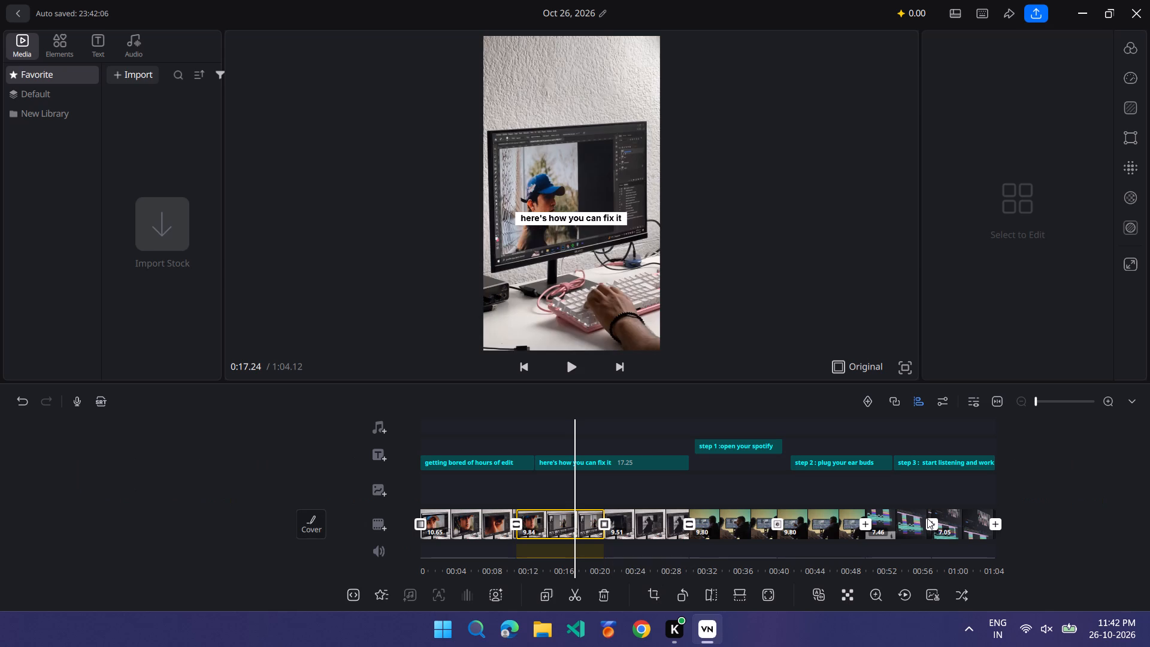
Try Black at the cut at about 0:50, and apply the Light transition there with a 0.8 duration.
click(865, 522)
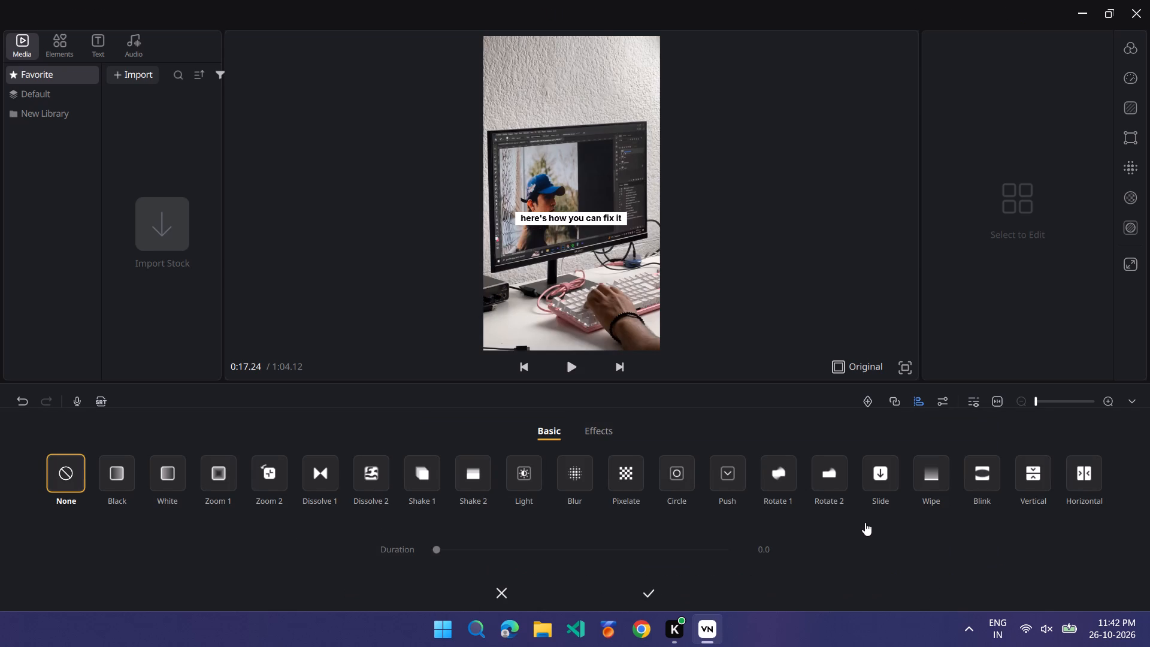
click(126, 476)
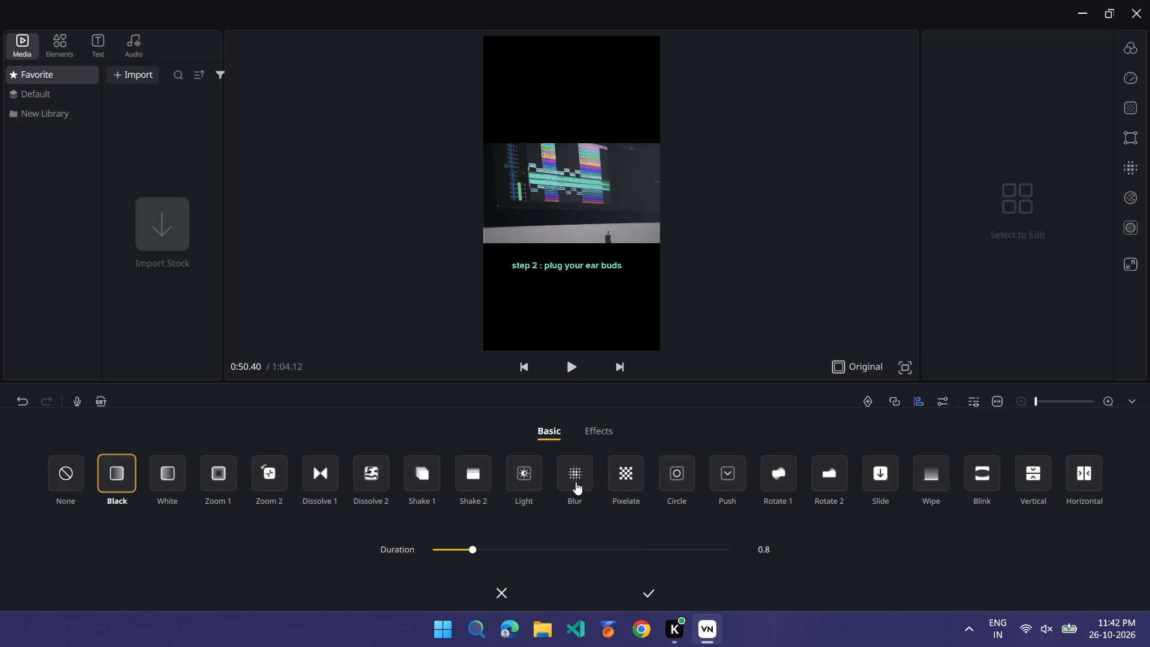
click(520, 477)
click(648, 592)
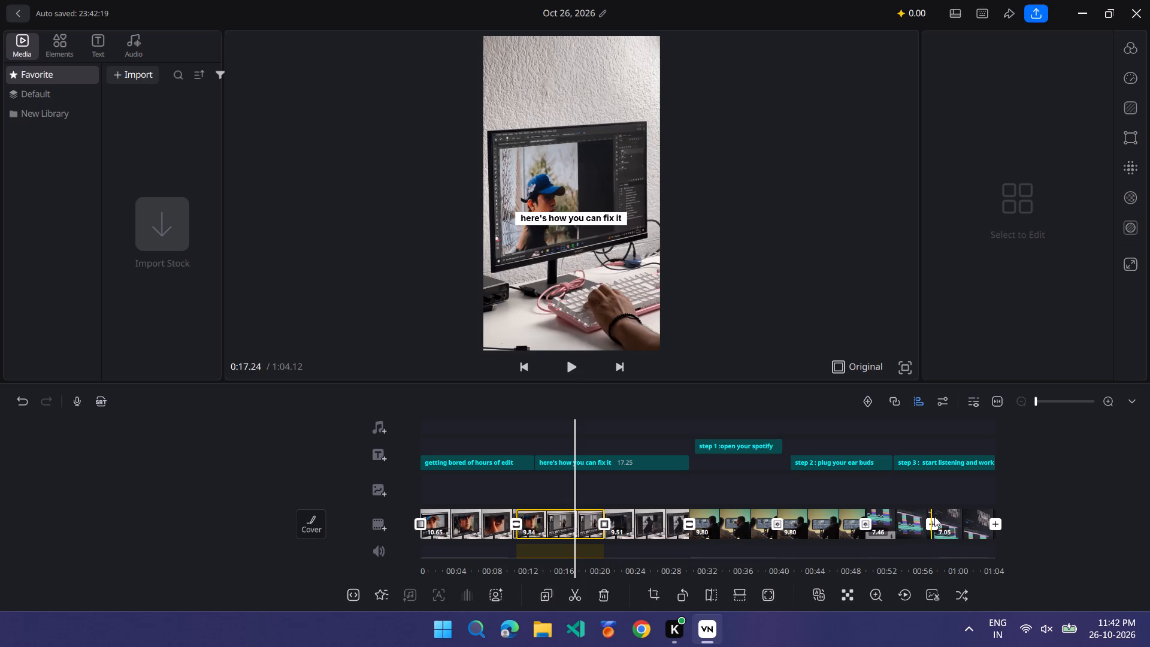
Apply the Dissolve 1 transition at the cut at about 0:57, between the last two clips.
click(934, 522)
click(934, 522)
click(318, 488)
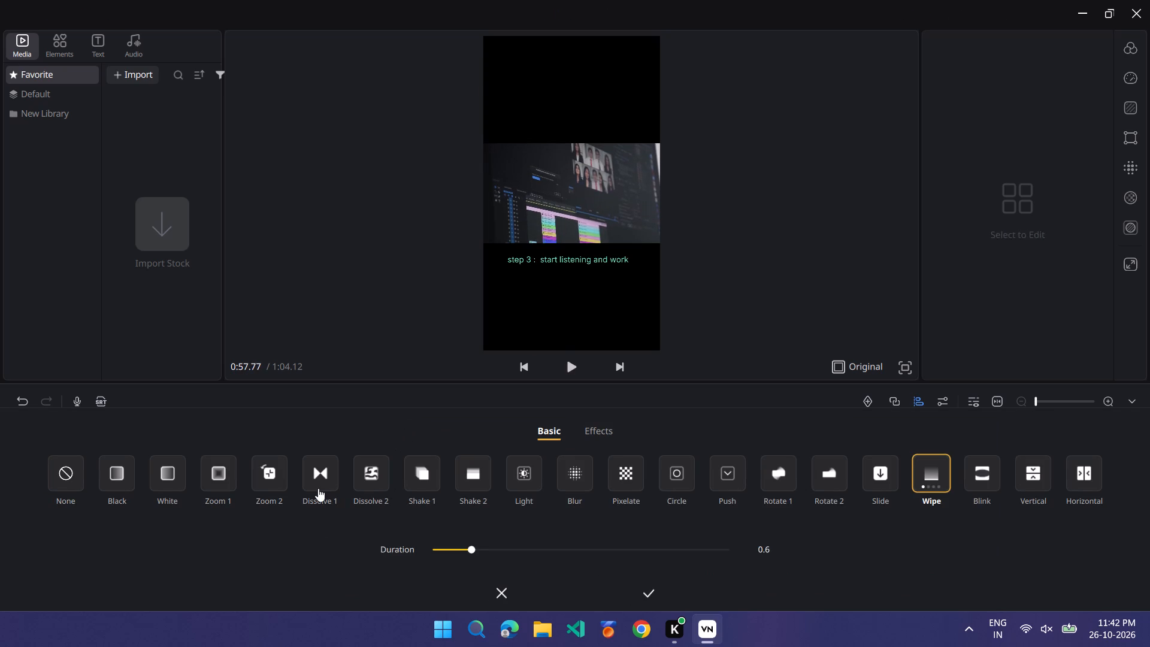
click(646, 589)
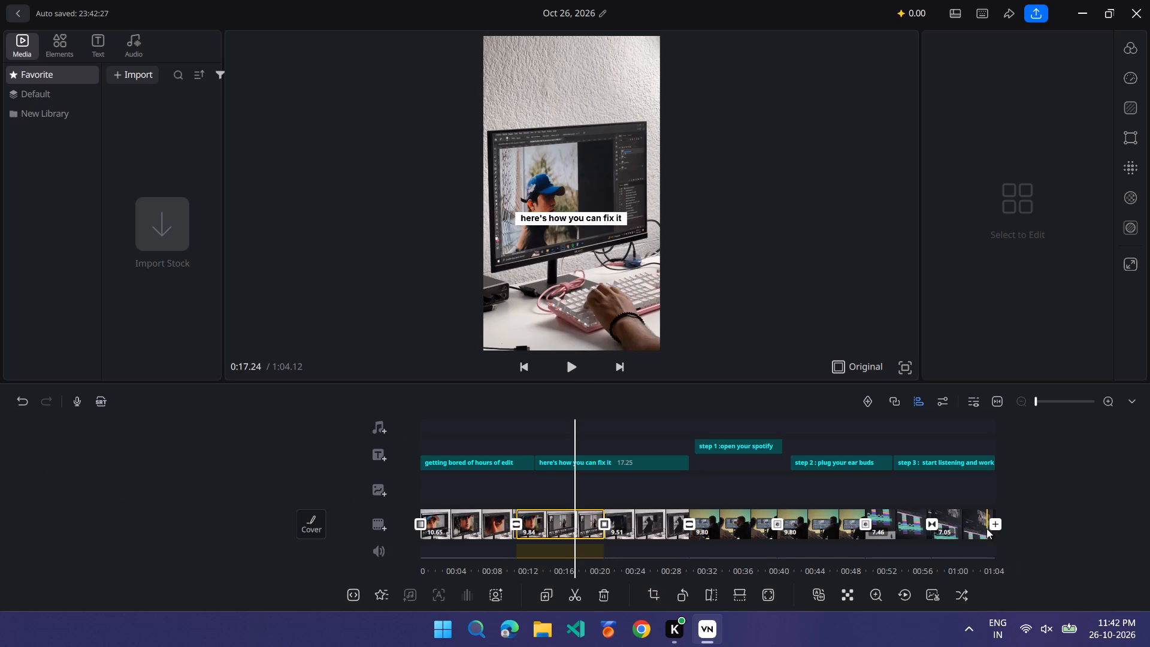
Apply the Black transition with a 0.8 duration at the end of the last clip.
click(993, 524)
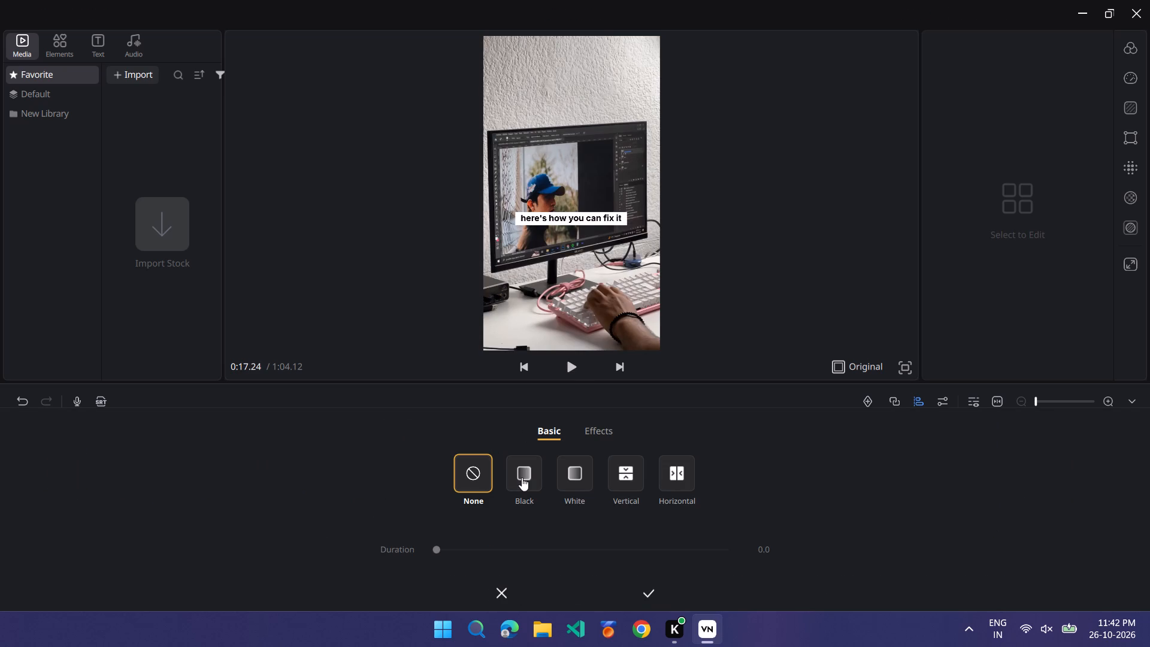
click(523, 479)
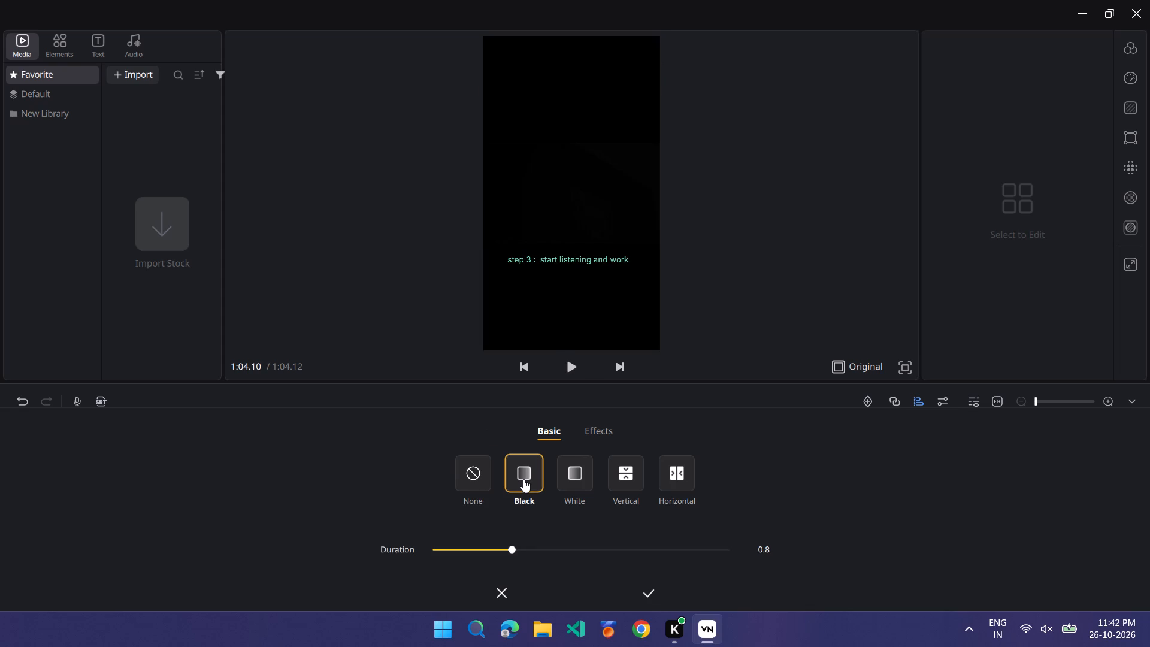
click(656, 594)
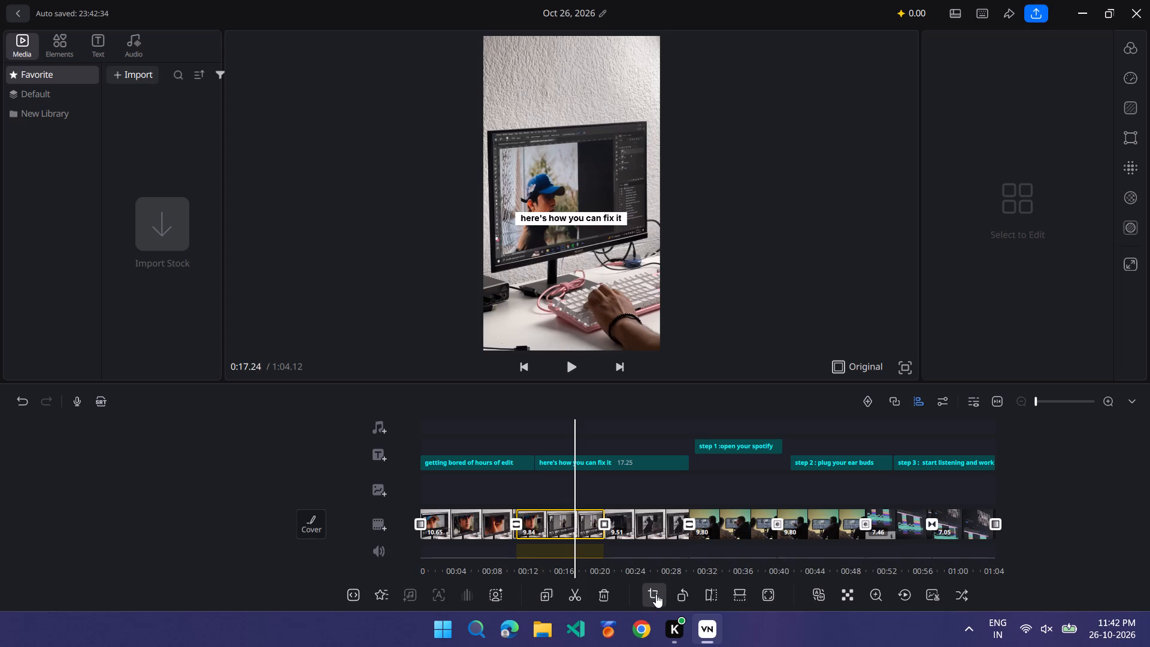
Play the video from the beginning to review the added transitions.
scroll(436, 462, right, 9)
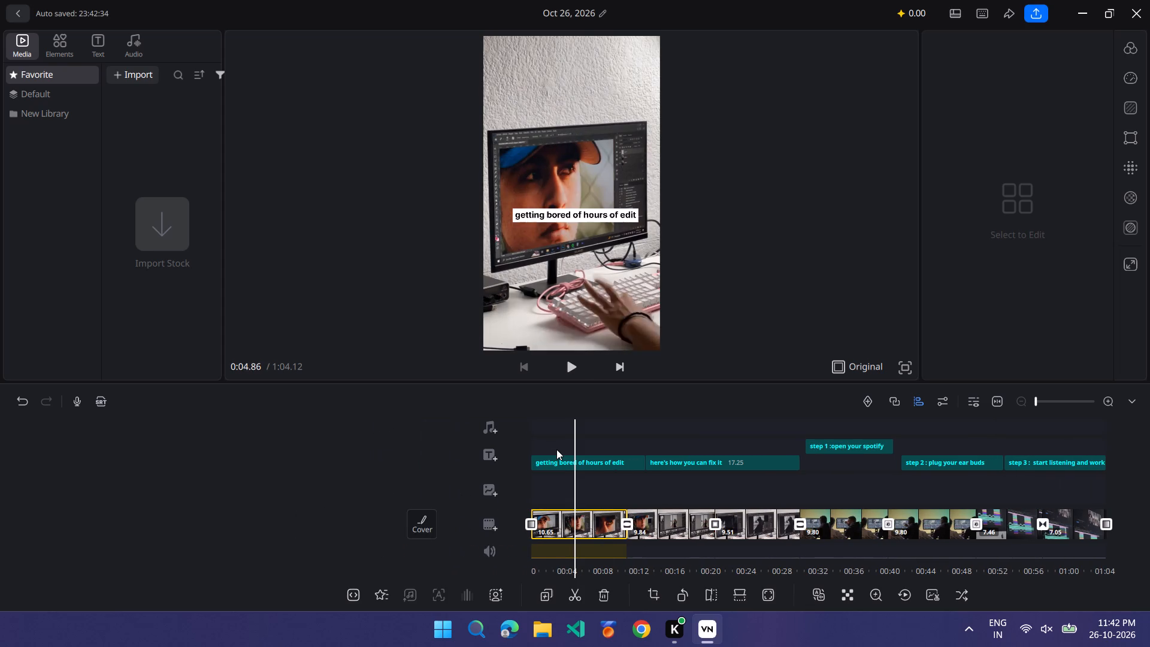
scroll(556, 449, right, 20)
scroll(556, 449, right, 9)
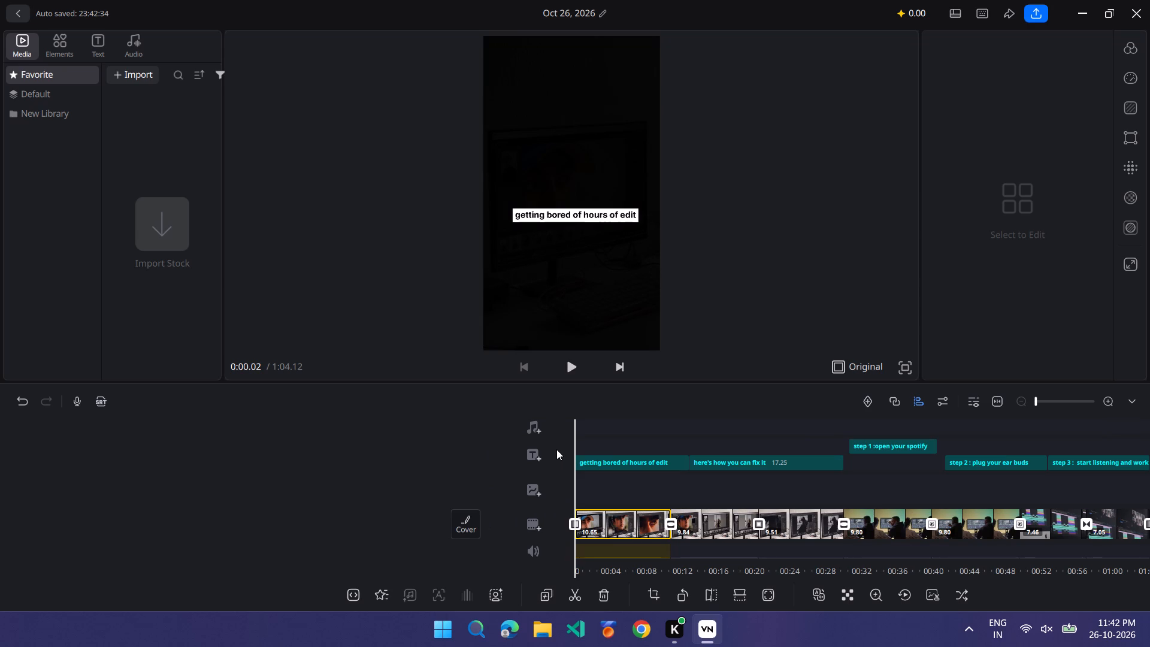
scroll(556, 449, right, 5)
click(570, 365)
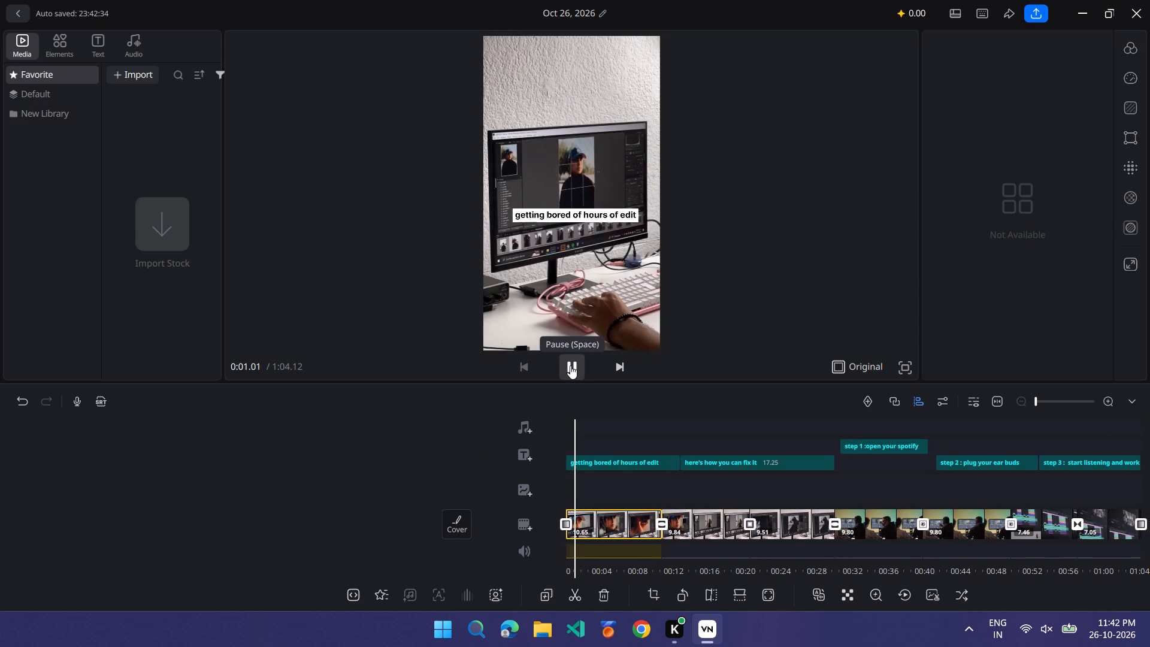
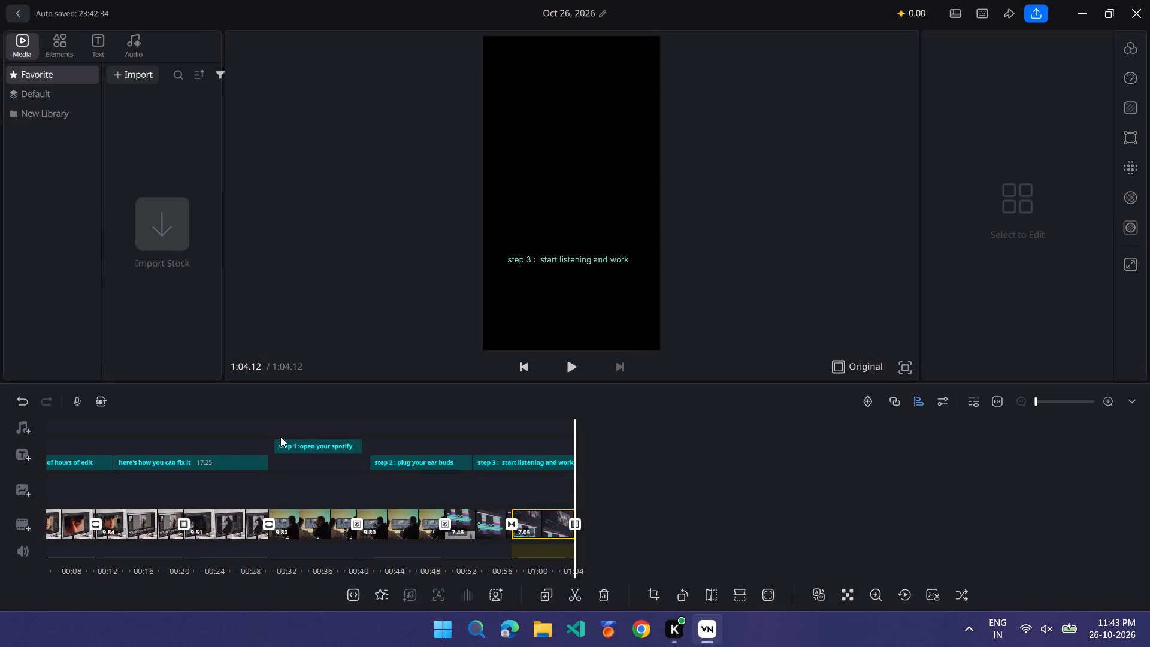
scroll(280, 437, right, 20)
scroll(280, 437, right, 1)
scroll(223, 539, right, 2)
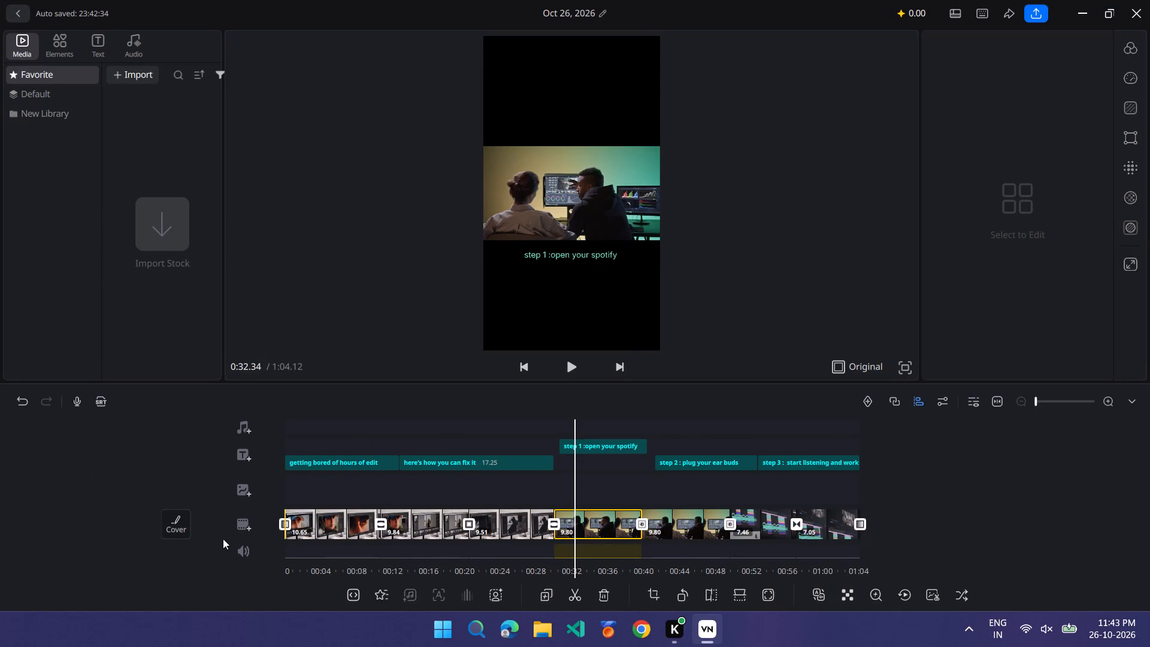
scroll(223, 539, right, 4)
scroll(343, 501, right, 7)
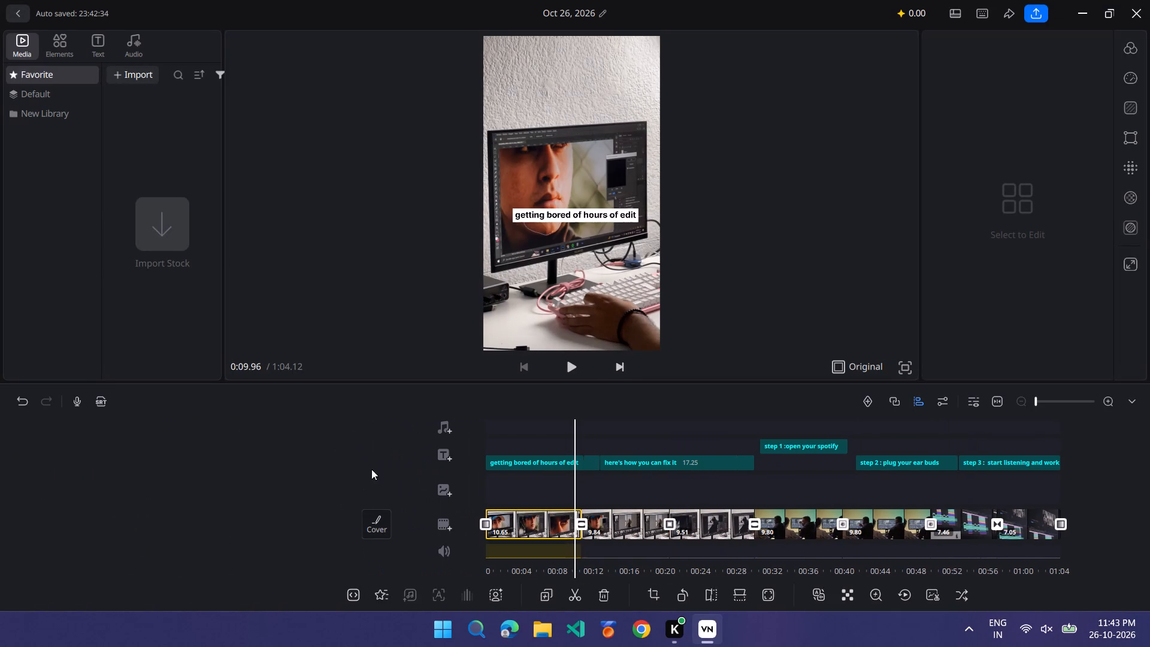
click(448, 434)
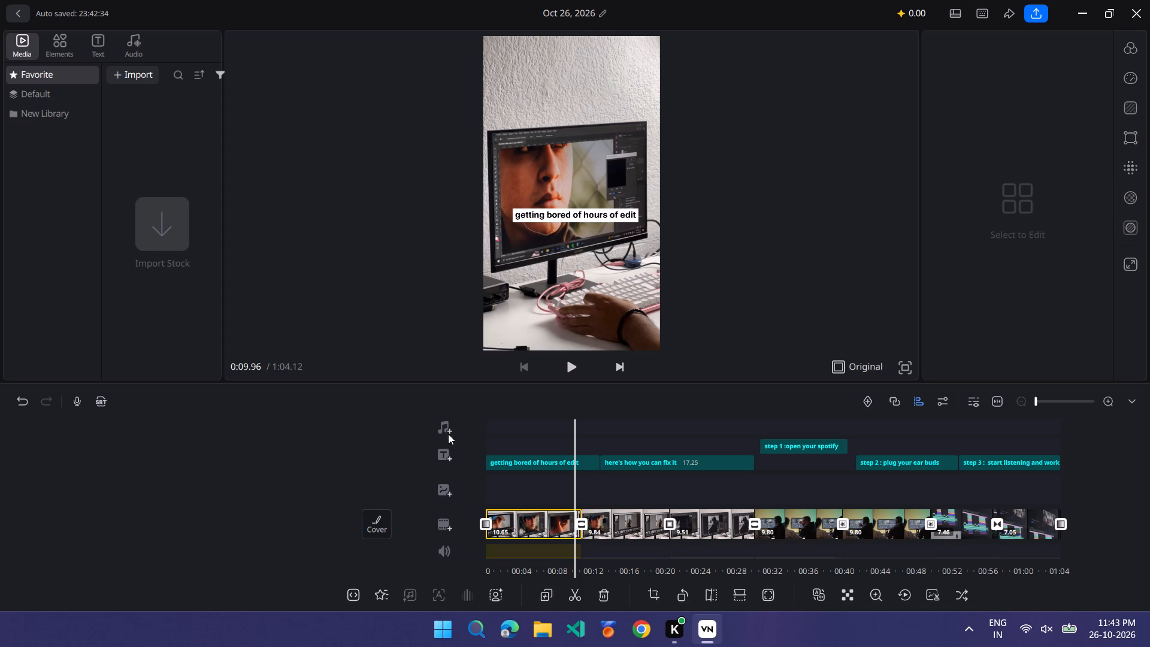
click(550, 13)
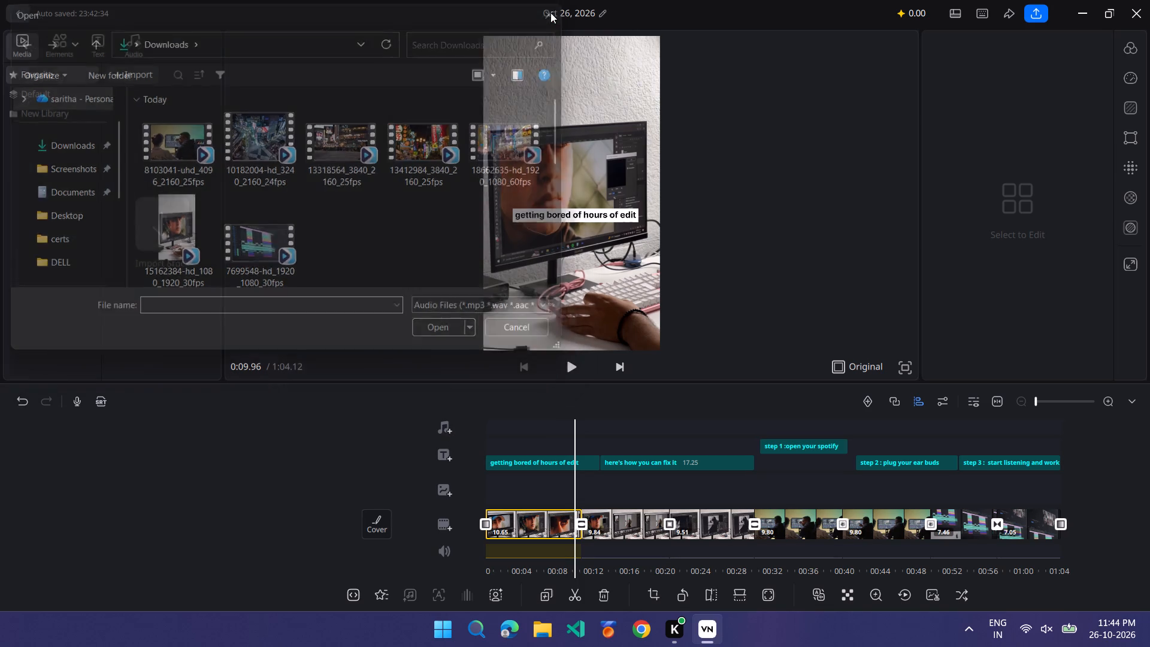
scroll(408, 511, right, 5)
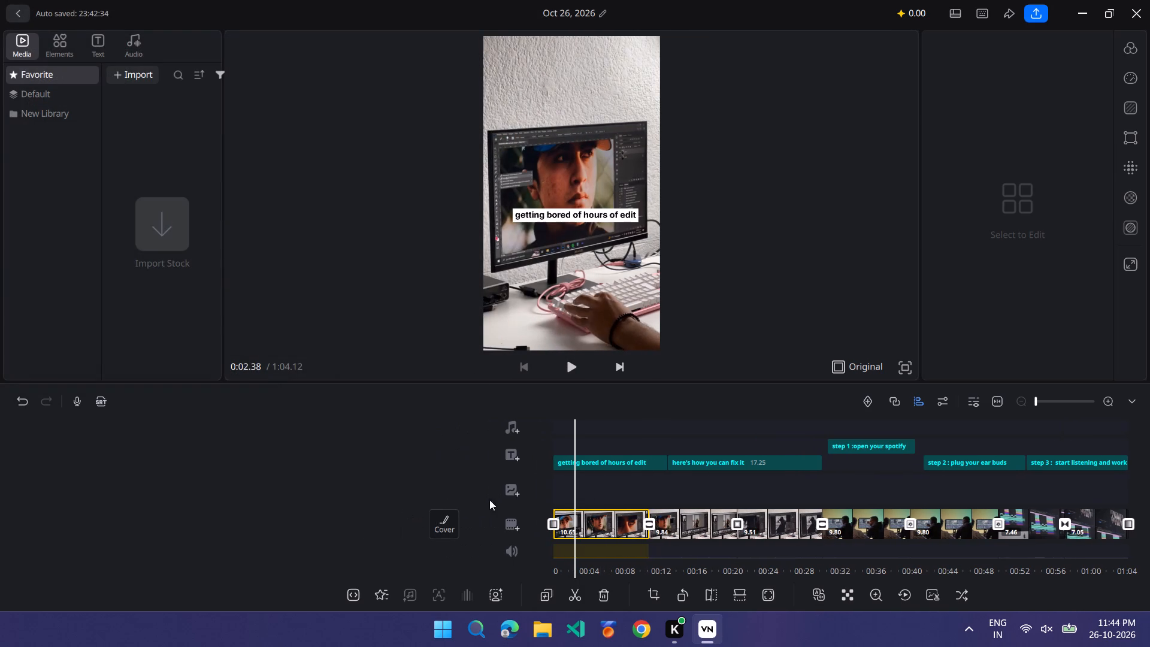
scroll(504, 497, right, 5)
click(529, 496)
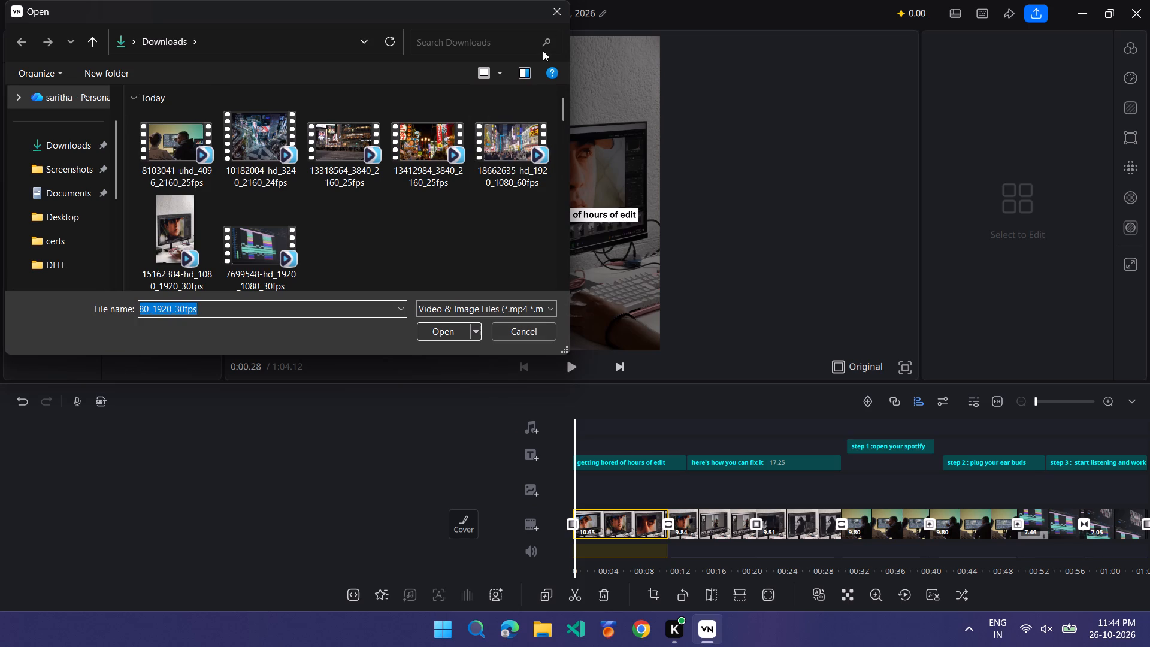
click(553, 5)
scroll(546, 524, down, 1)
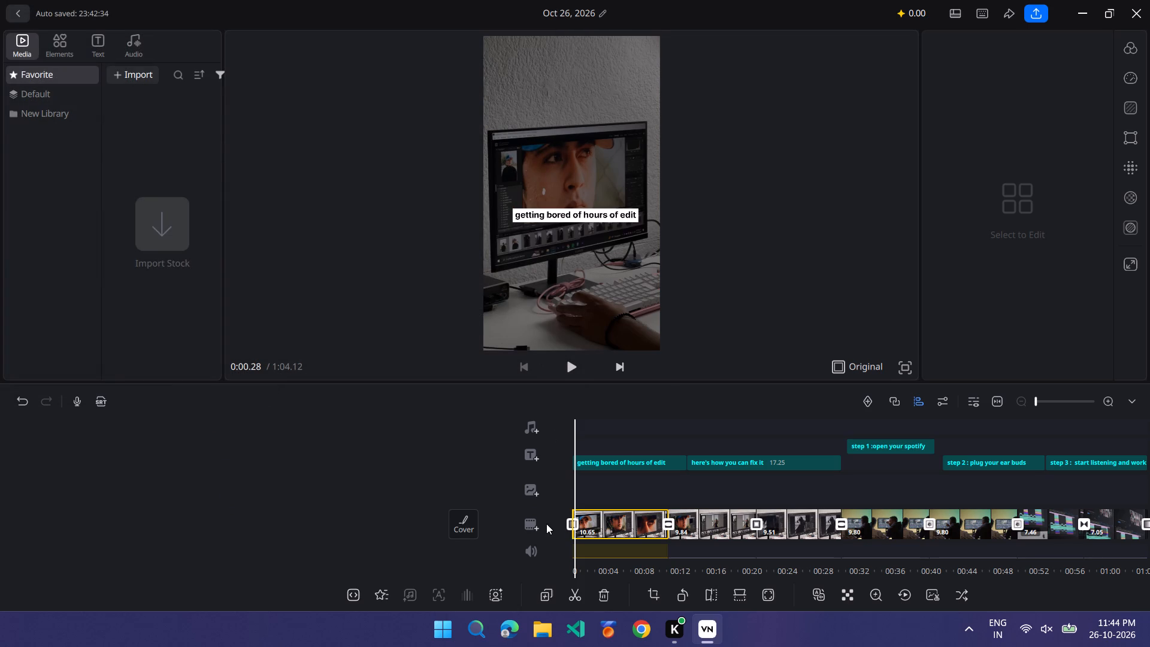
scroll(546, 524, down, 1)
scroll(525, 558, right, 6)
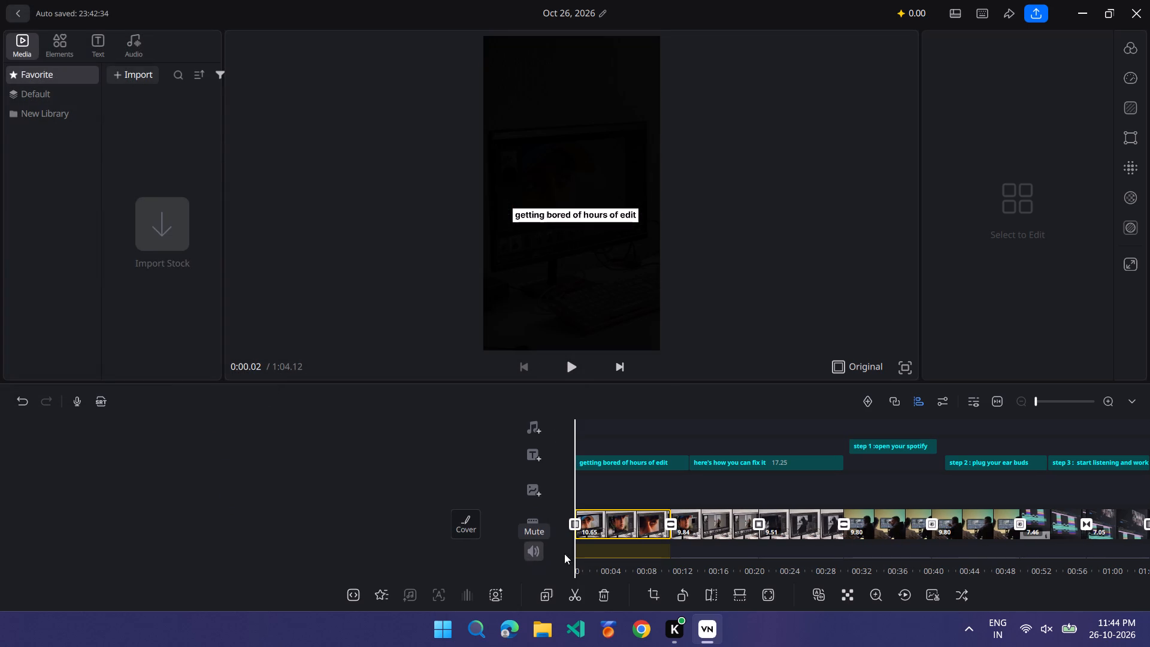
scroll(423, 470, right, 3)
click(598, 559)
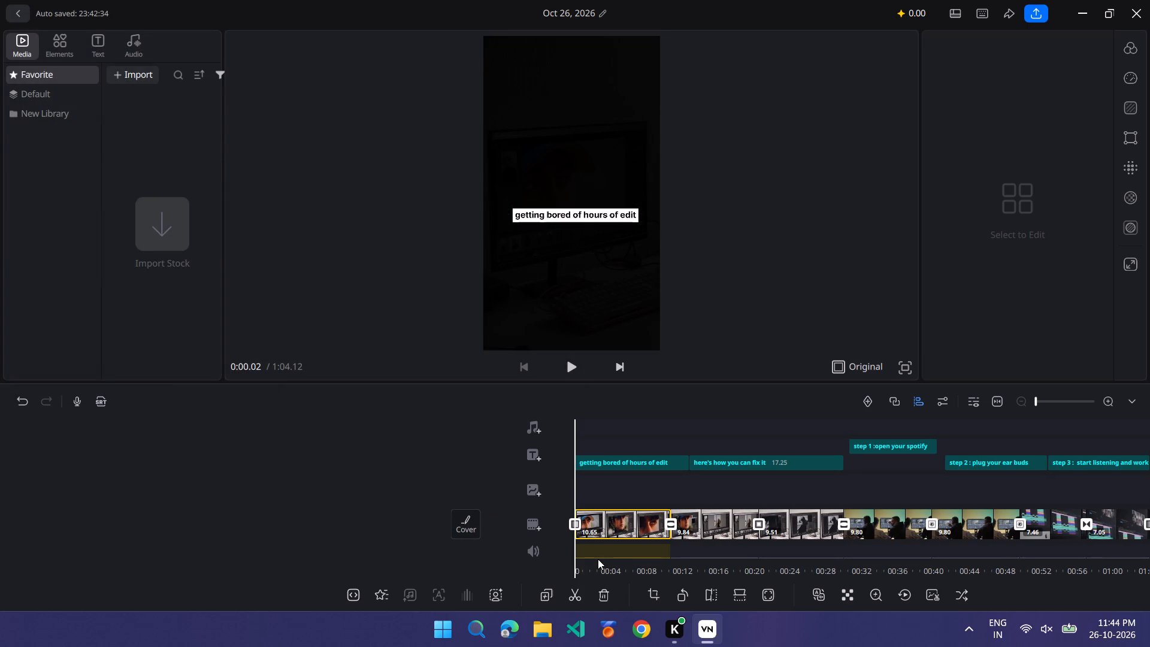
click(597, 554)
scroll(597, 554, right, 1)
Set the project cover to a video frame near the start of the first clip and save it.
click(468, 528)
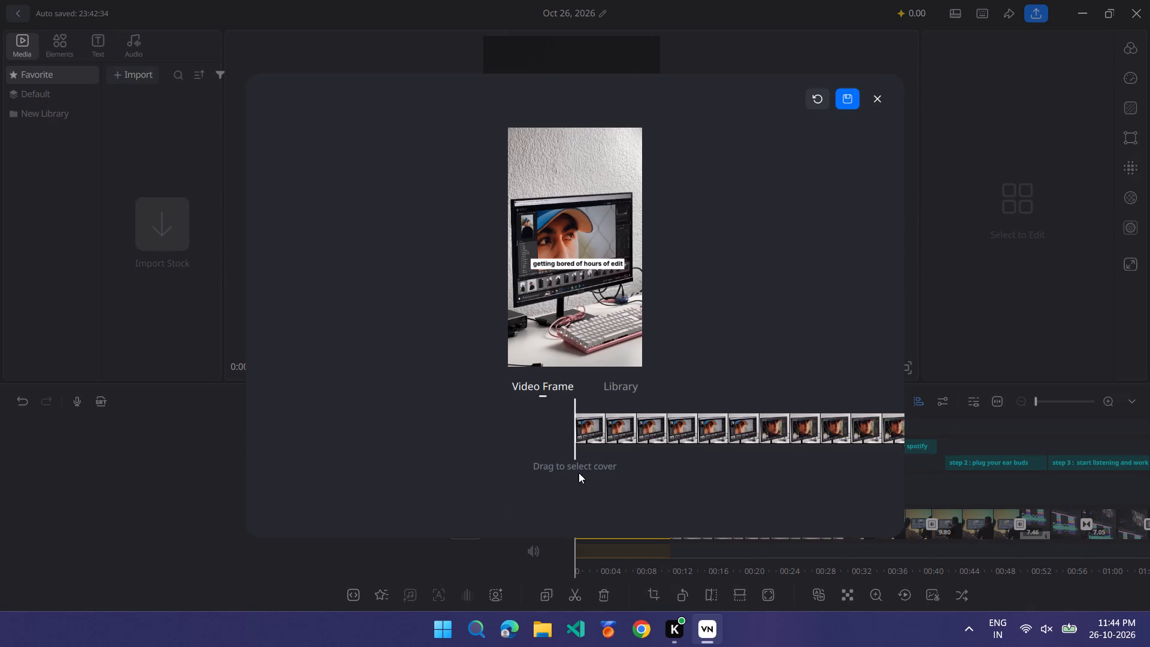
scroll(635, 427, left, 1)
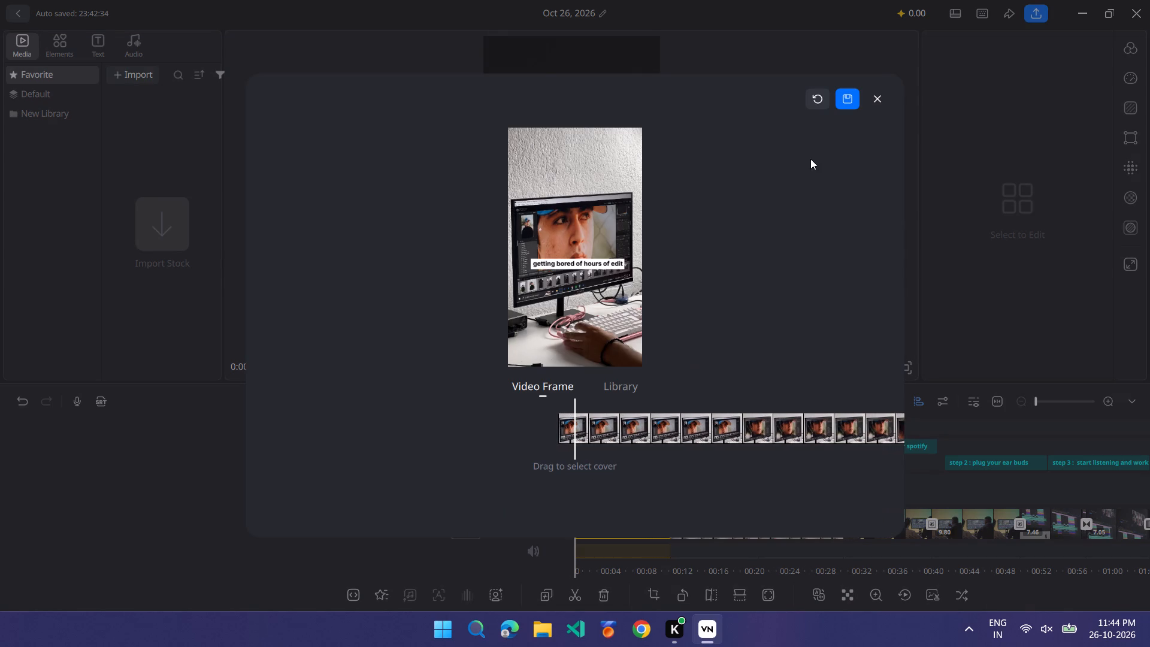
click(842, 101)
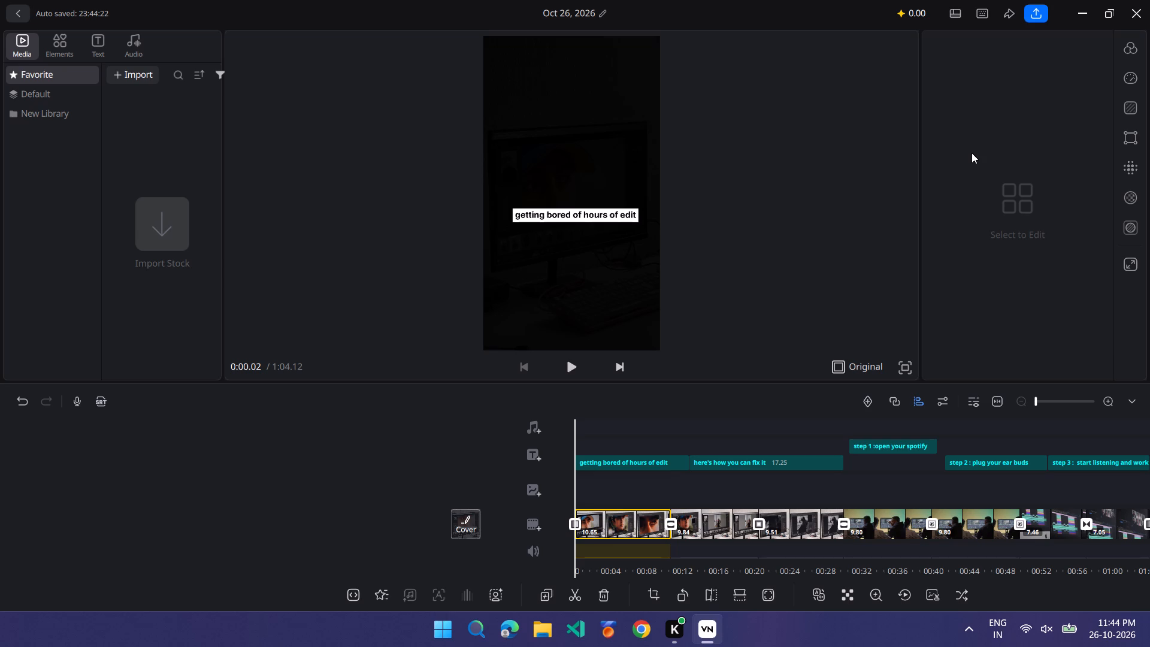
Play and scrub through the first seconds of the video to review the opening clip and its title.
scroll(640, 455, right, 2)
click(566, 369)
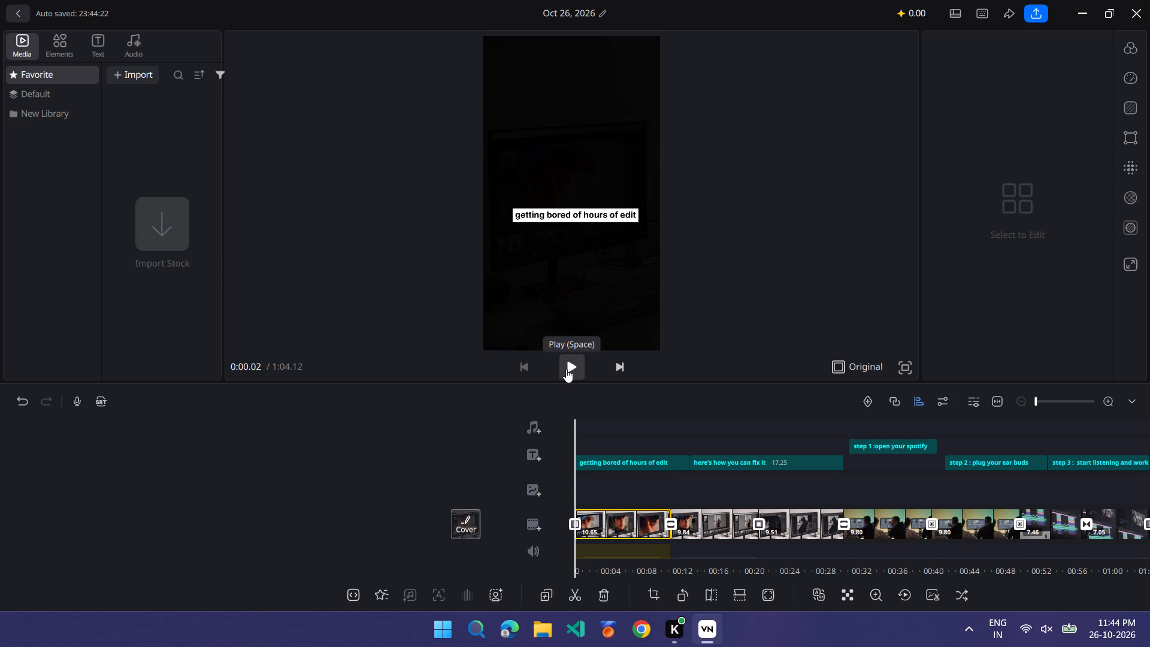
click(566, 369)
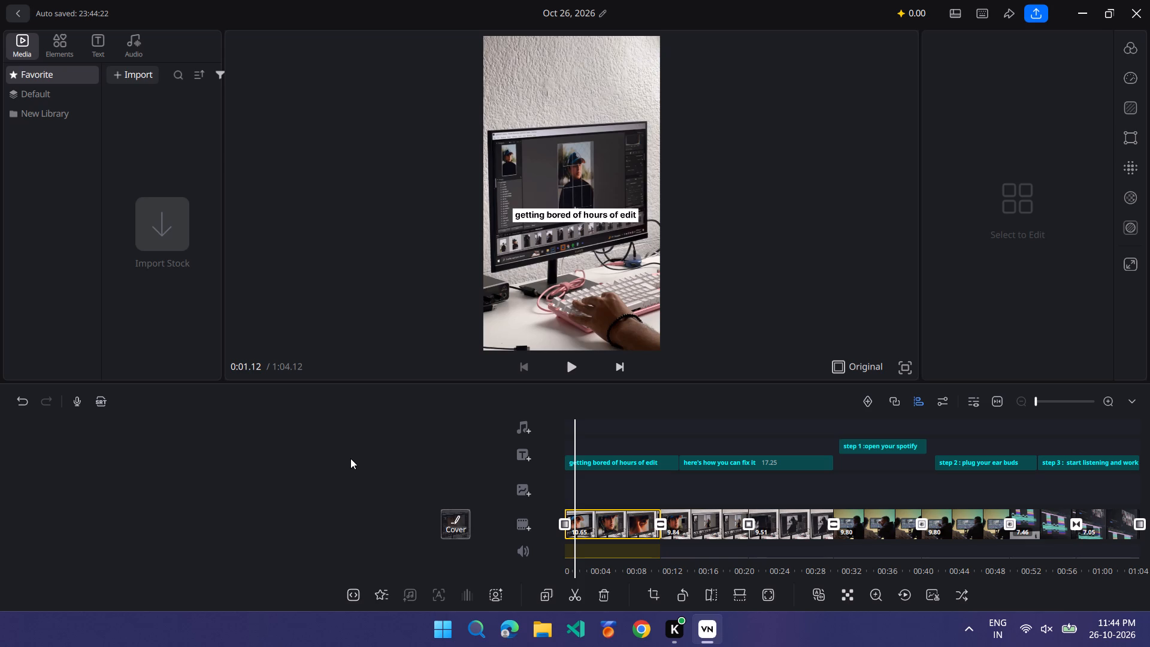
scroll(597, 519, right, 1)
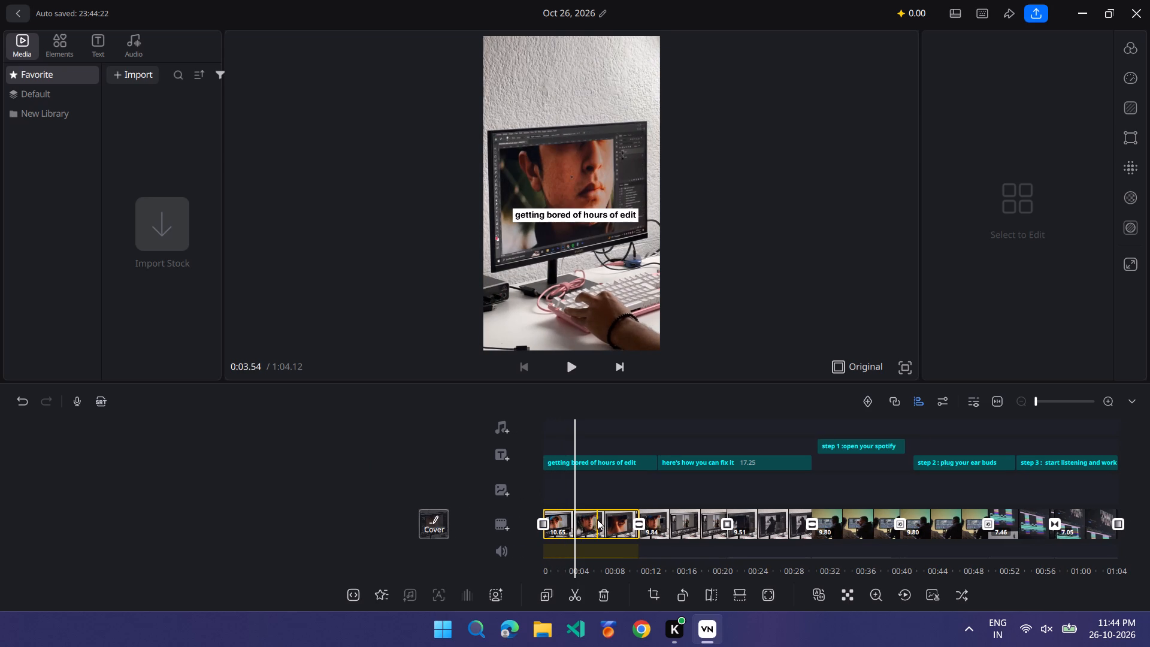
scroll(597, 519, right, 2)
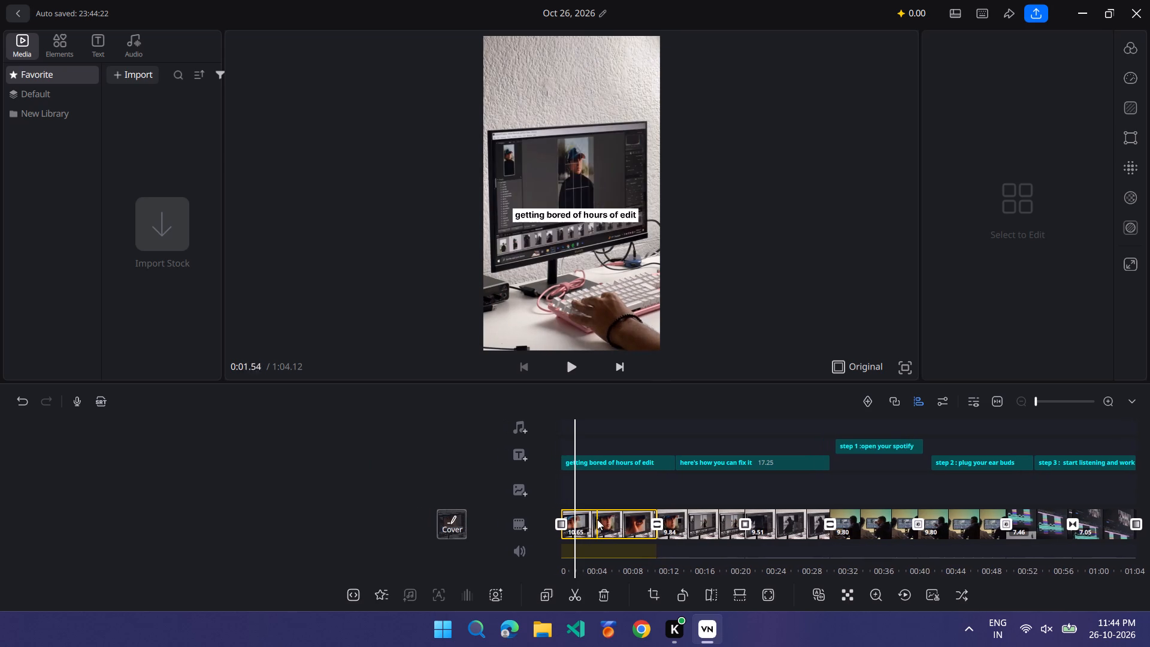
scroll(597, 519, right, 4)
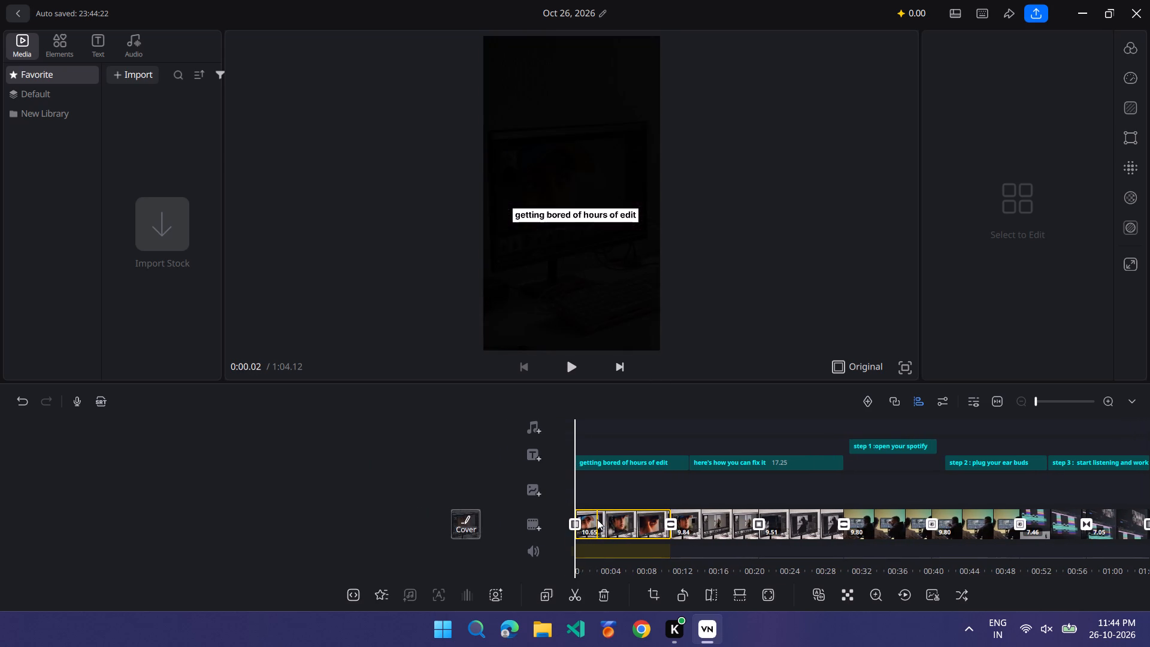
scroll(597, 519, right, 1)
scroll(597, 519, left, 1)
scroll(597, 519, right, 2)
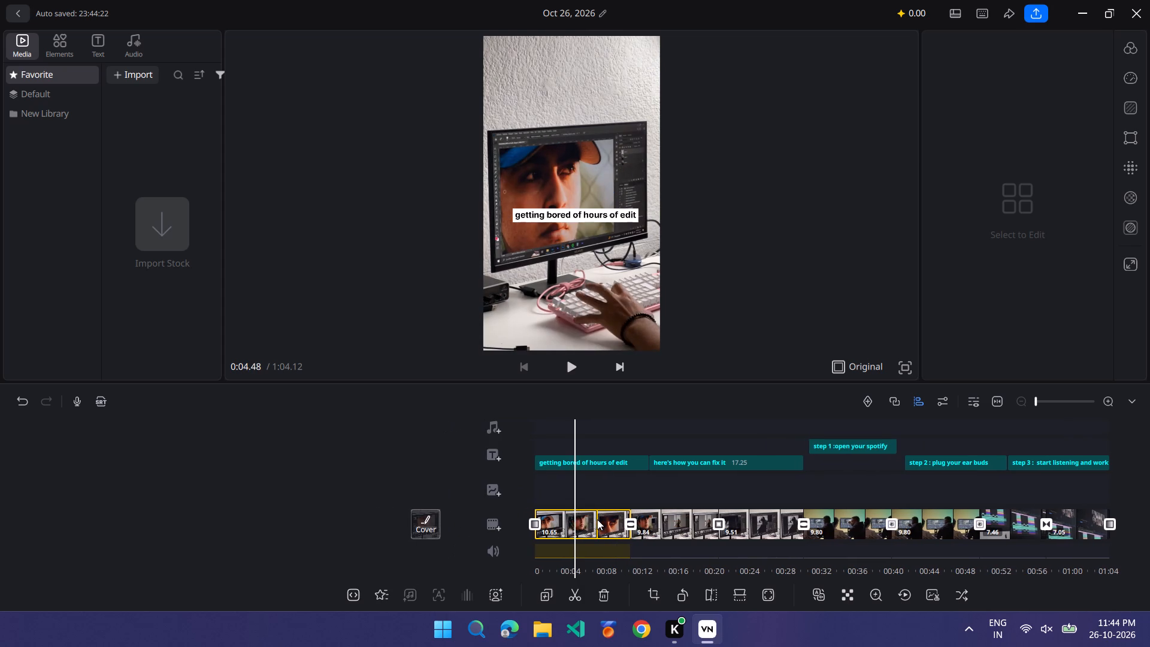
scroll(597, 519, right, 4)
scroll(686, 518, right, 4)
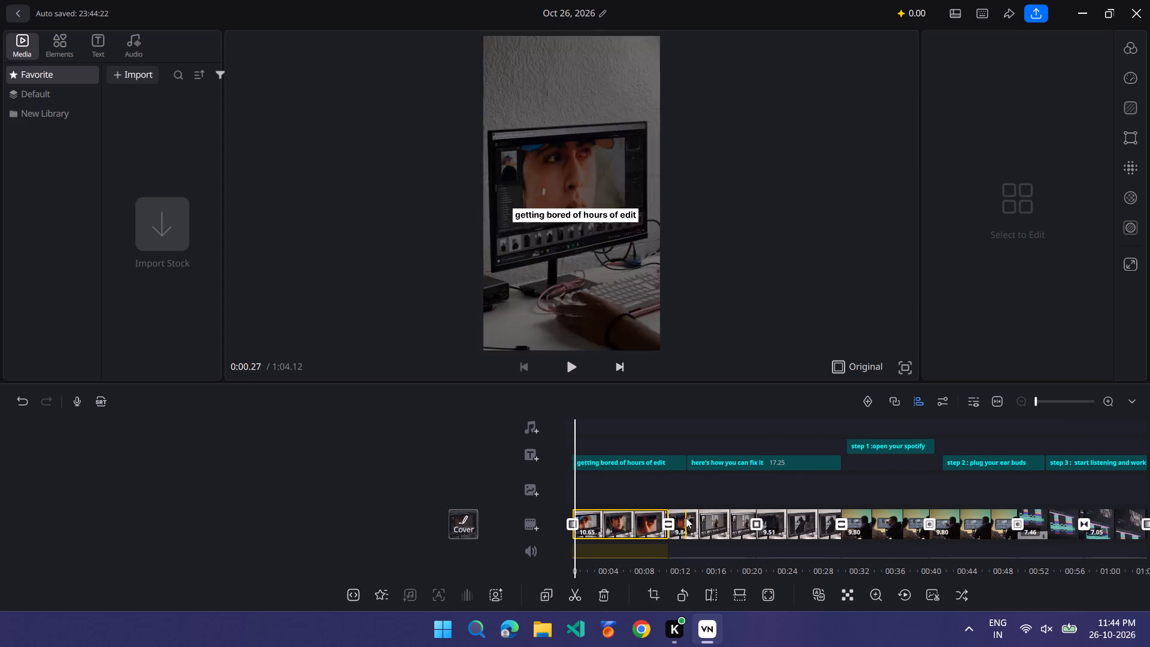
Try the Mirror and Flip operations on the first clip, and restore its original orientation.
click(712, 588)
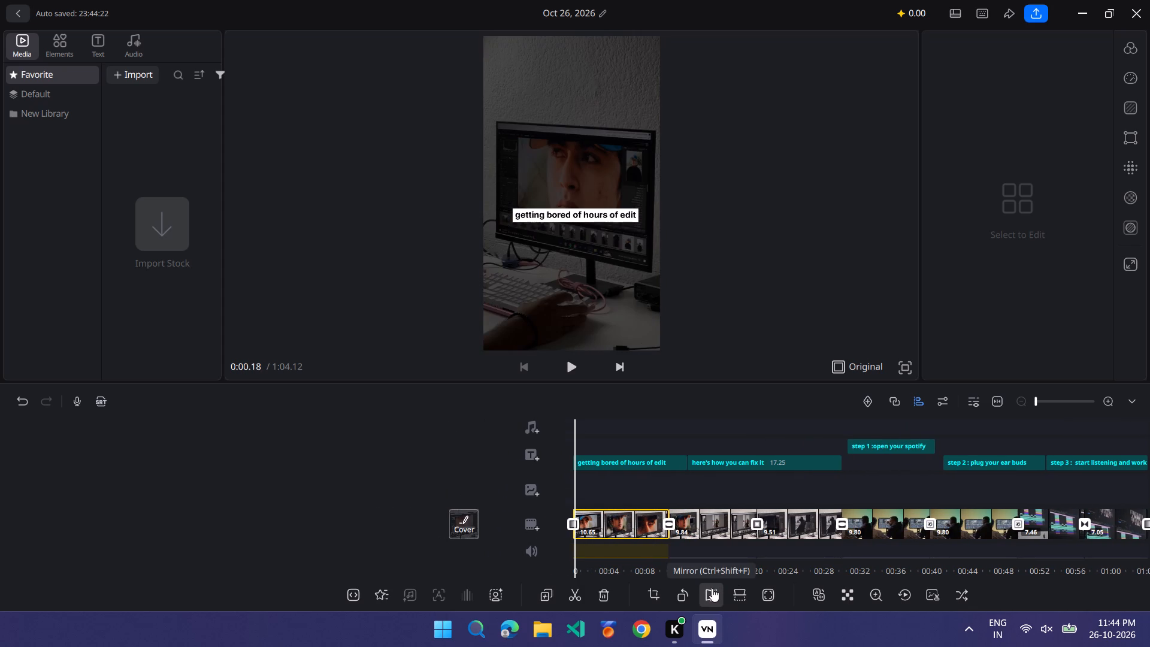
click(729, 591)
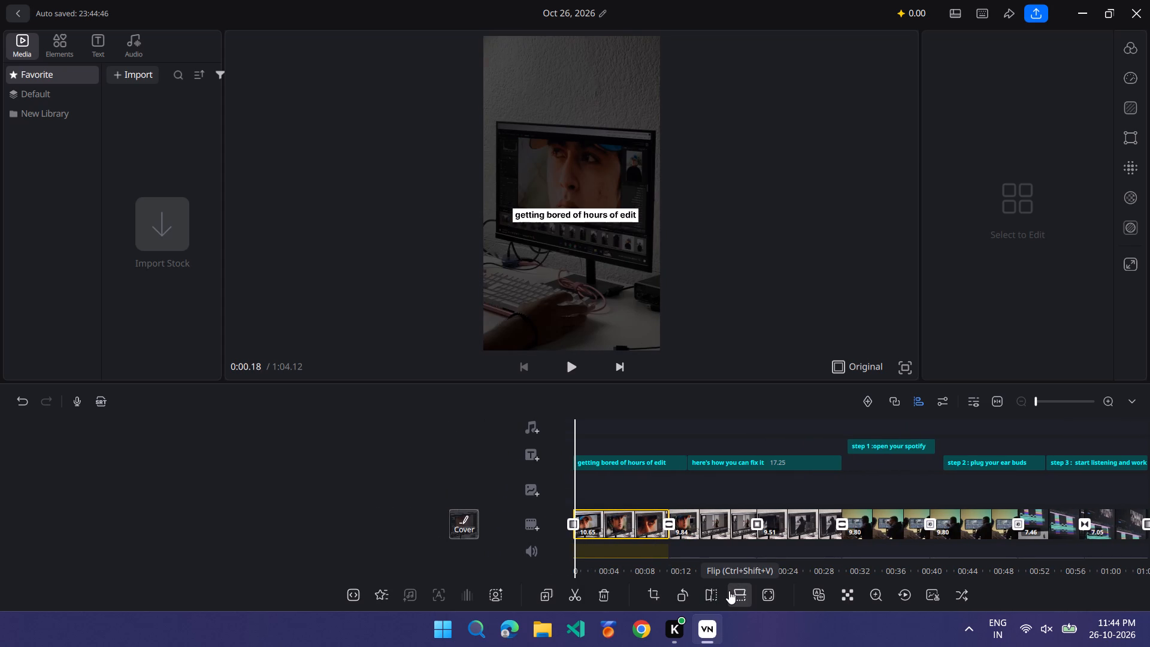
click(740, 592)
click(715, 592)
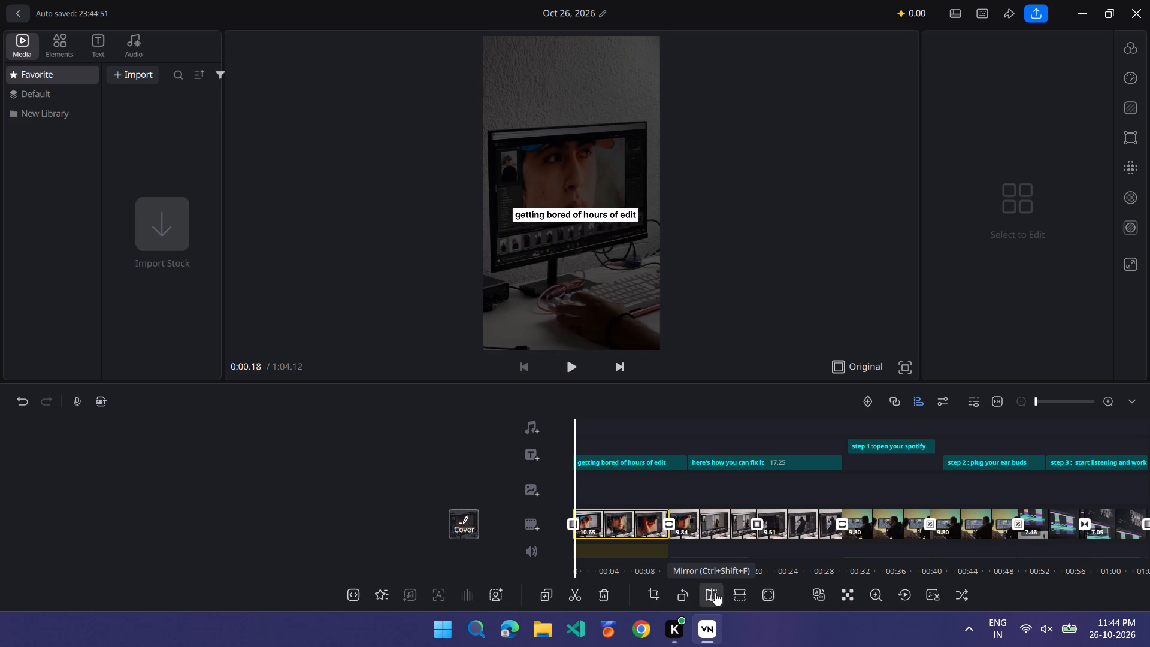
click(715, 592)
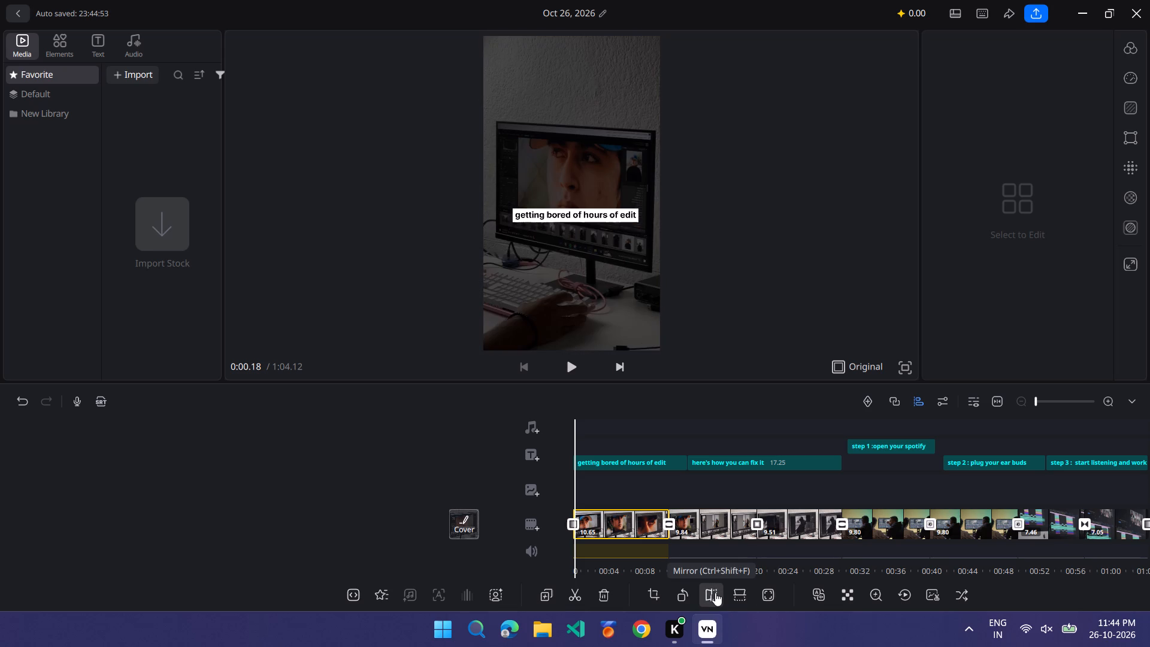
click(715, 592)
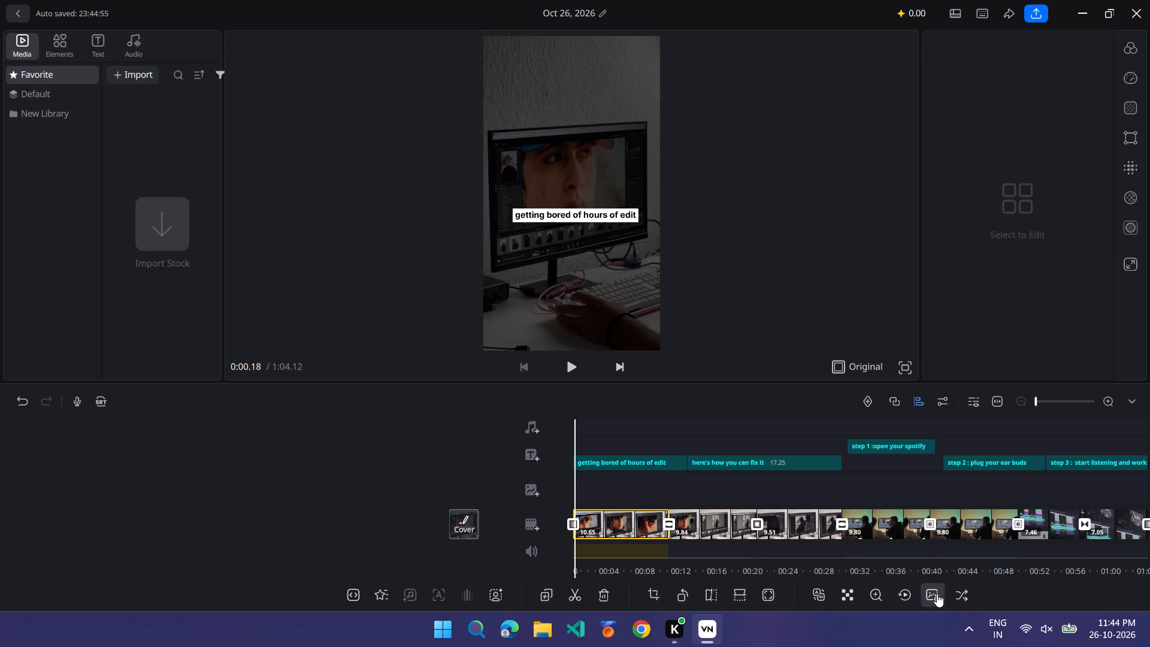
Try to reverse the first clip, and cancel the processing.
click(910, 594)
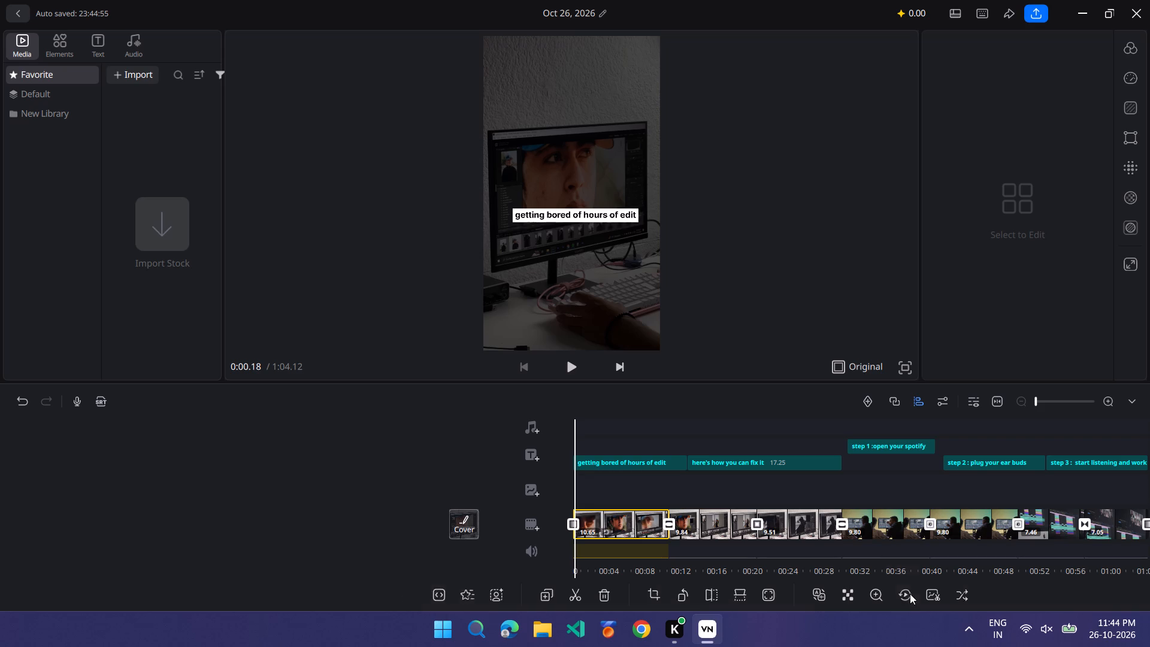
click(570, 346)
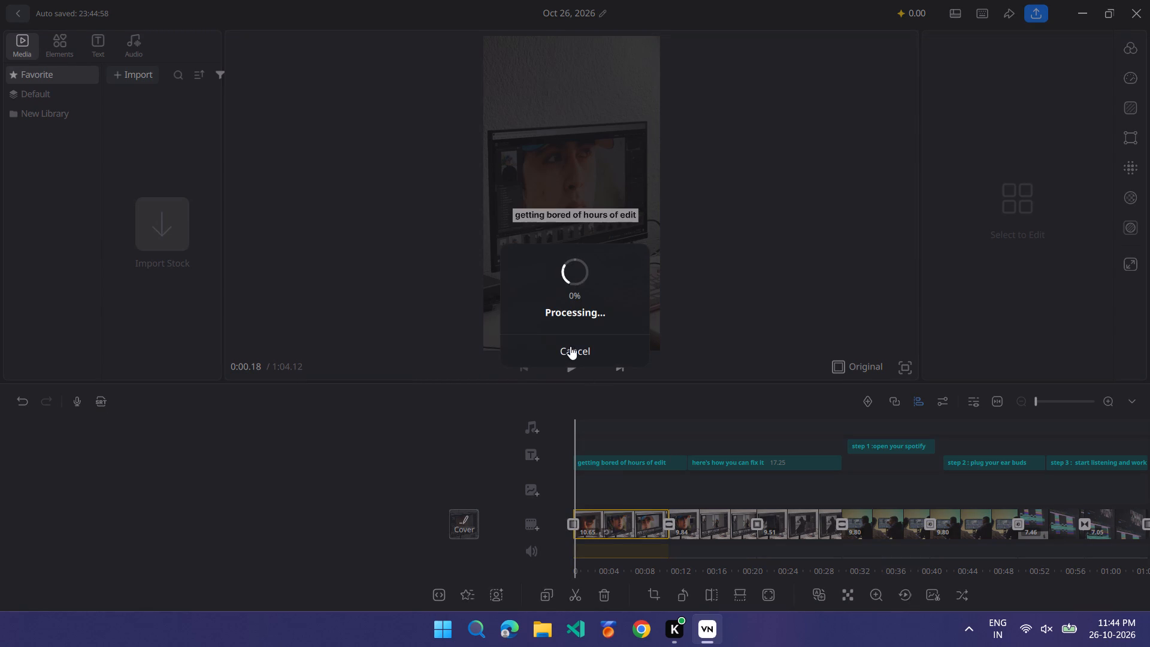
Play the video from the beginning and scrub through its first seconds to check the first clip.
scroll(455, 500, right, 3)
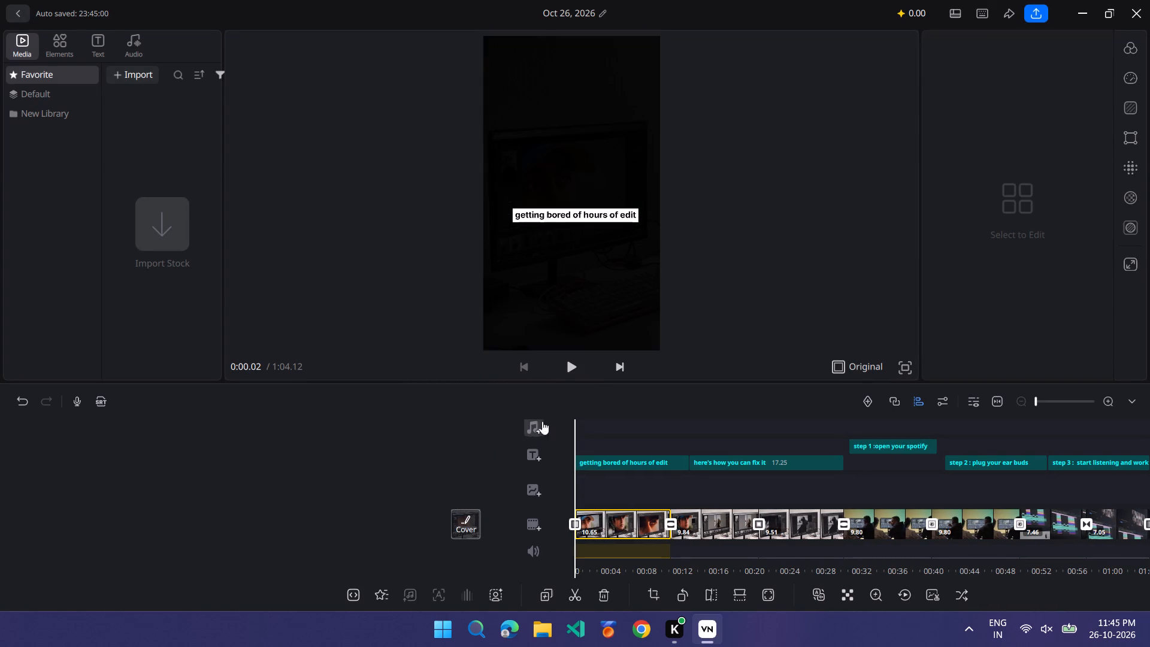
click(573, 377)
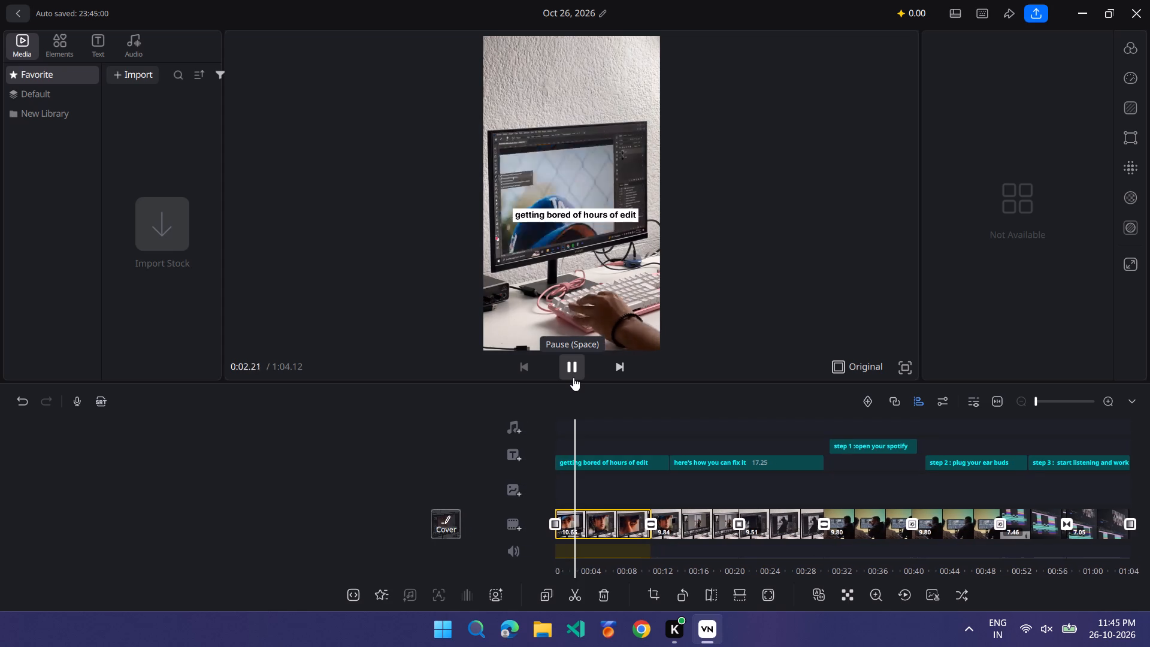
scroll(419, 554, right, 7)
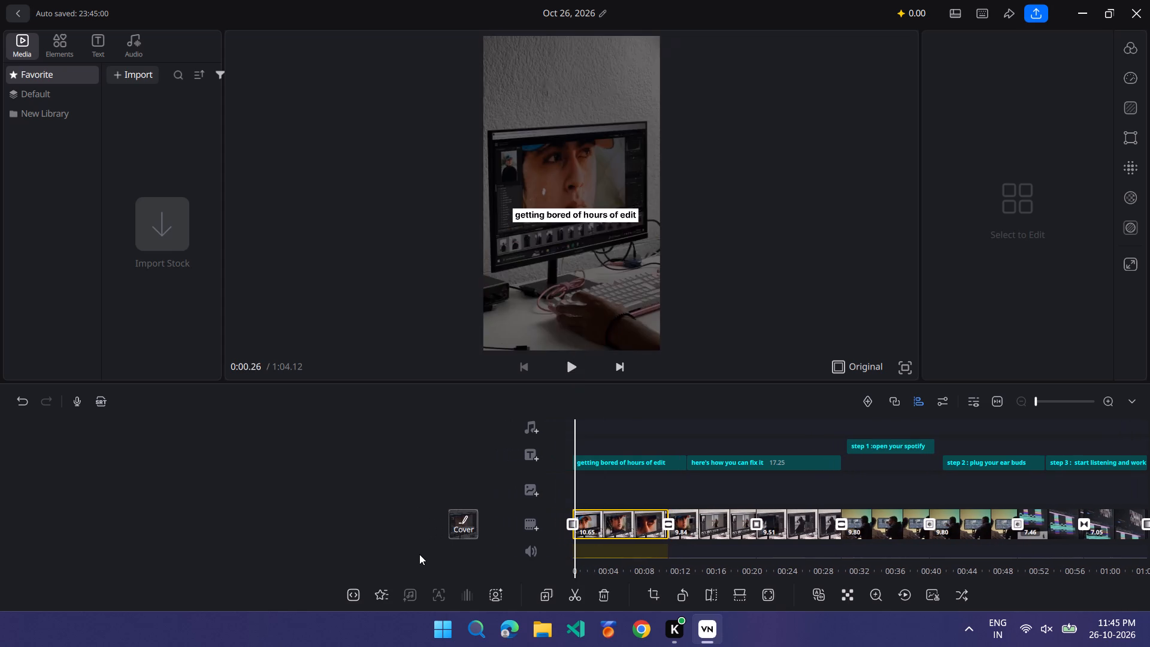
scroll(419, 554, right, 2)
scroll(650, 530, left, 1)
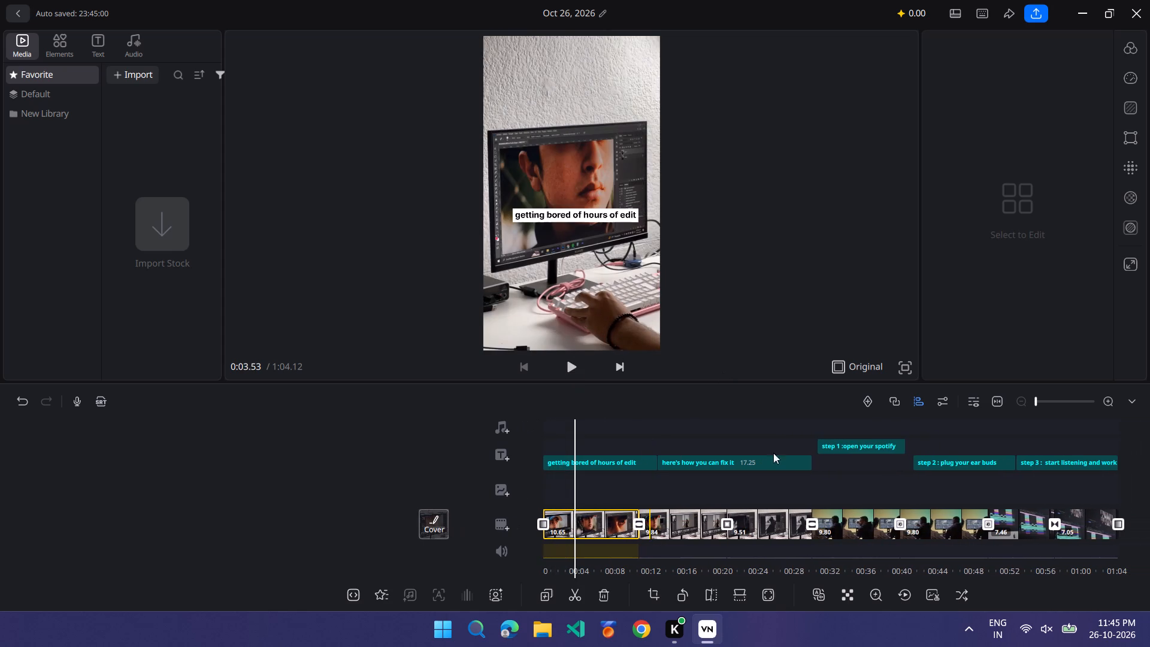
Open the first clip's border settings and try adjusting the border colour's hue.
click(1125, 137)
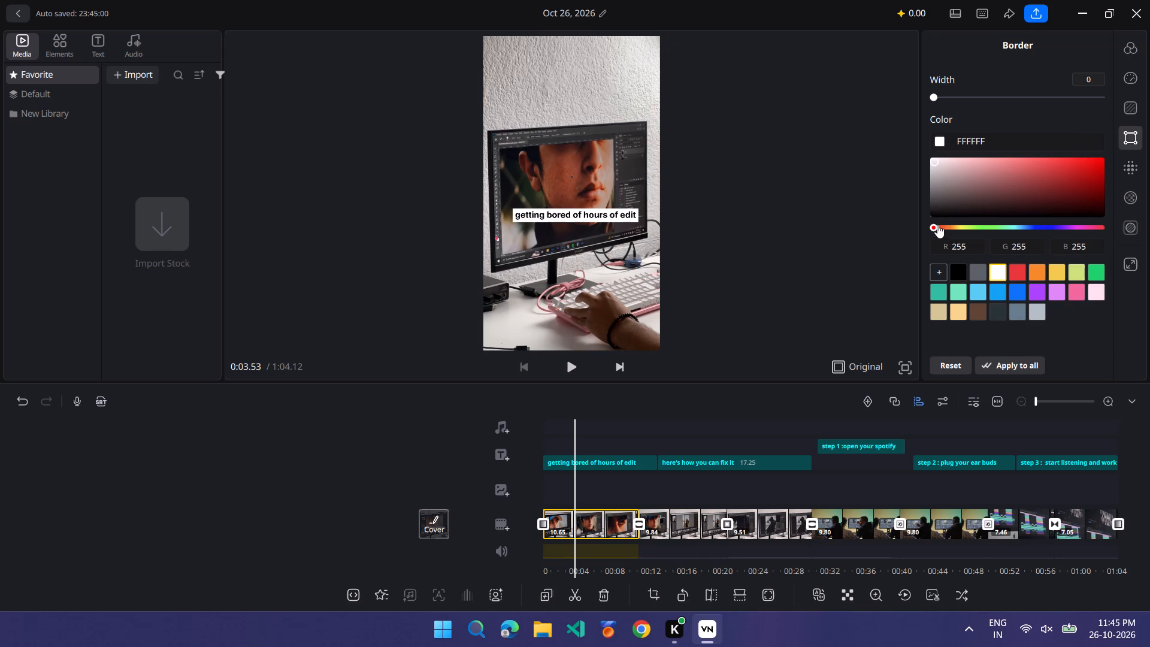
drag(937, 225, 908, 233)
Apply the Aesthetic filter A1 to the first clip at intensity 100.
click(1133, 44)
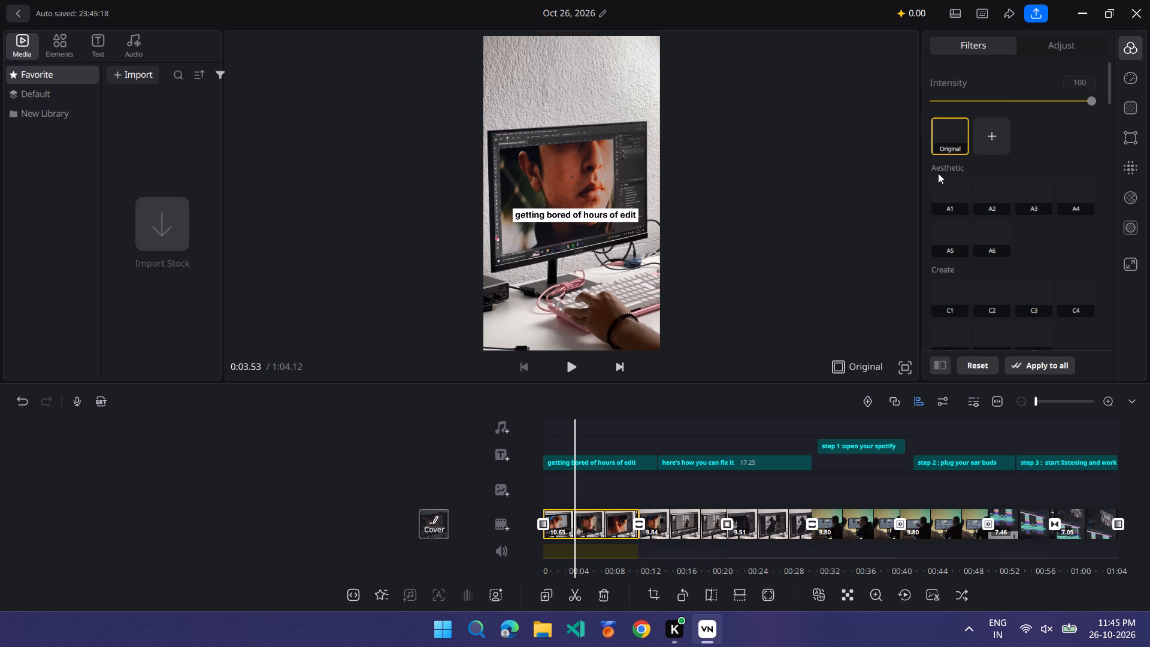
click(943, 196)
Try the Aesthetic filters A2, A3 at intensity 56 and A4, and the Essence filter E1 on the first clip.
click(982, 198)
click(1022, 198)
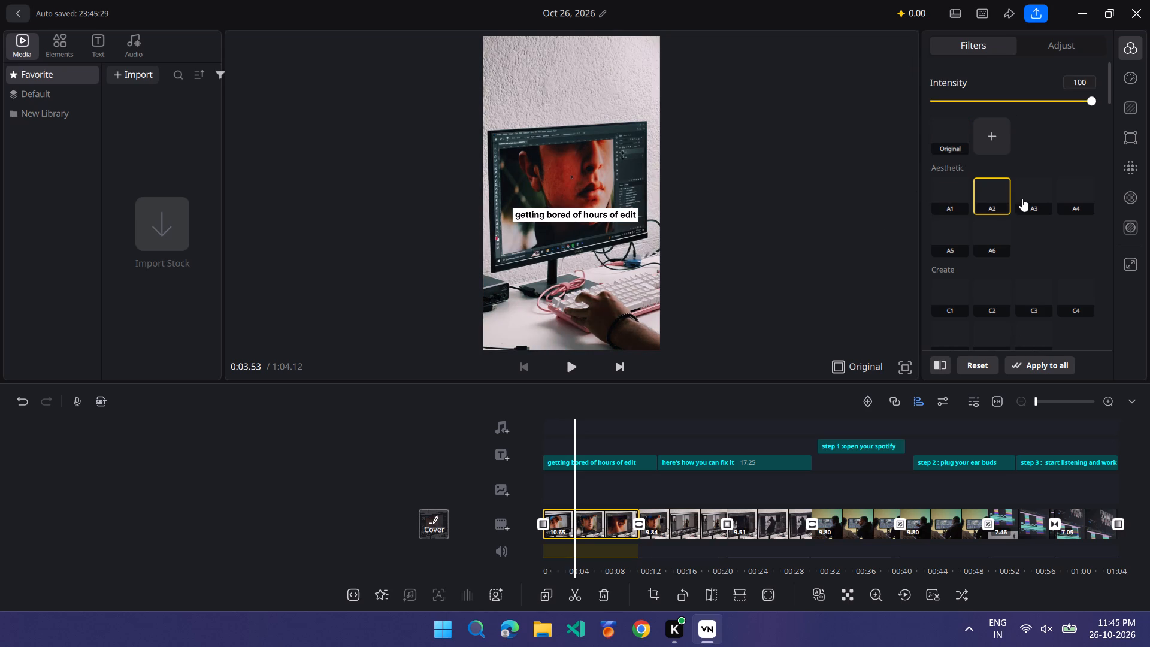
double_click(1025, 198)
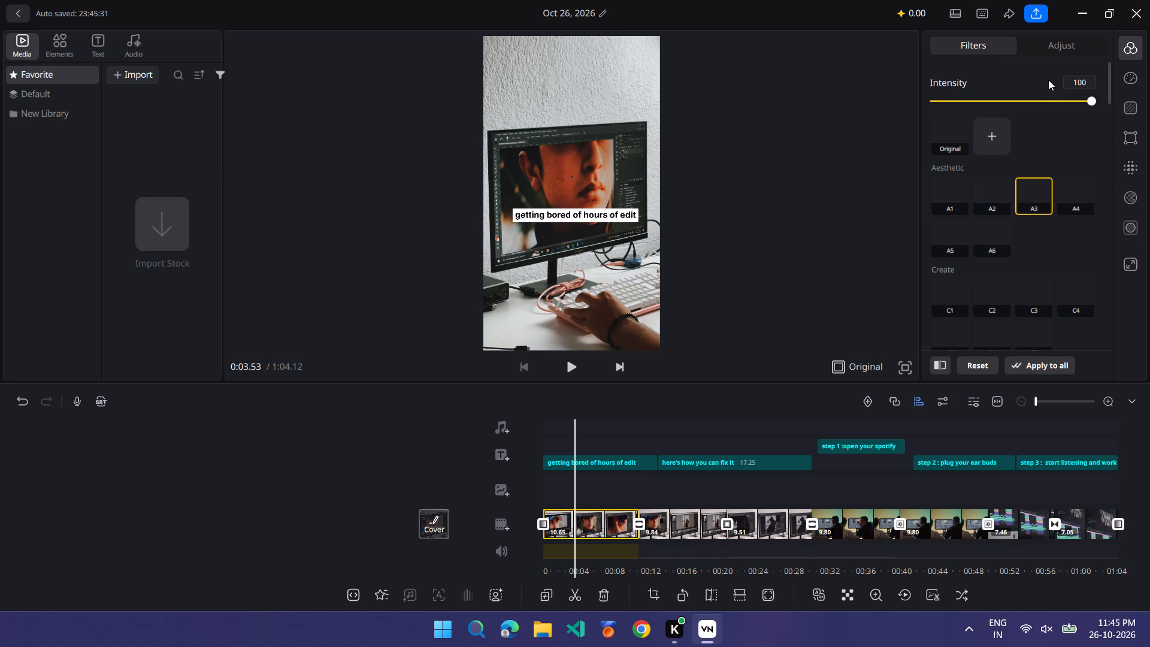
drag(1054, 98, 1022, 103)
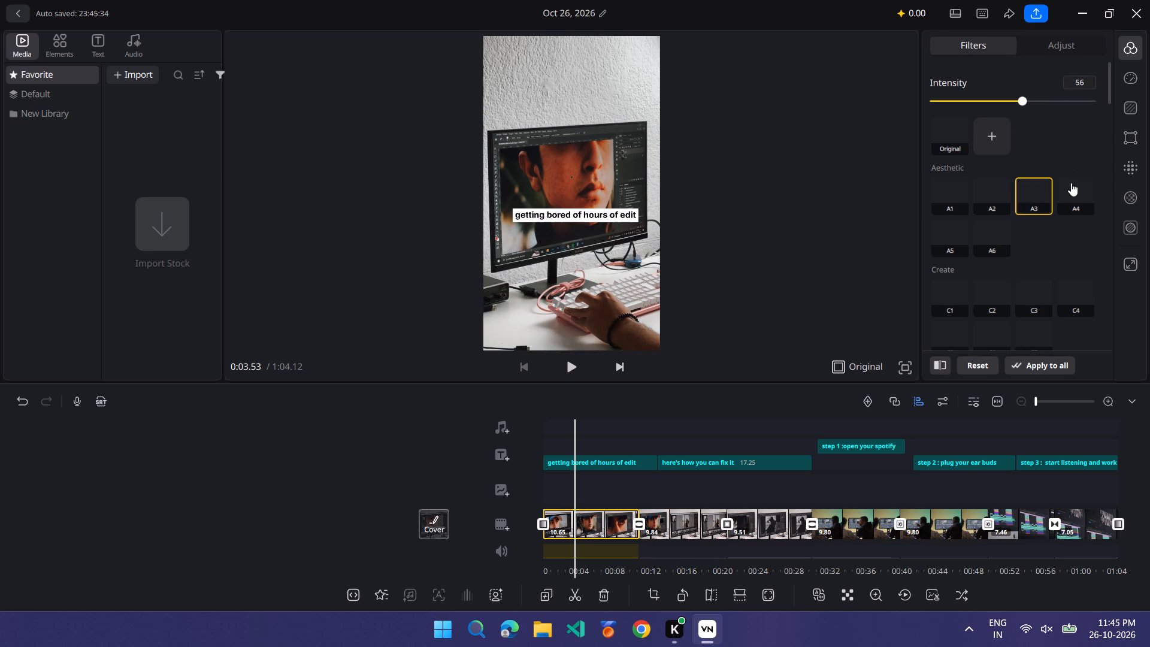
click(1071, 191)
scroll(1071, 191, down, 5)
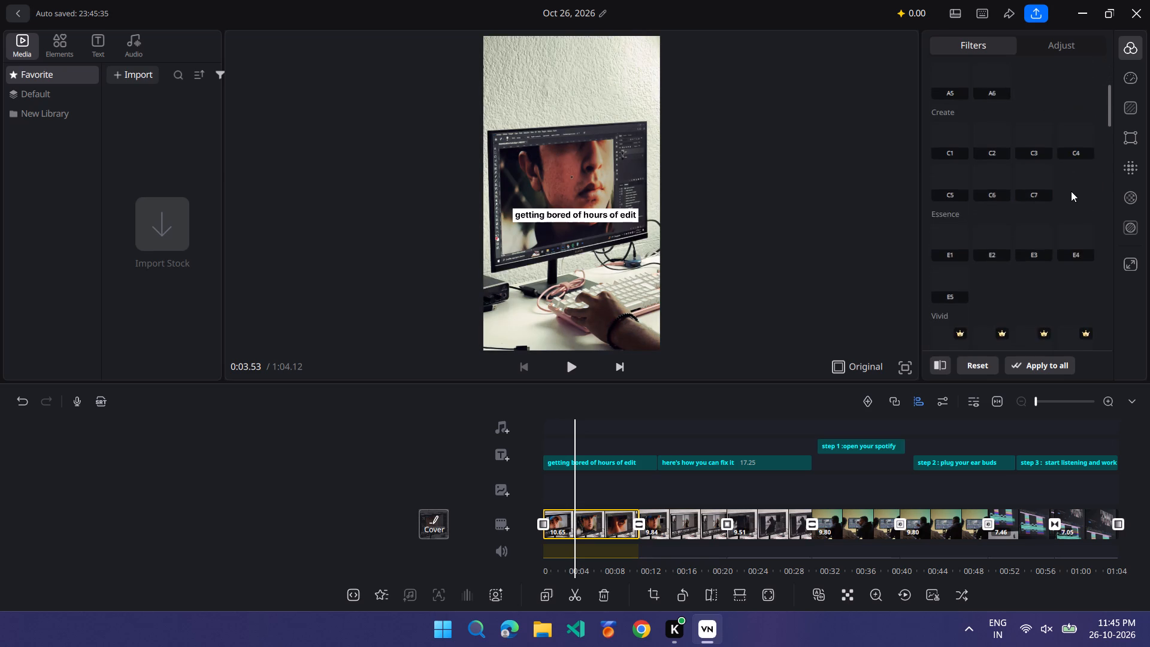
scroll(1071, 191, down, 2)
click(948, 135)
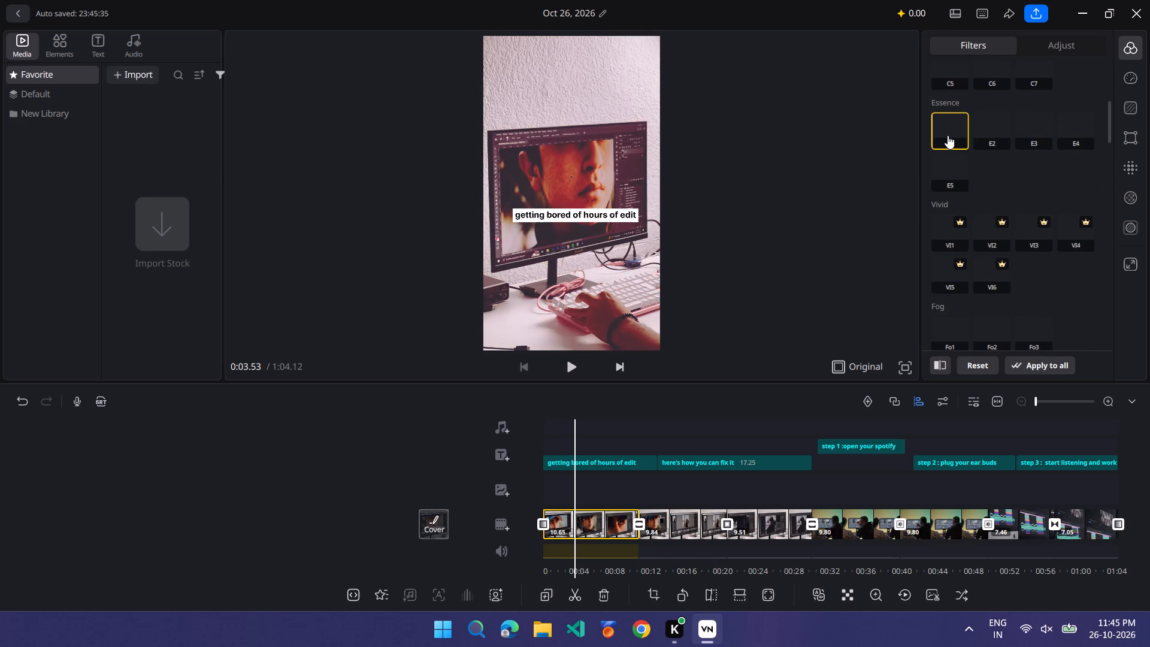
Apply the Create filter C1 to the first clip and adjust its intensity.
scroll(948, 135, up, 9)
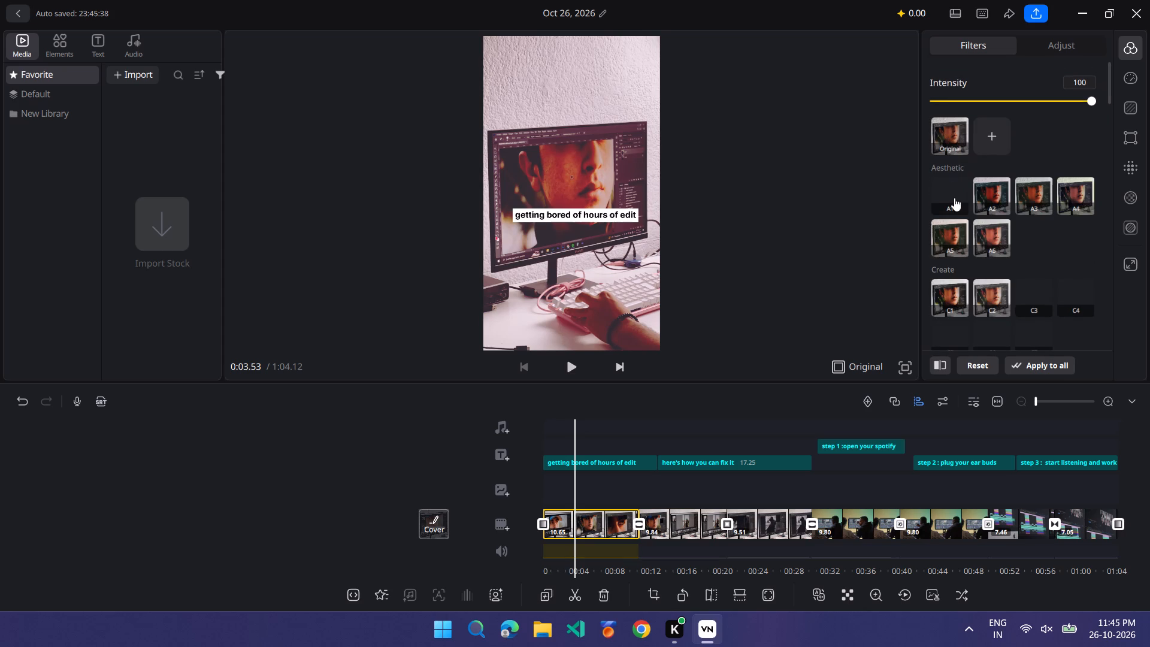
scroll(954, 203, down, 1)
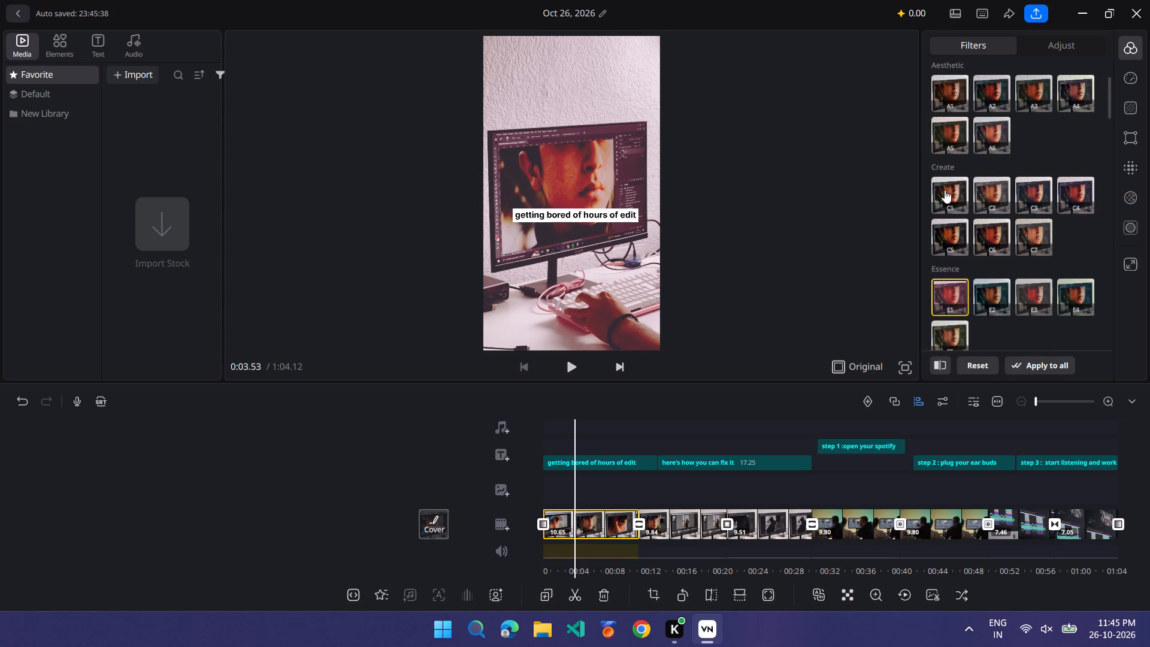
click(945, 190)
scroll(945, 190, up, 6)
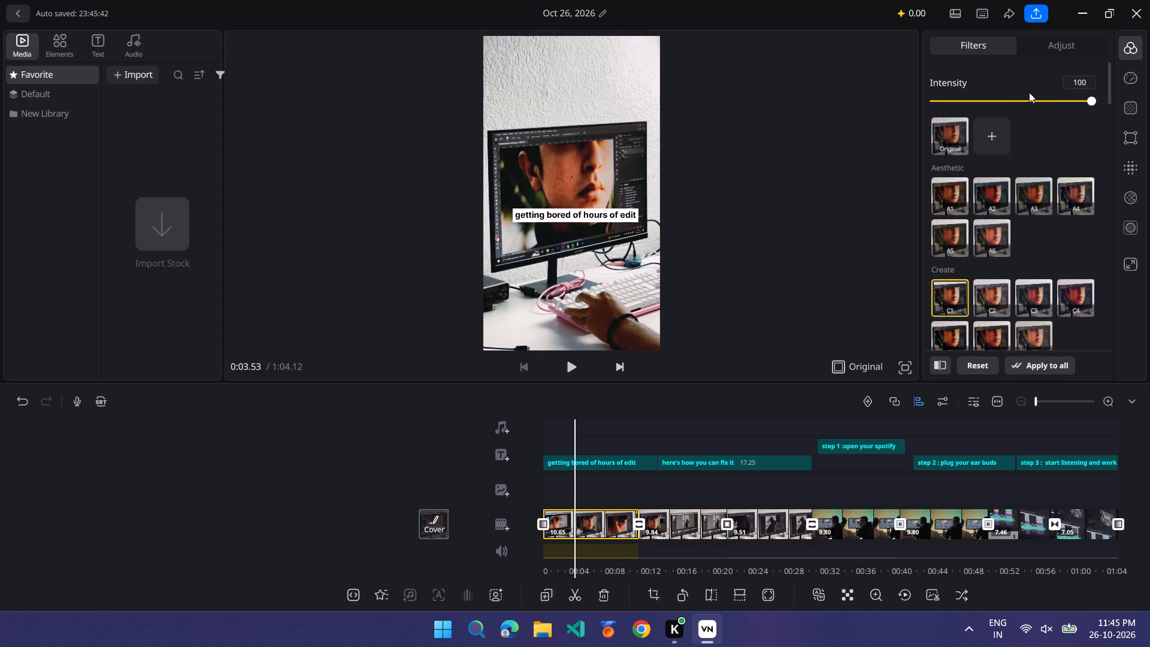
click(1032, 100)
Set the first clip's exposure to +6 and its contrast to +5.
click(1048, 52)
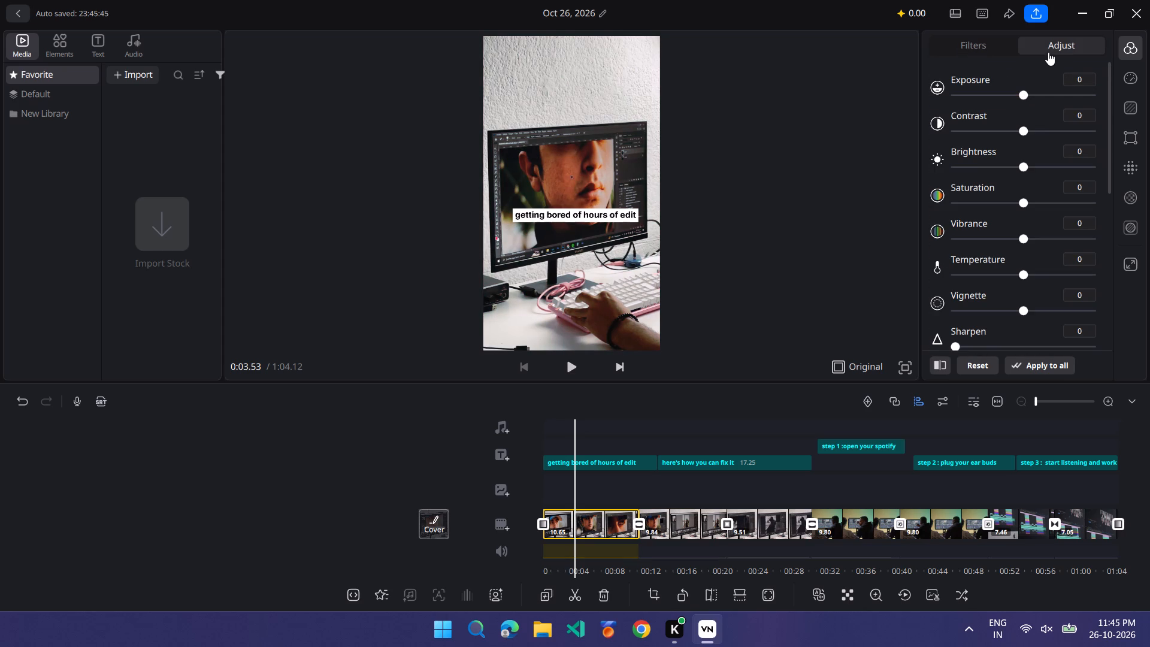
drag(1021, 95, 1030, 95)
drag(1030, 95, 1028, 98)
drag(1028, 98, 1028, 98)
drag(1021, 132, 1031, 136)
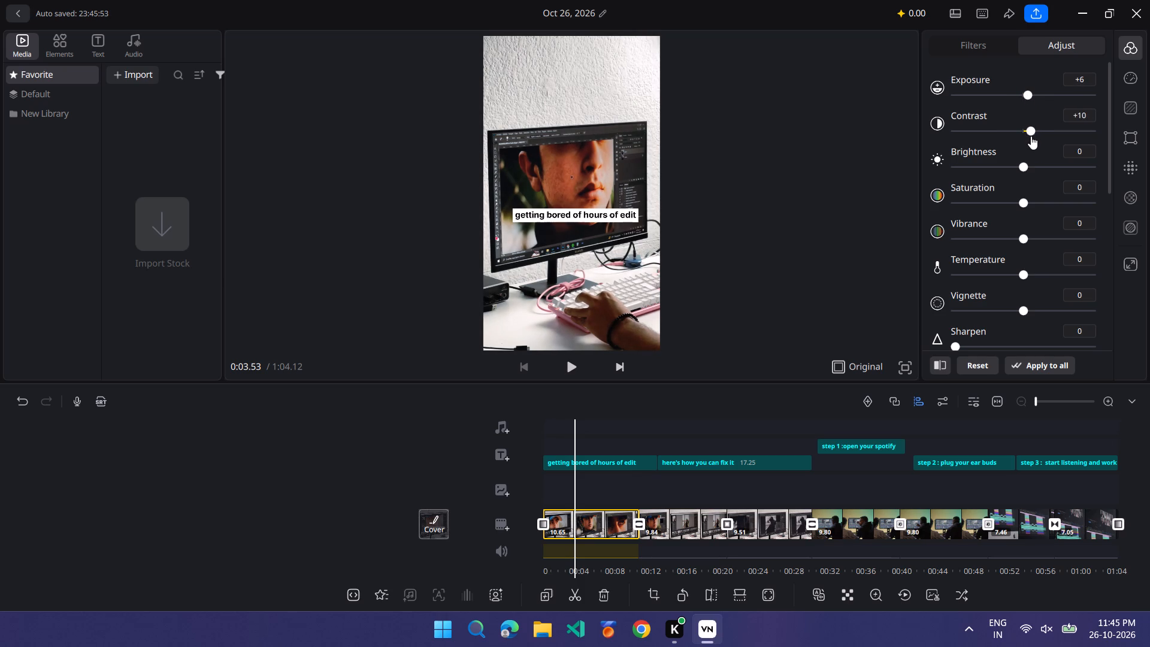
drag(1031, 136, 1025, 138)
drag(1025, 138, 1027, 138)
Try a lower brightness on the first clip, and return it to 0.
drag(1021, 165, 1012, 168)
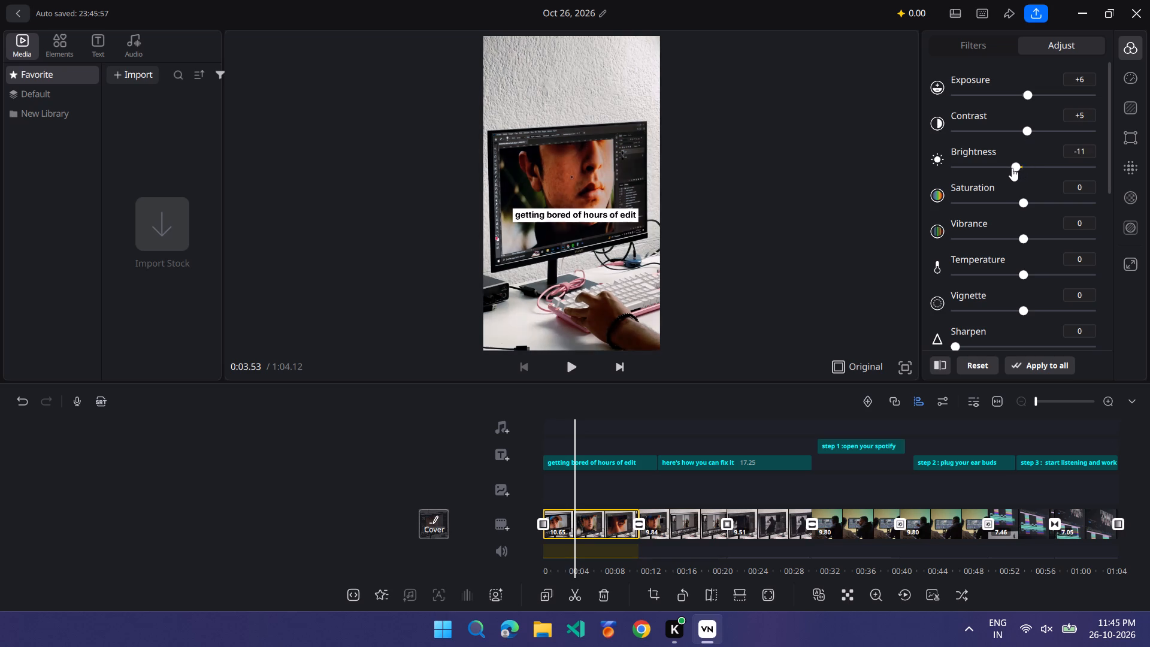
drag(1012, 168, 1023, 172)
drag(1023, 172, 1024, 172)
Set the first clip's saturation to -15, vibrance to +4, temperature to -10 and vignette to +4.
click(1013, 199)
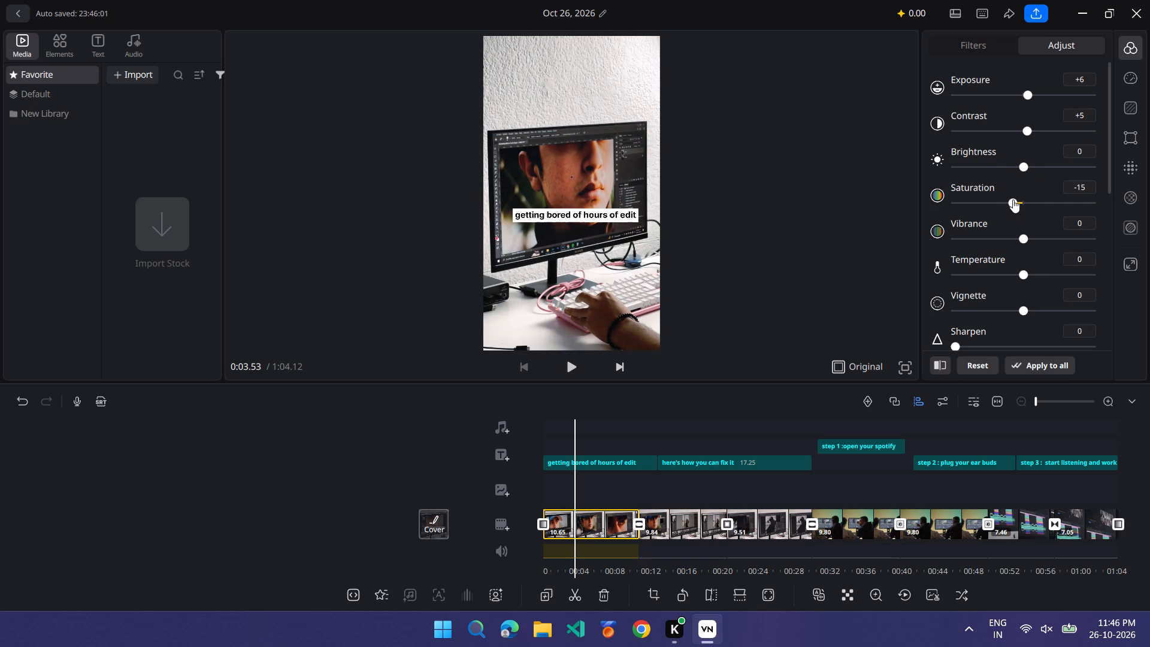
click(1013, 199)
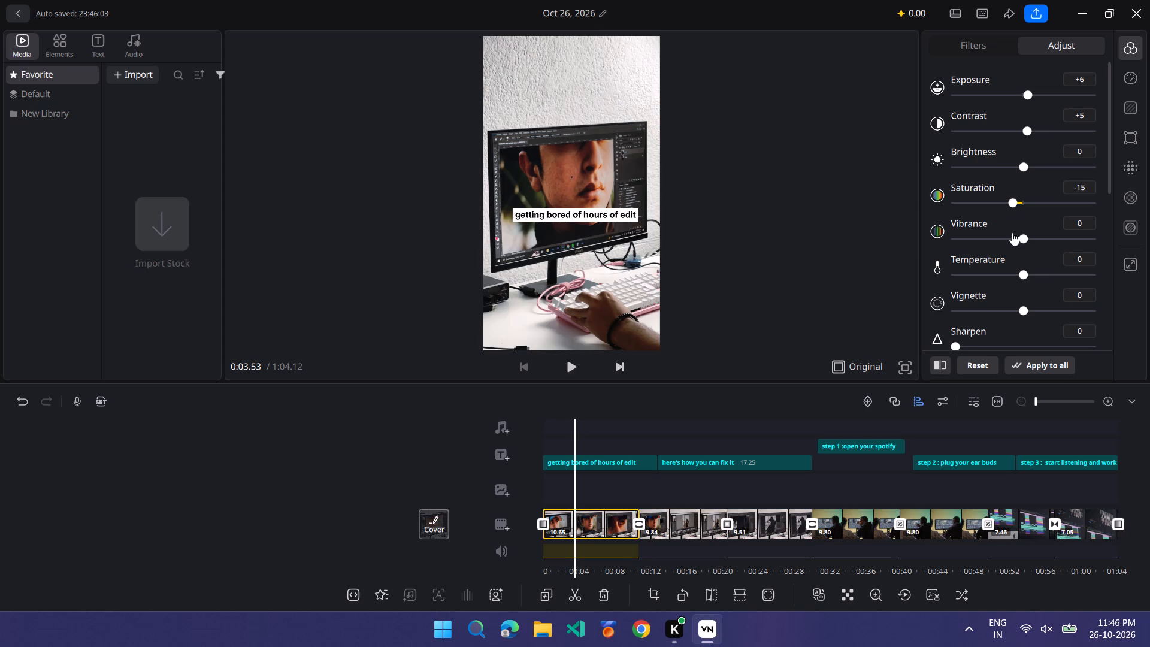
click(1027, 236)
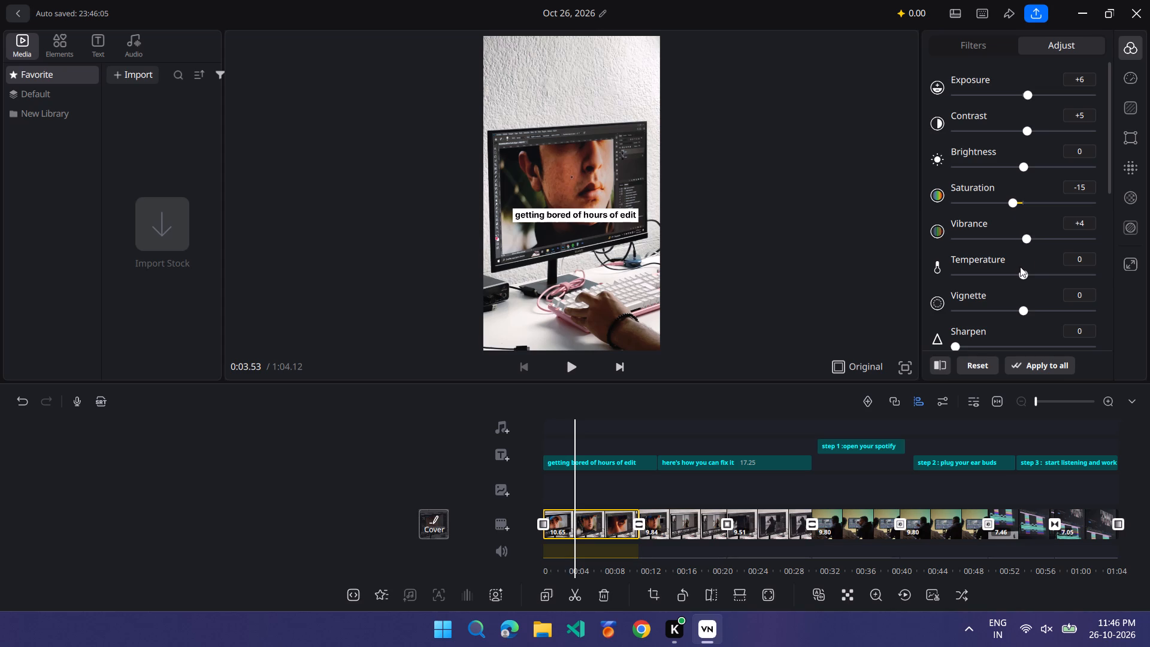
click(1016, 276)
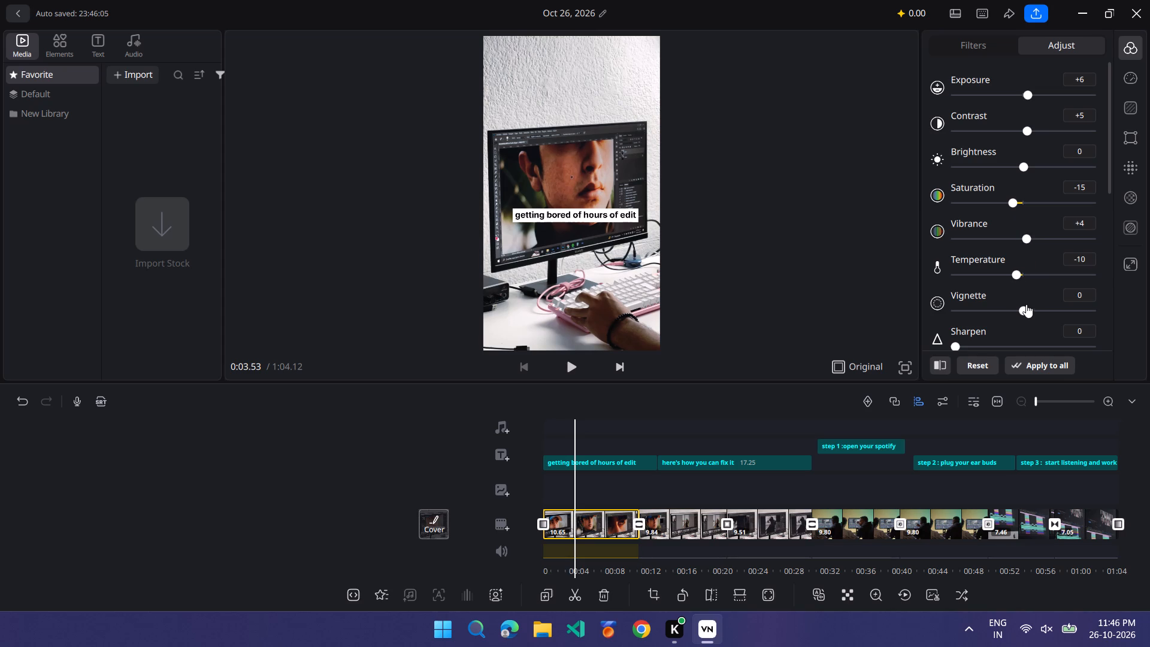
click(1026, 307)
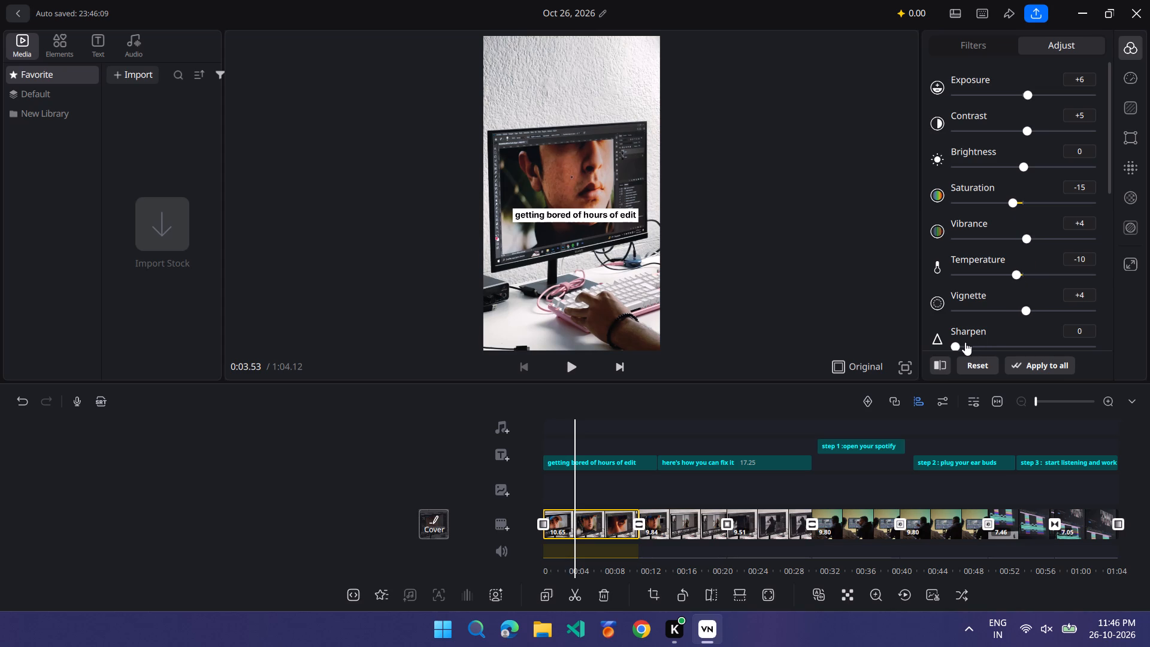
Set the first clip's sharpening to 10, overall hue to +2 and highlights to 7.
click(962, 343)
click(1072, 331)
text(10)
scroll(1014, 335, down, 1)
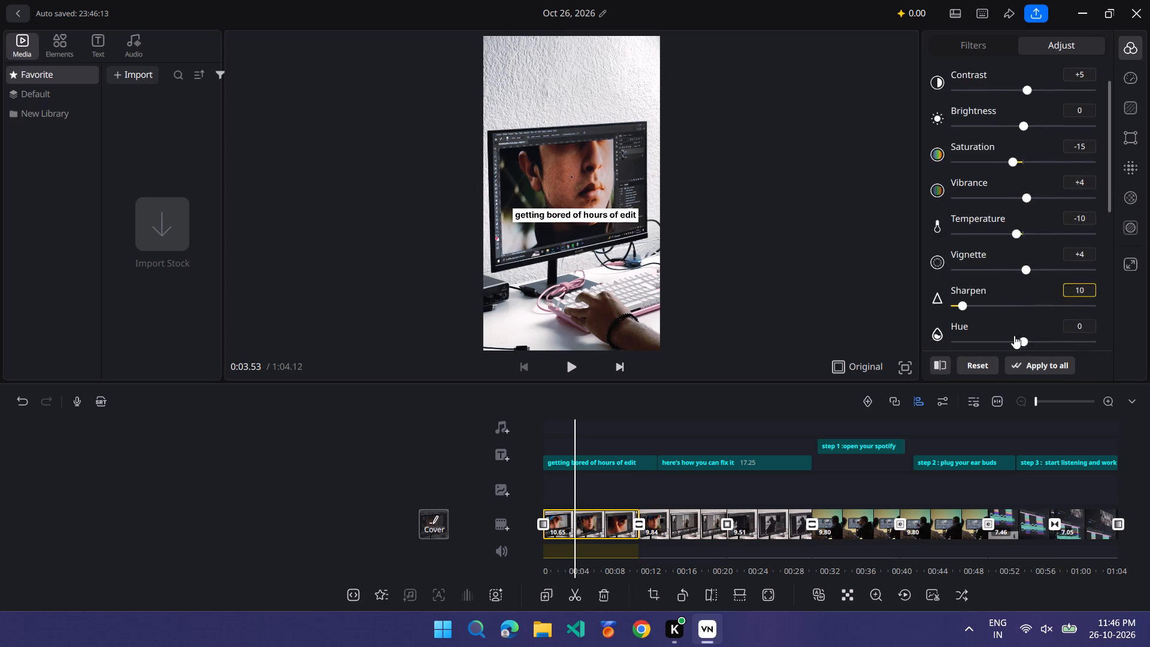
scroll(1014, 335, down, 1)
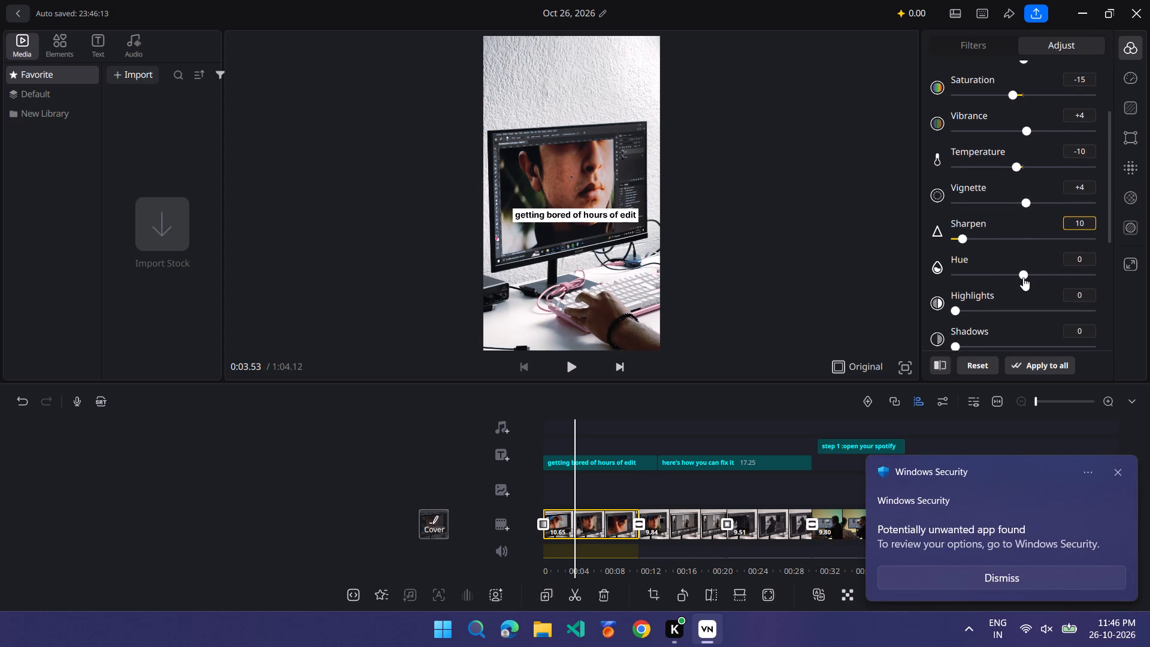
click(1021, 277)
click(963, 309)
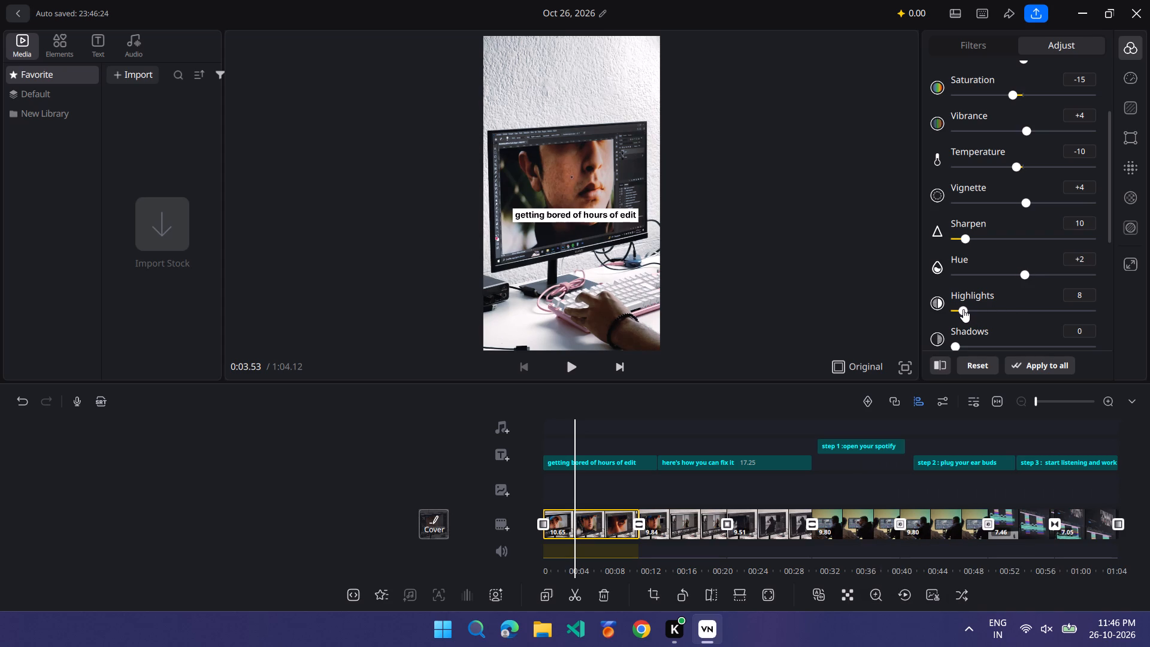
click(958, 310)
Set the first clip's shadows to 8 and noise reduction to 4.
scroll(957, 340, down, 2)
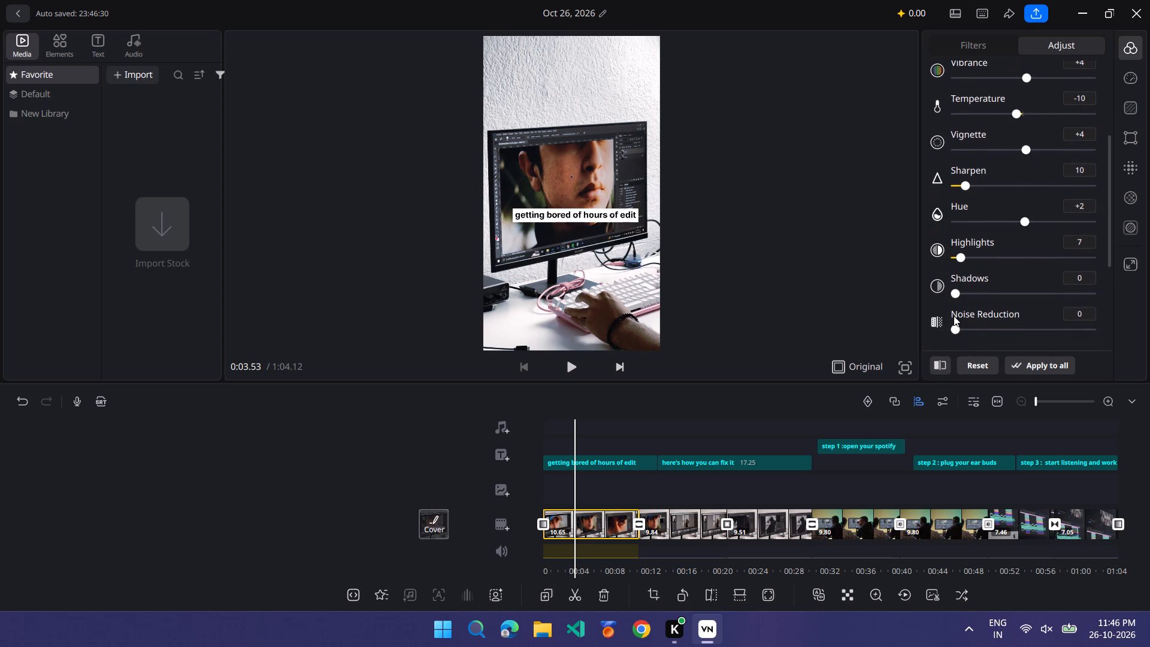
scroll(954, 313, down, 2)
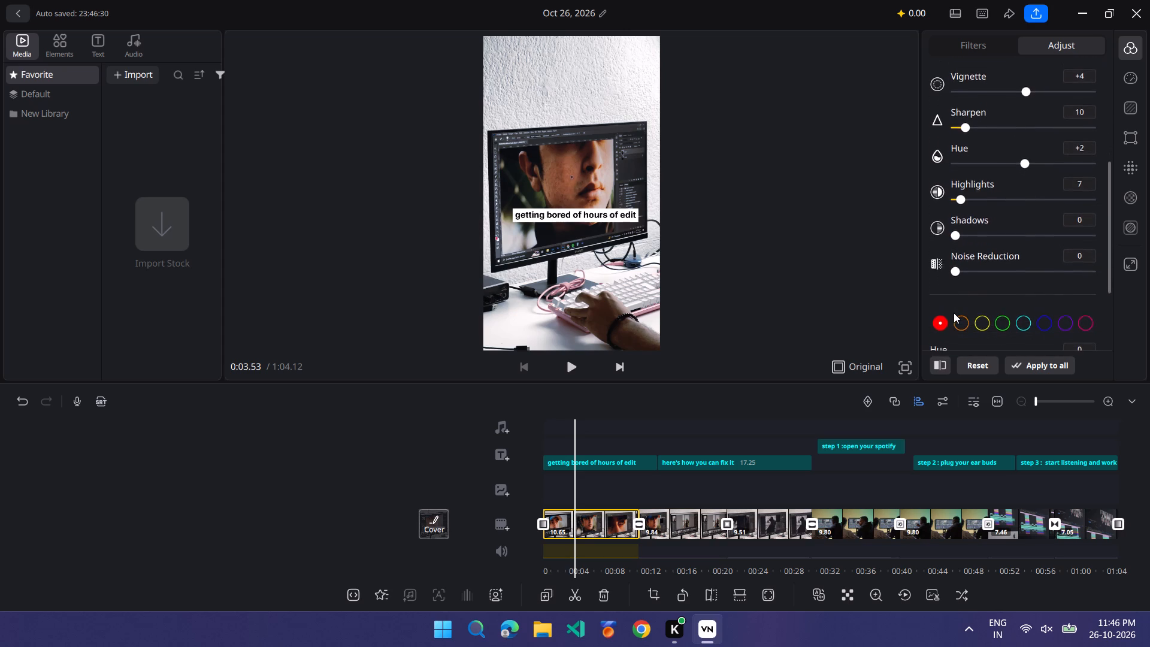
drag(955, 238, 958, 238)
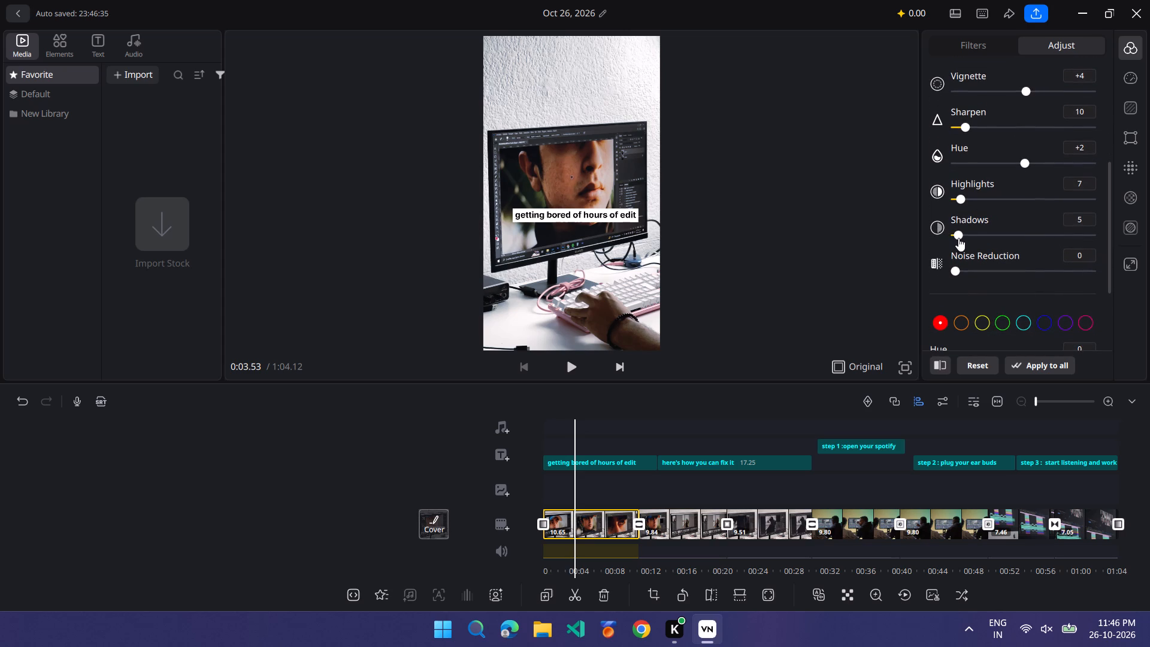
drag(958, 238, 961, 238)
drag(961, 238, 963, 237)
drag(951, 270, 963, 270)
drag(963, 270, 958, 274)
drag(958, 274, 957, 274)
Apply the first clip's colour adjustments to all clips in the timeline.
scroll(966, 328, down, 4)
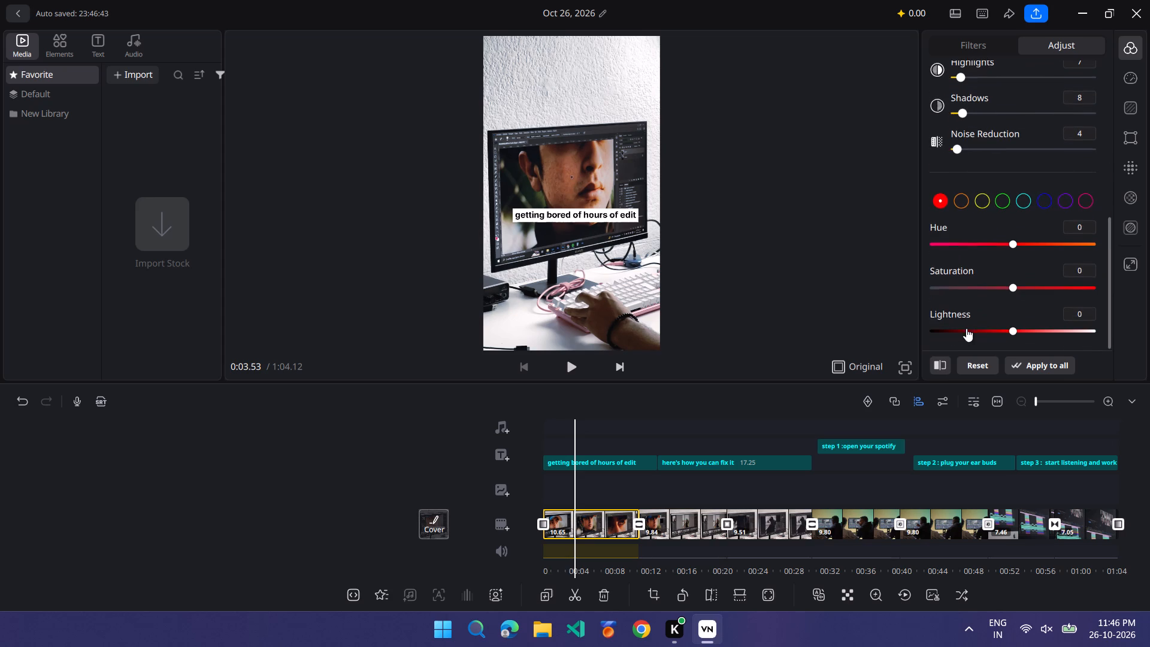
drag(1013, 351, 1016, 311)
scroll(1016, 311, down, 5)
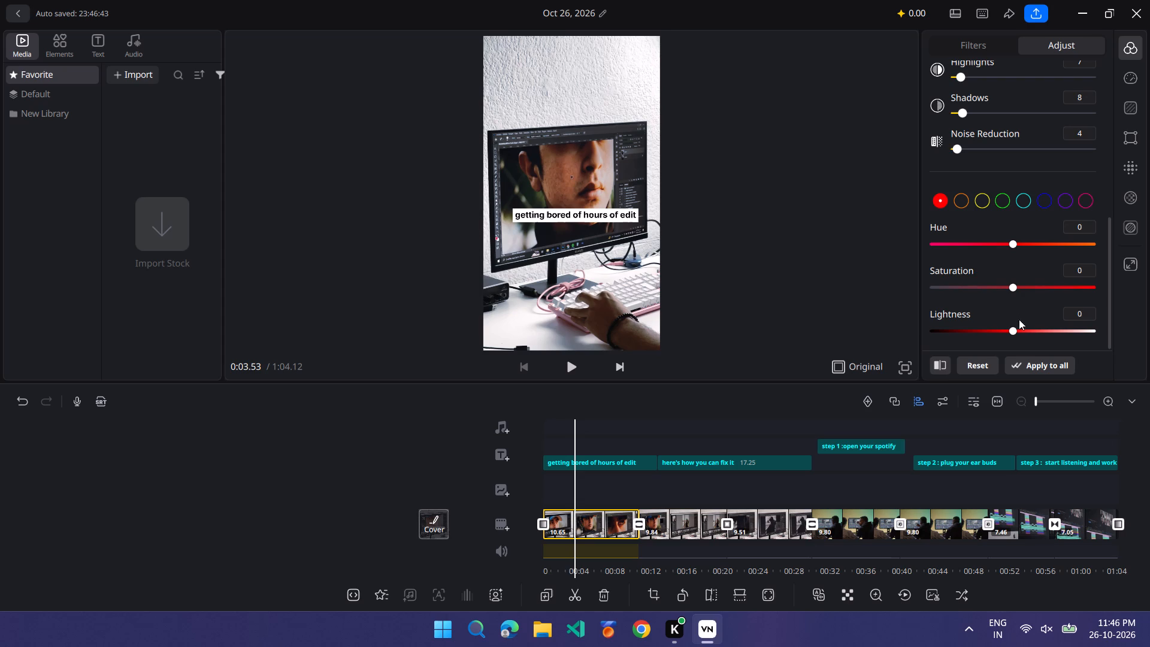
click(1039, 365)
Scrub through the whole timeline and back to the start to check the adjusted clips.
scroll(757, 439, left, 2)
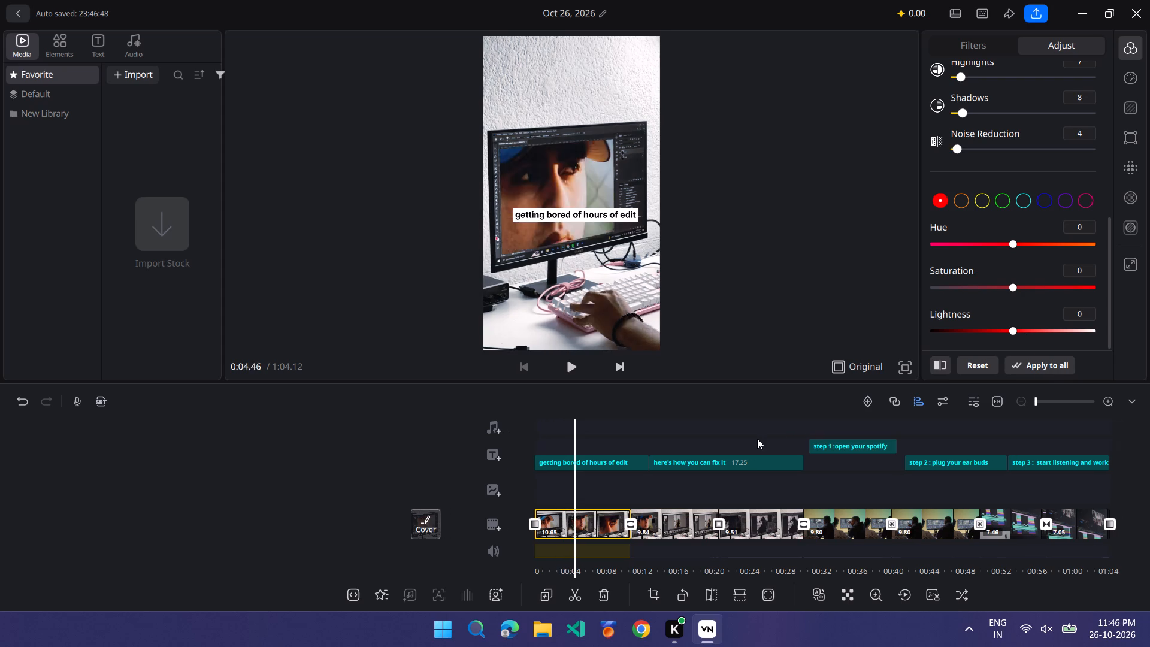
scroll(757, 439, left, 11)
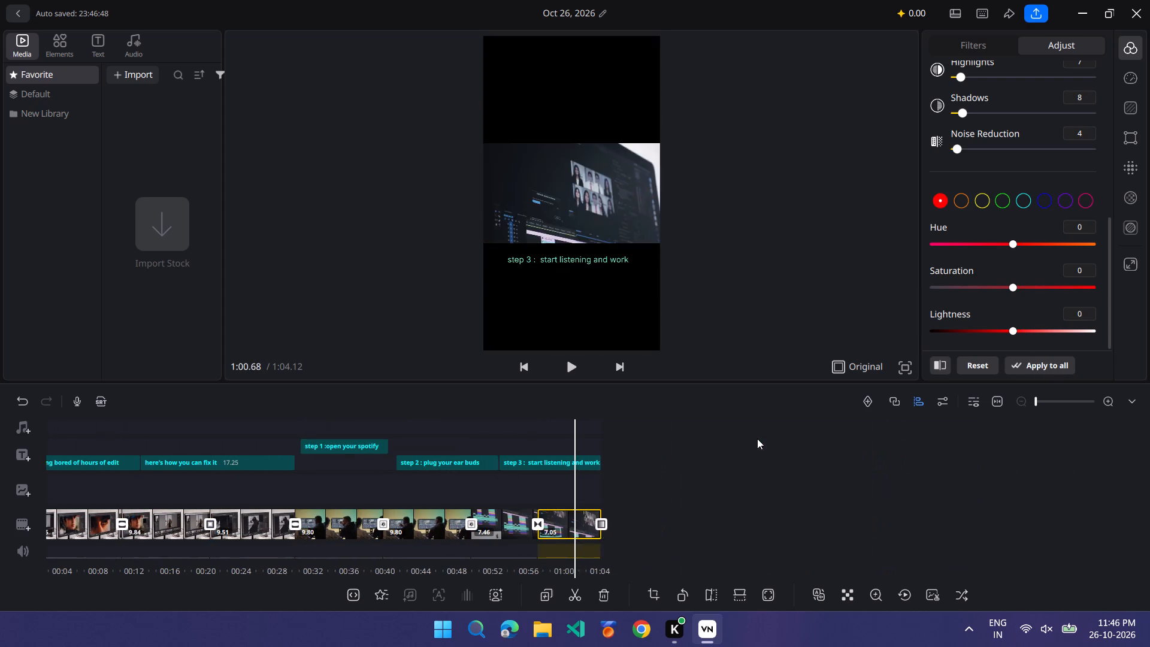
scroll(757, 439, right, 20)
scroll(757, 439, right, 11)
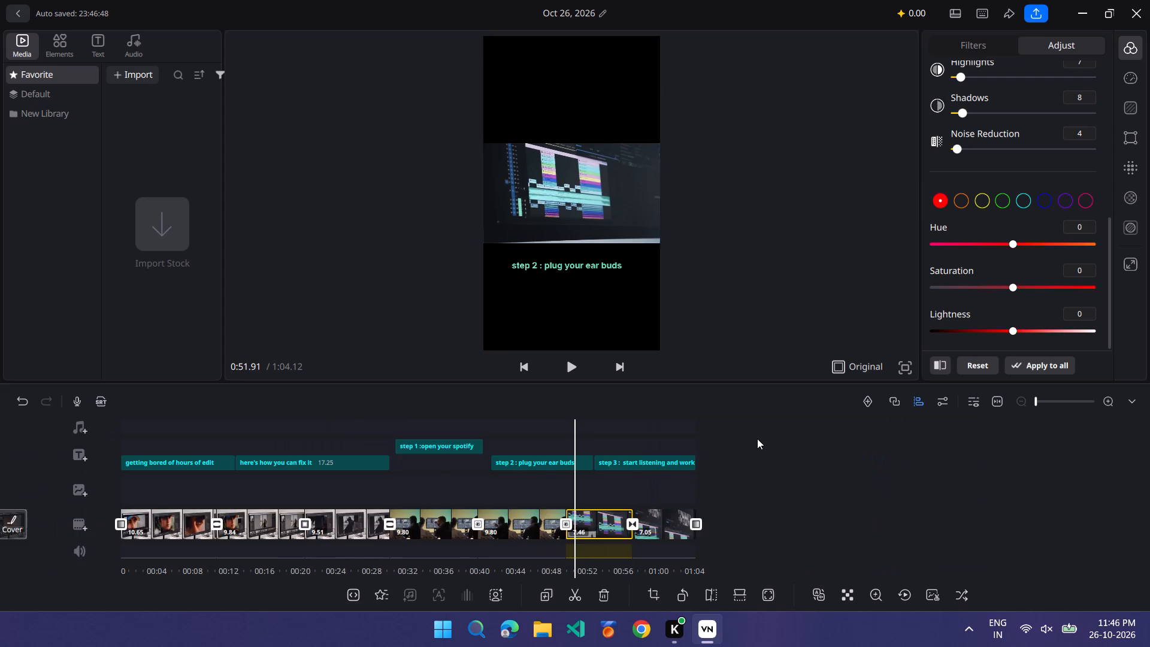
scroll(757, 439, right, 20)
scroll(757, 439, right, 19)
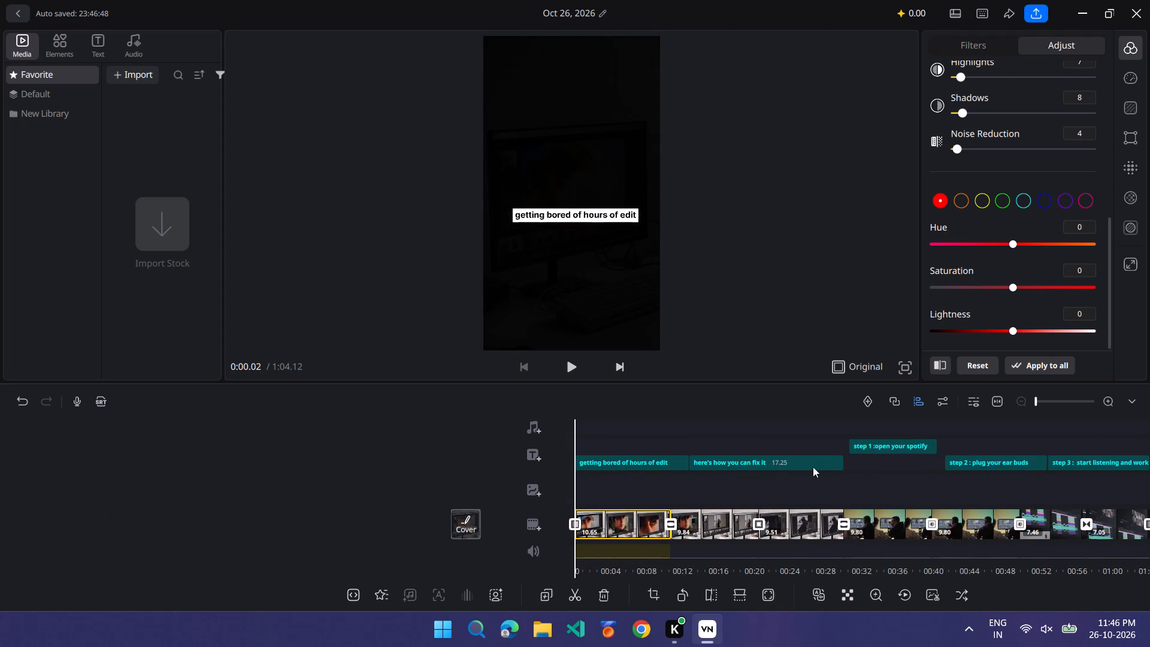
scroll(500, 533, right, 2)
ctrl+scroll(694, 482, down, 6)
scroll(886, 451, right, 3)
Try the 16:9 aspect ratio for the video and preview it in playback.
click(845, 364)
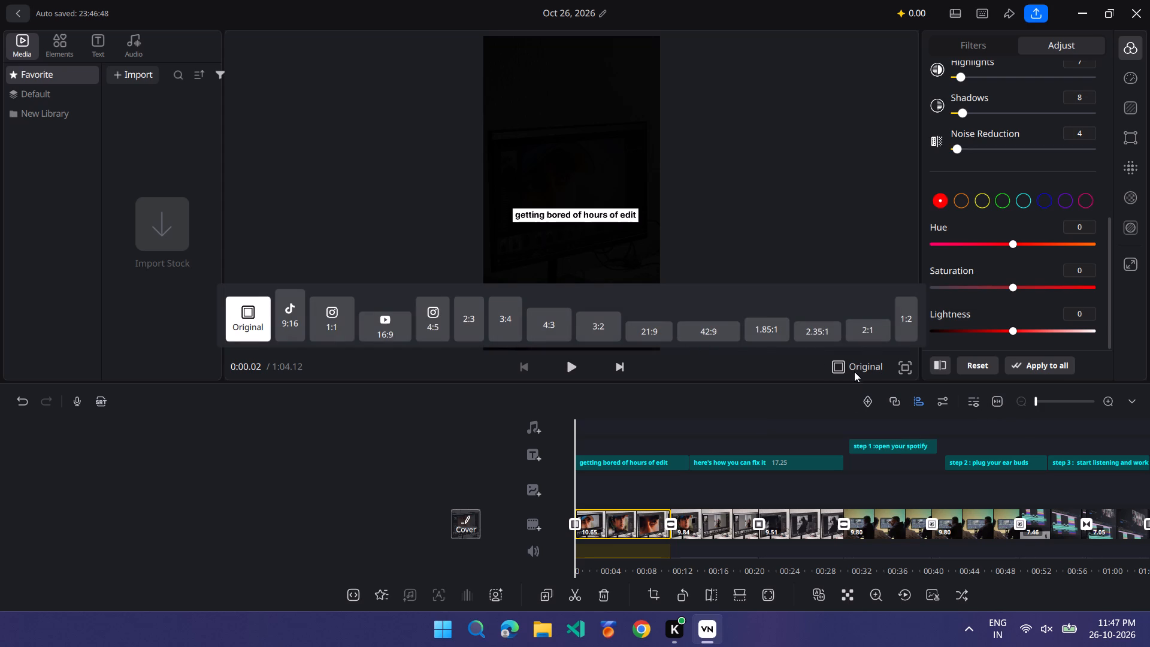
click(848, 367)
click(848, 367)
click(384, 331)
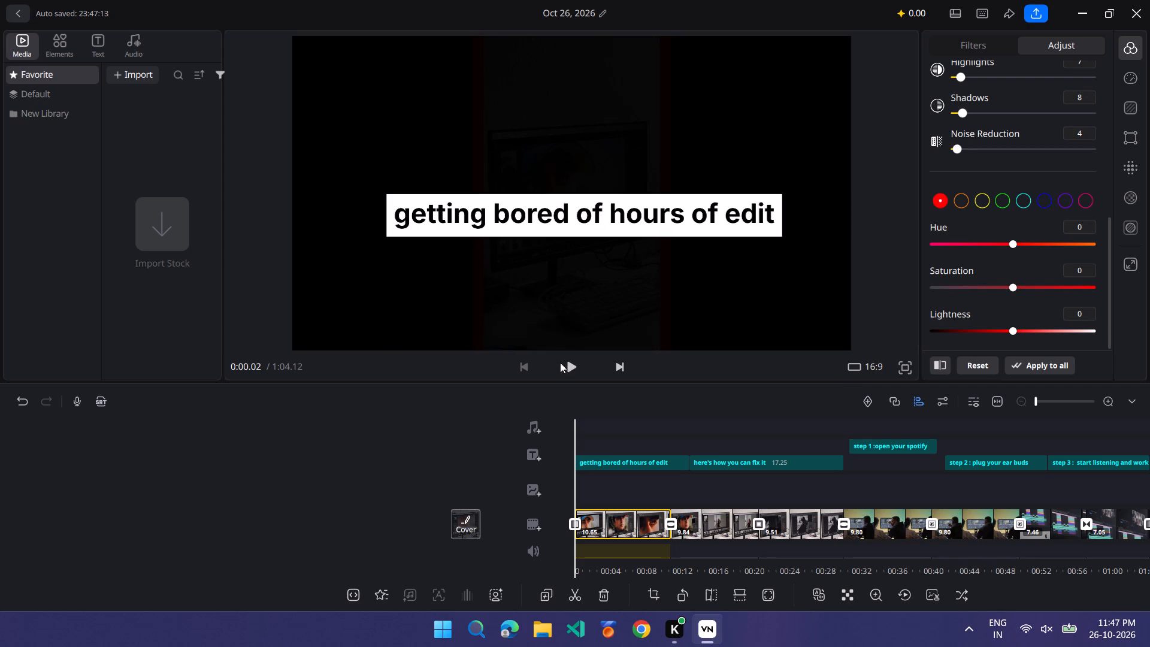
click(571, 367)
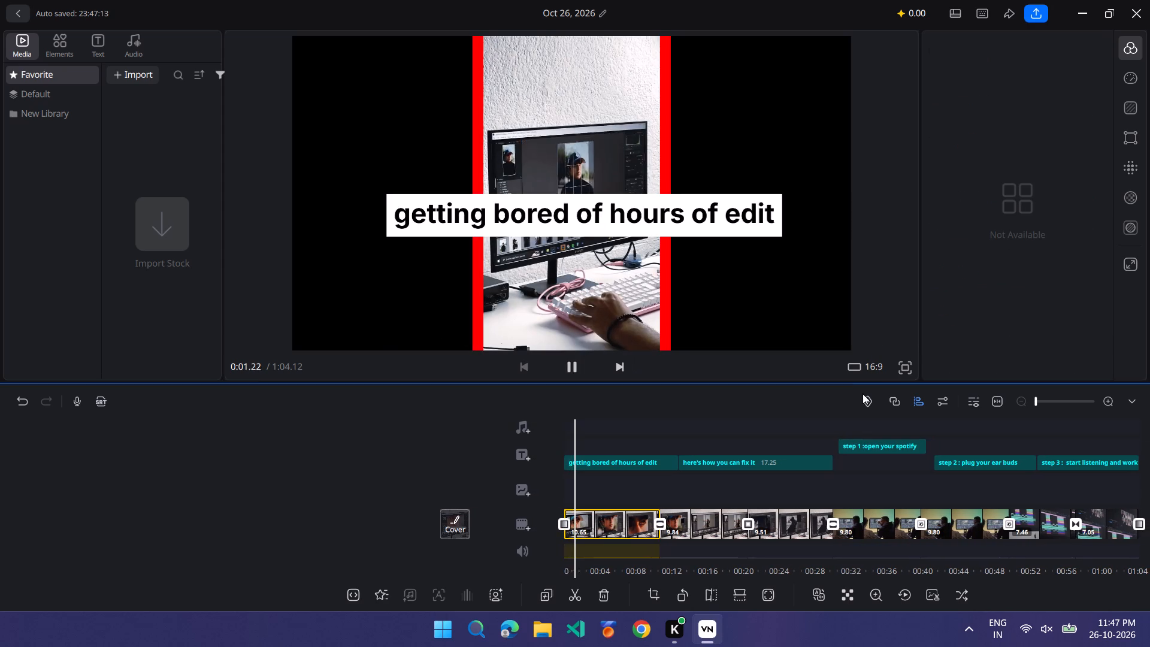
Set the video's aspect ratio to 9:16.
click(866, 369)
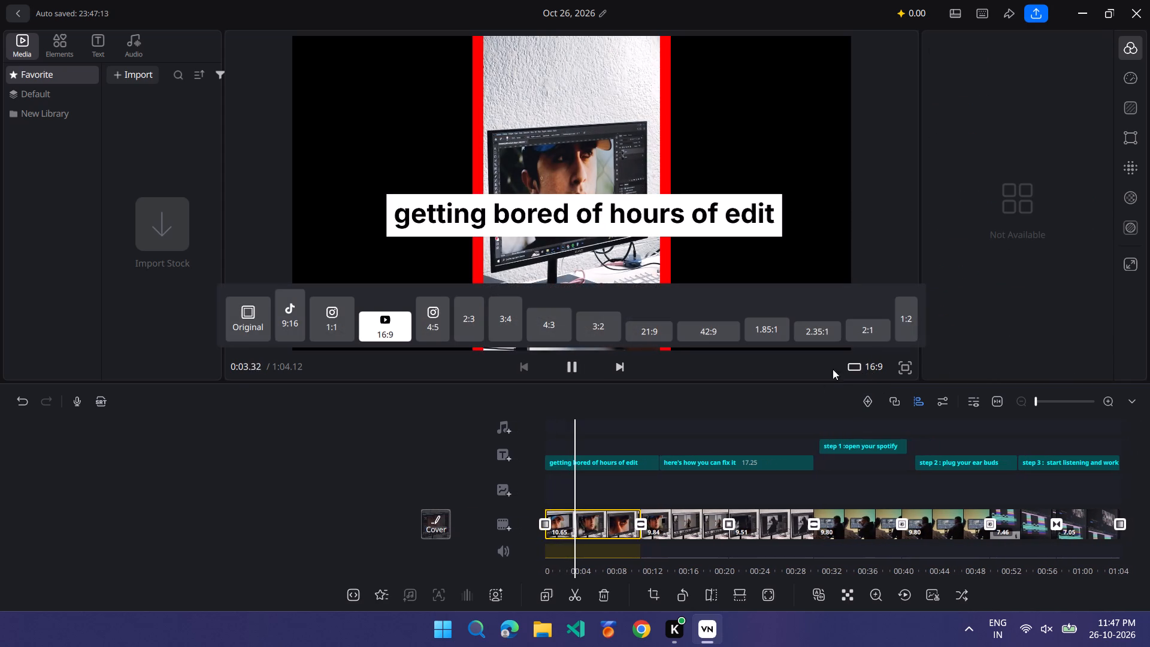
click(292, 327)
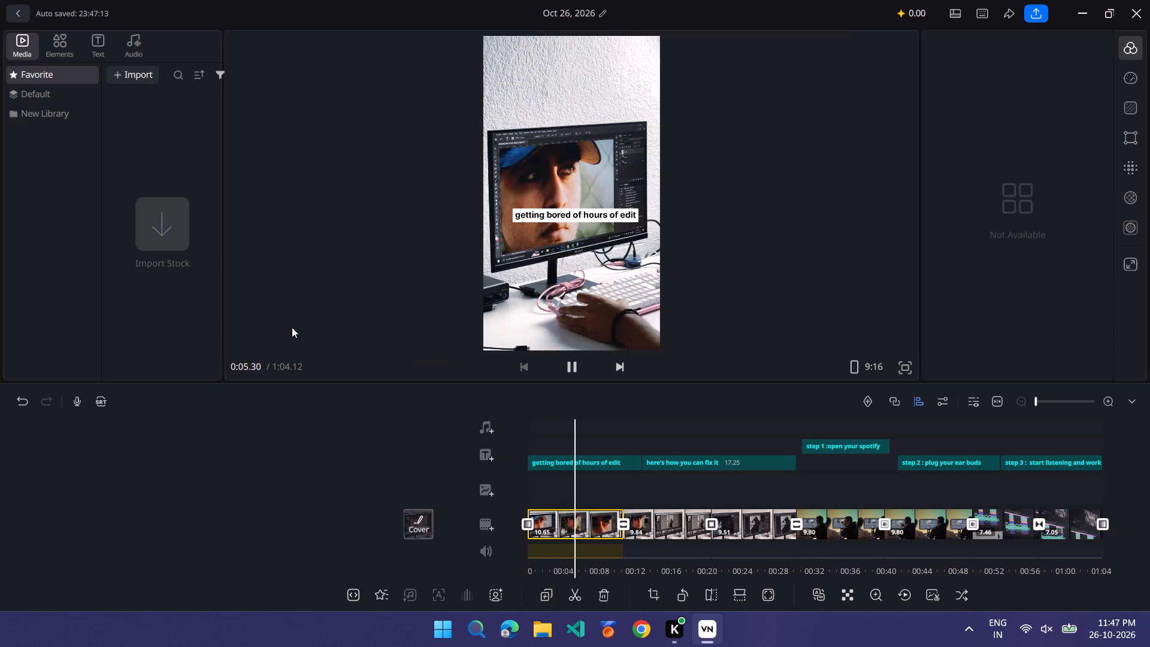
Return to the start and reapply the first clip's colour adjustments to all clips in the timeline.
scroll(559, 510, right, 7)
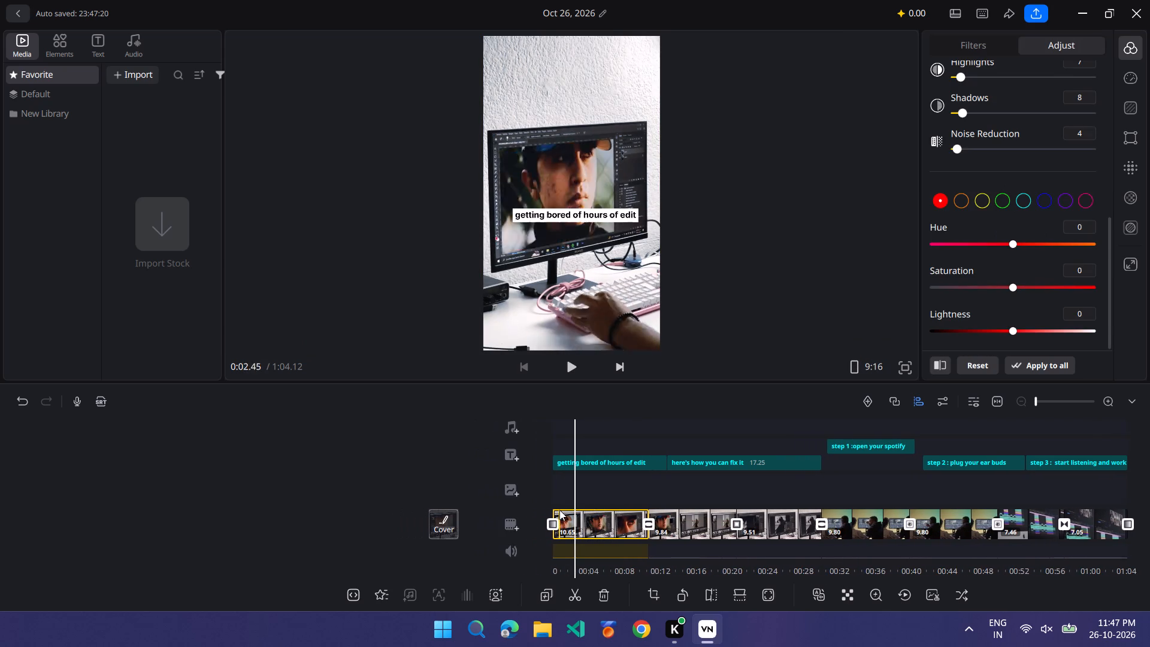
scroll(559, 510, right, 3)
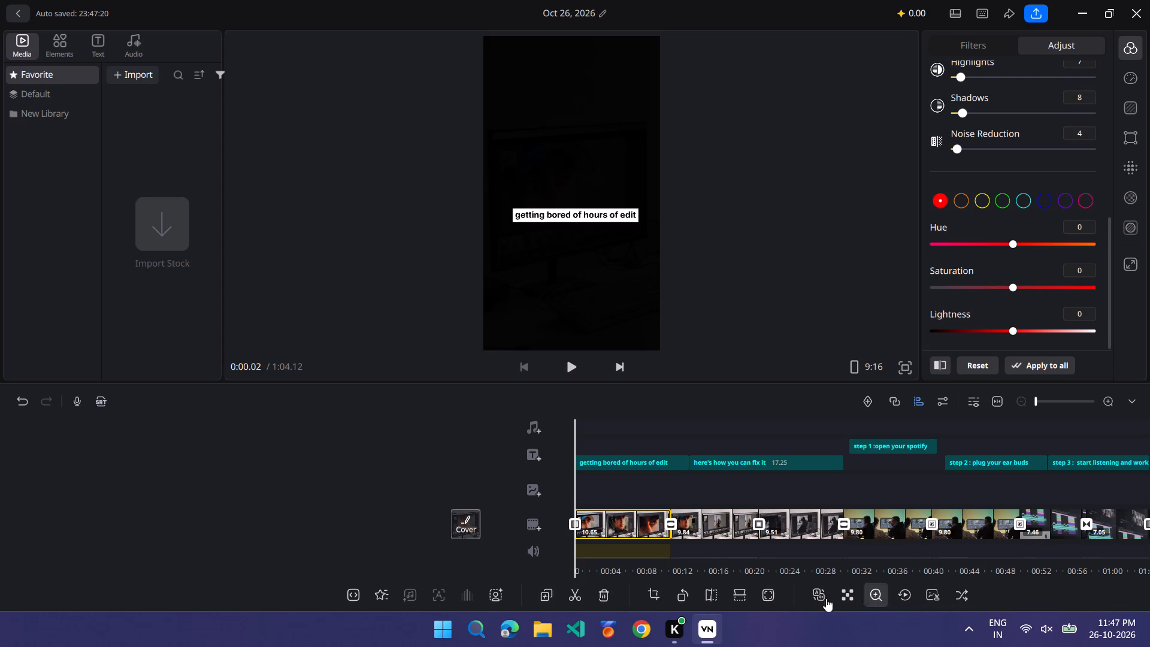
click(634, 518)
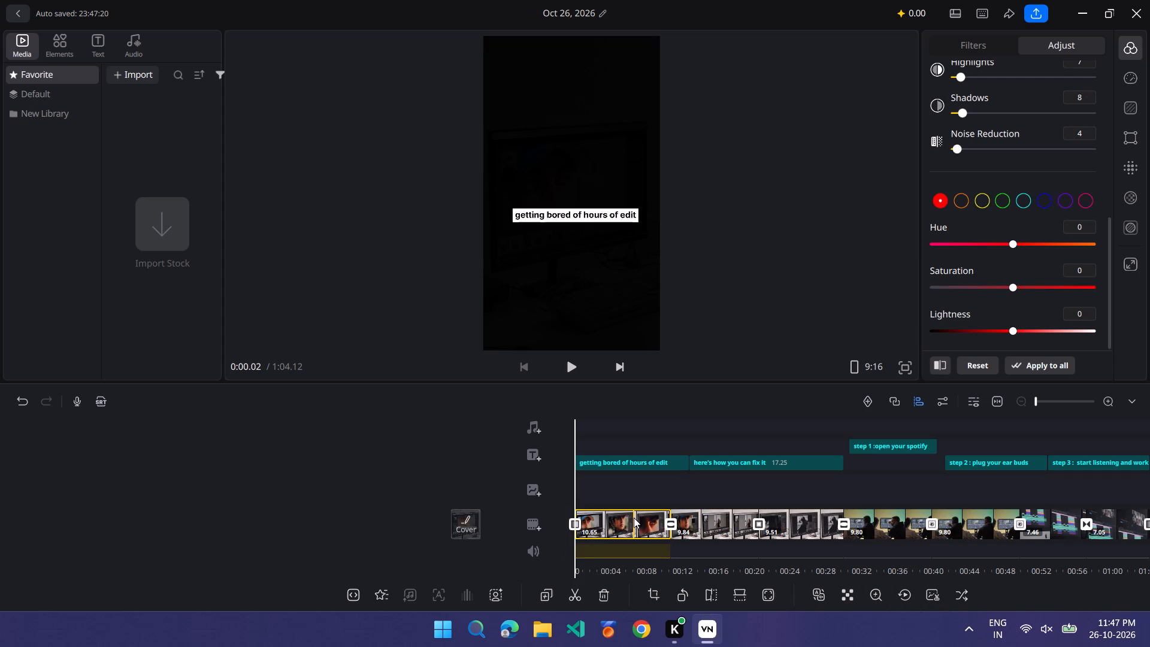
scroll(634, 518, right, 1)
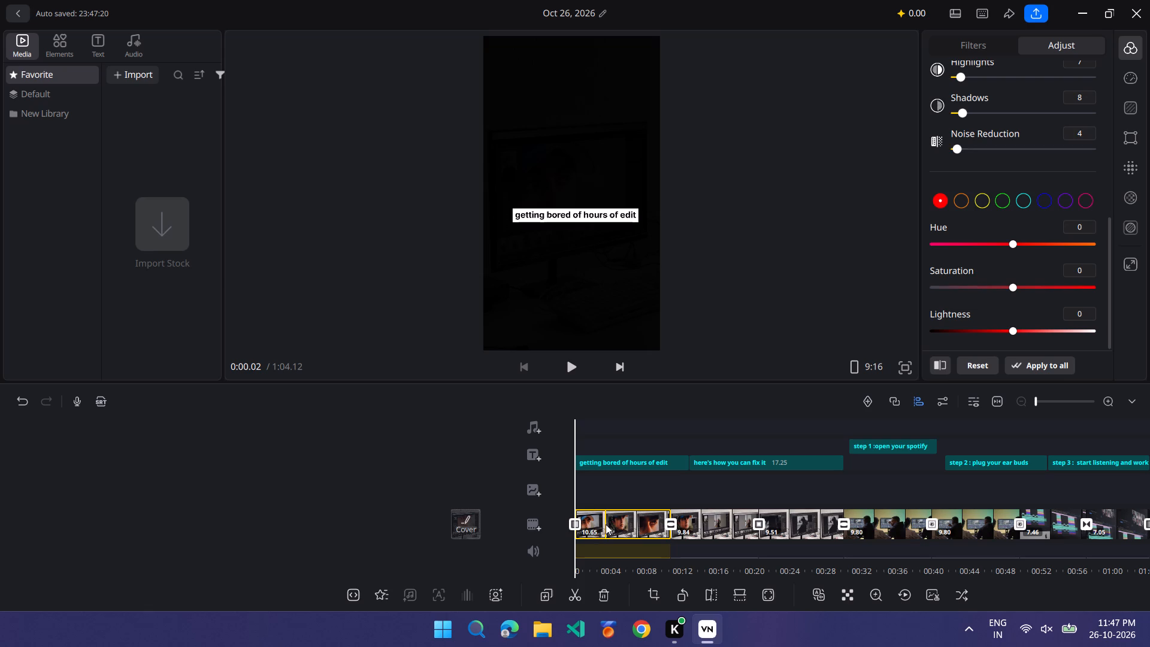
click(606, 524)
click(862, 120)
scroll(980, 267, down, 4)
click(1025, 369)
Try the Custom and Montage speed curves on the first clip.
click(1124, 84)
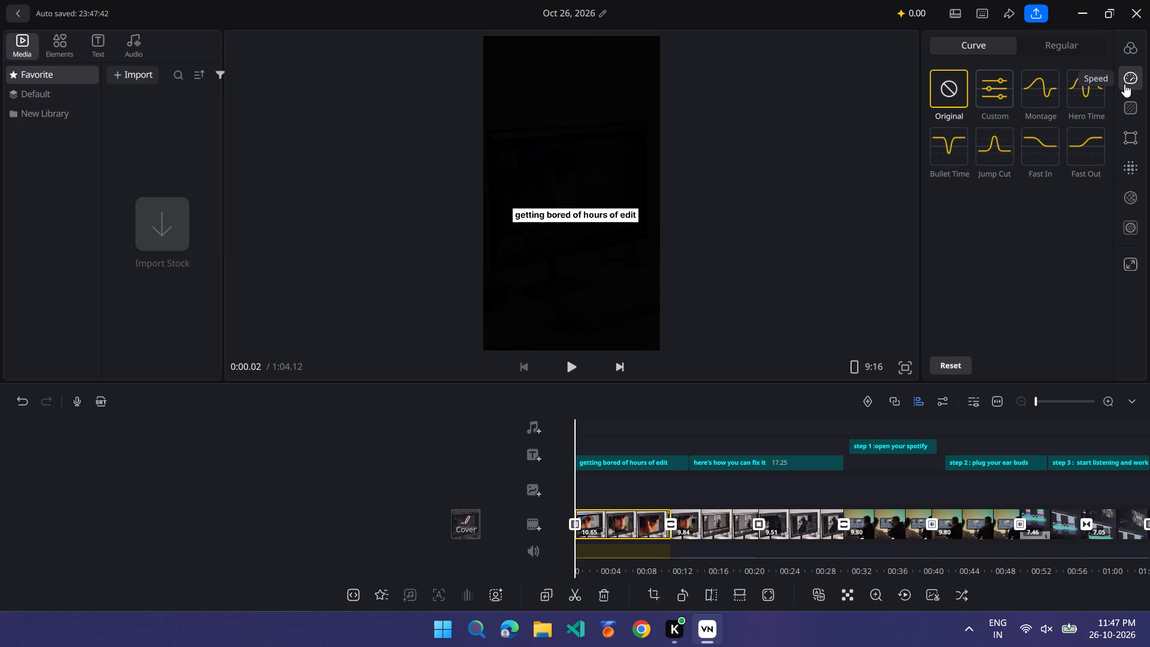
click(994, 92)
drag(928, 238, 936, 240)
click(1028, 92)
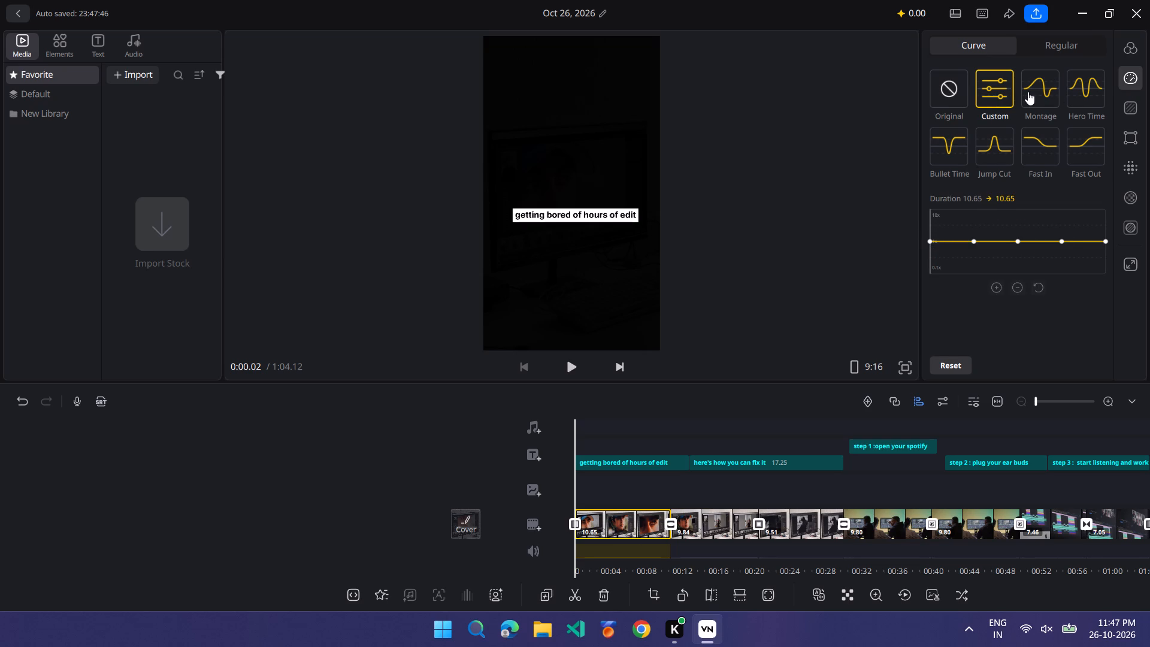
Play the video from the start to check the first clip's Montage speed curve.
scroll(668, 500, right, 1)
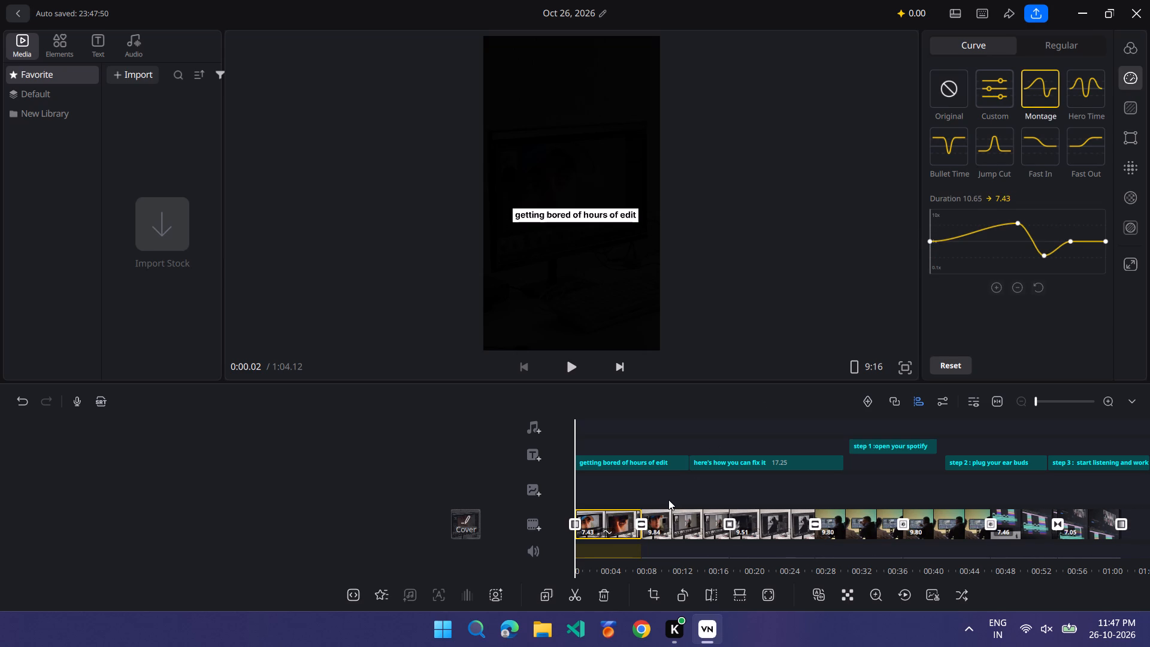
scroll(668, 500, right, 2)
click(564, 371)
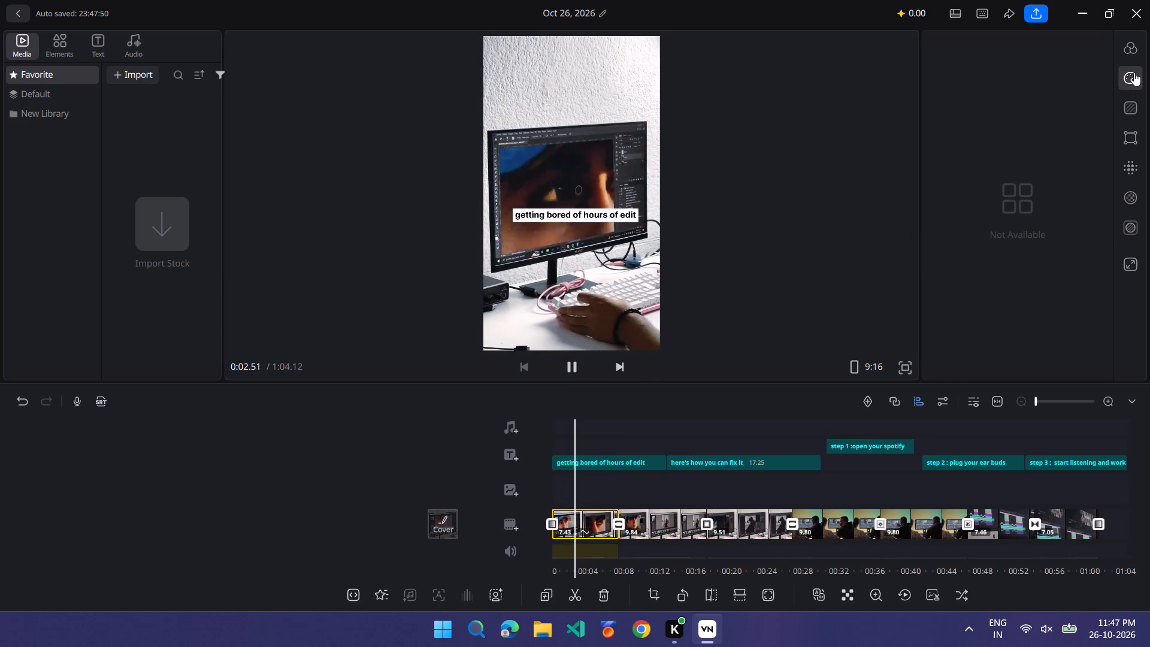
click(1134, 74)
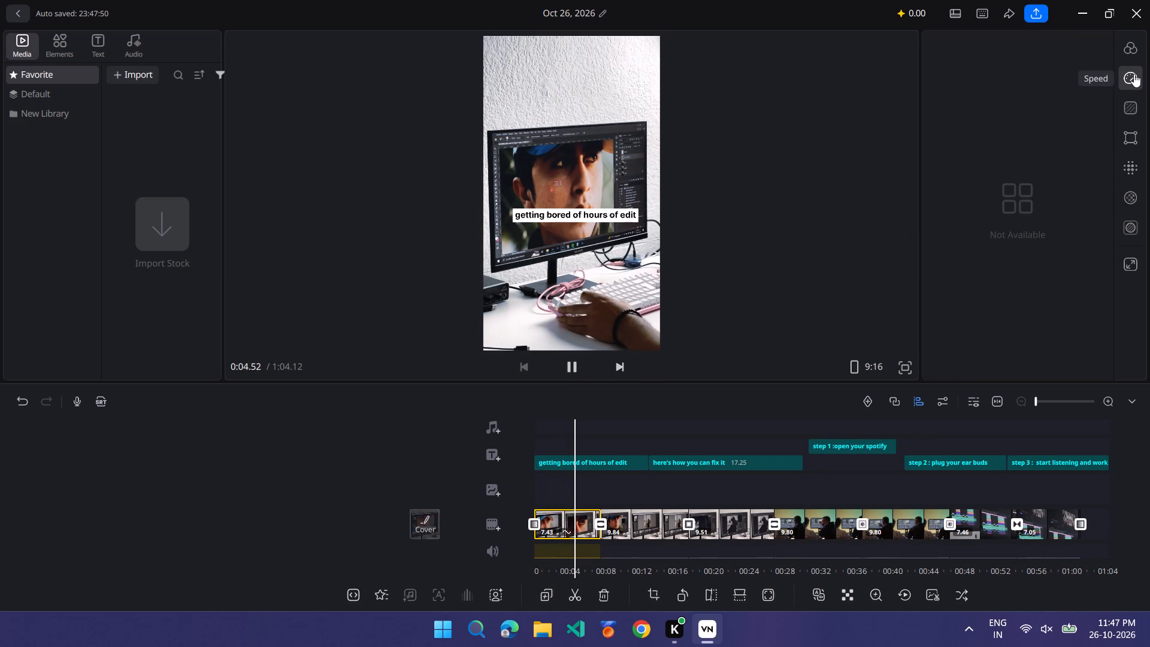
click(1134, 74)
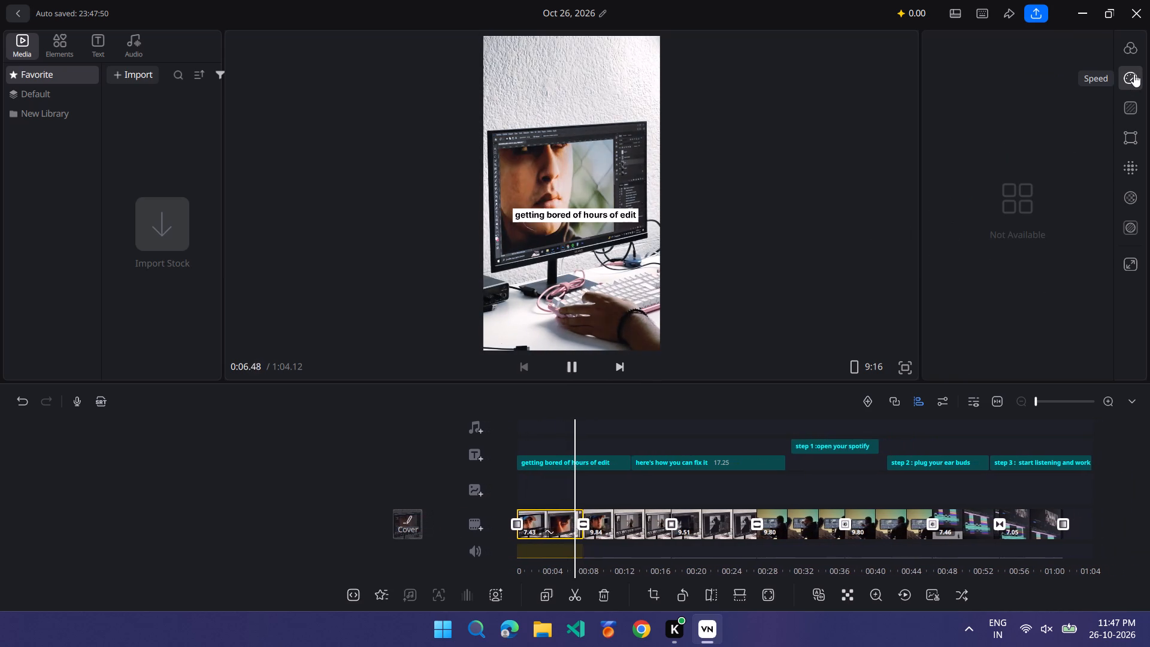
click(1131, 87)
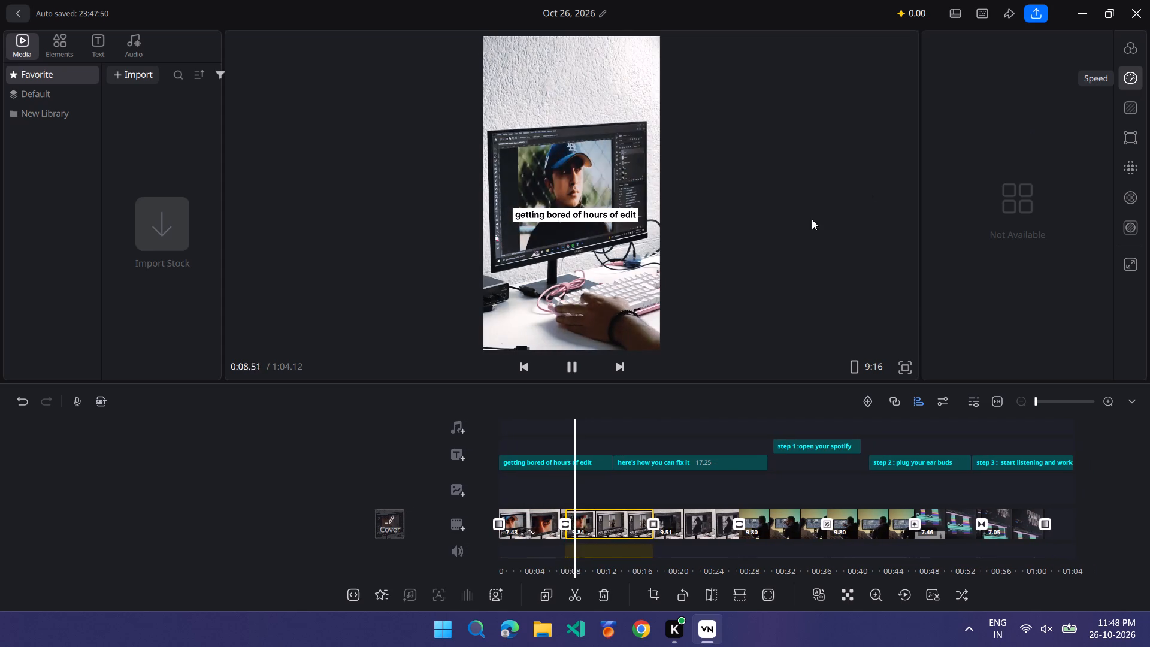
click(577, 374)
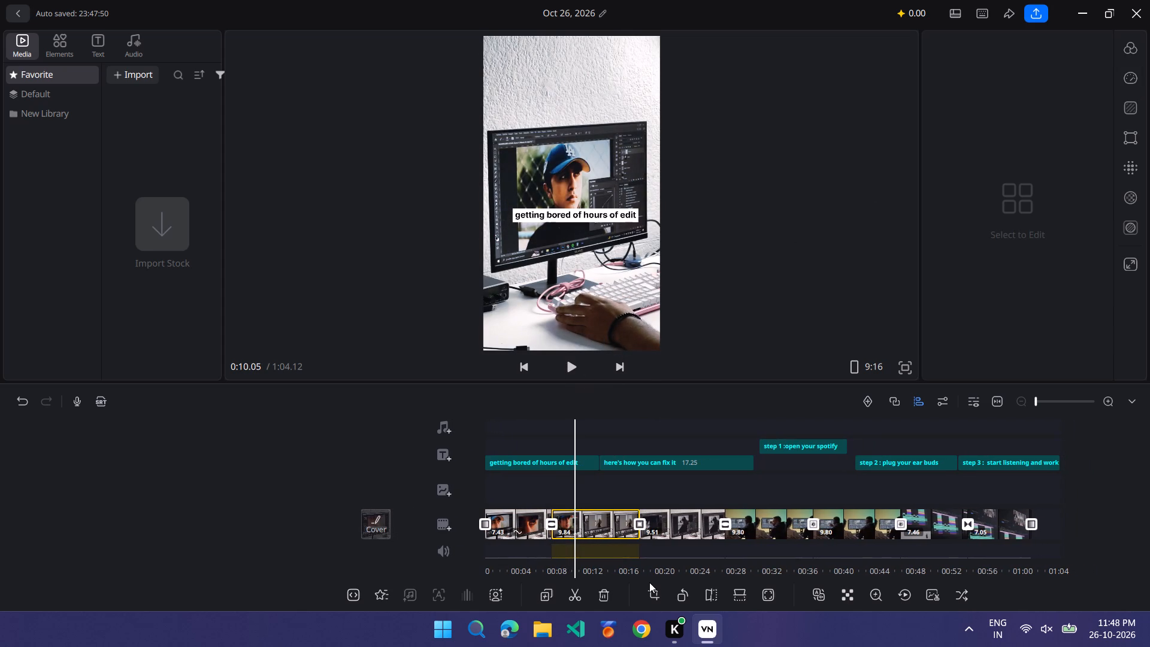
Apply the Bullet Time speed curve to the first clip and preview it from the start.
scroll(649, 582, right, 5)
scroll(516, 515, right, 16)
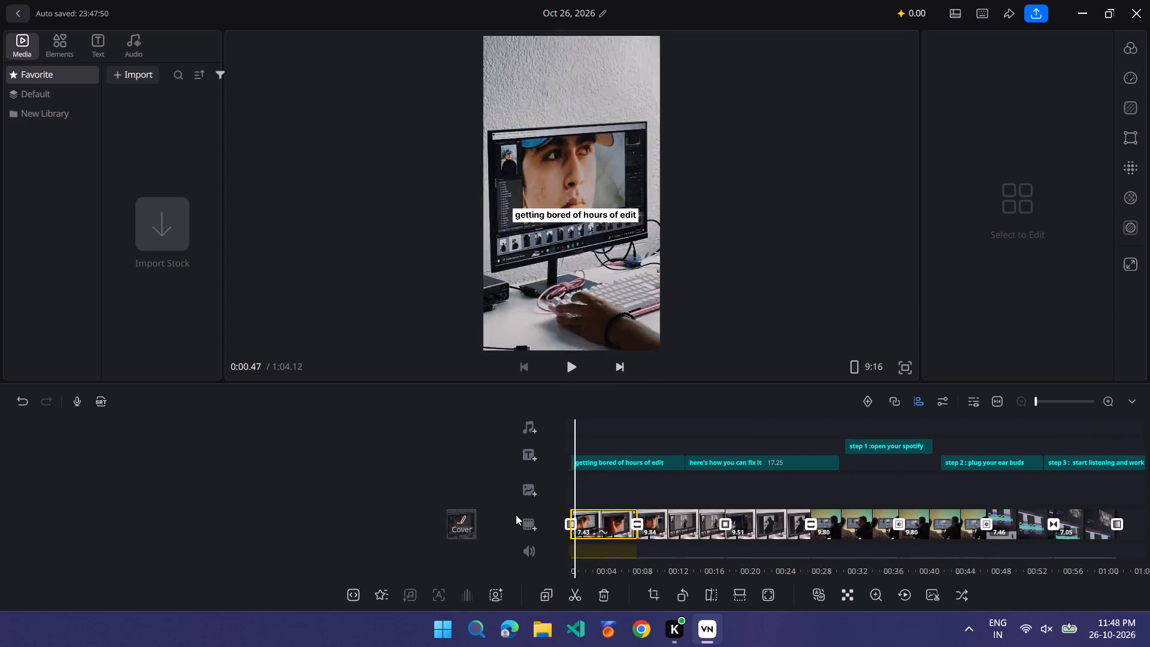
click(1128, 83)
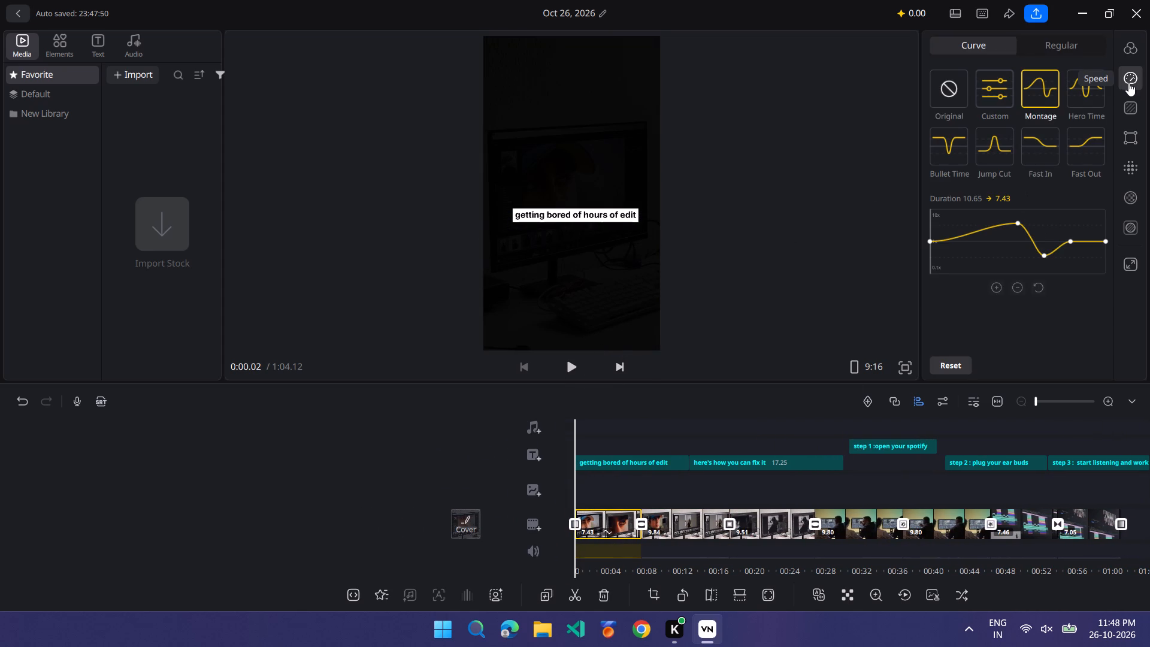
click(961, 157)
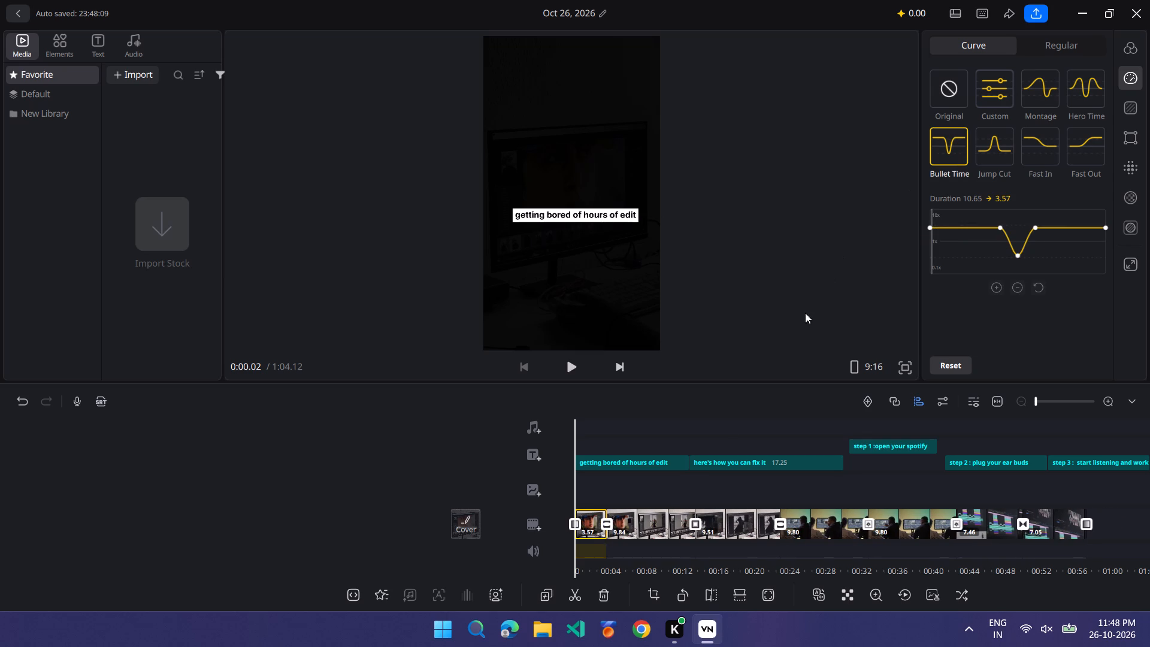
click(565, 373)
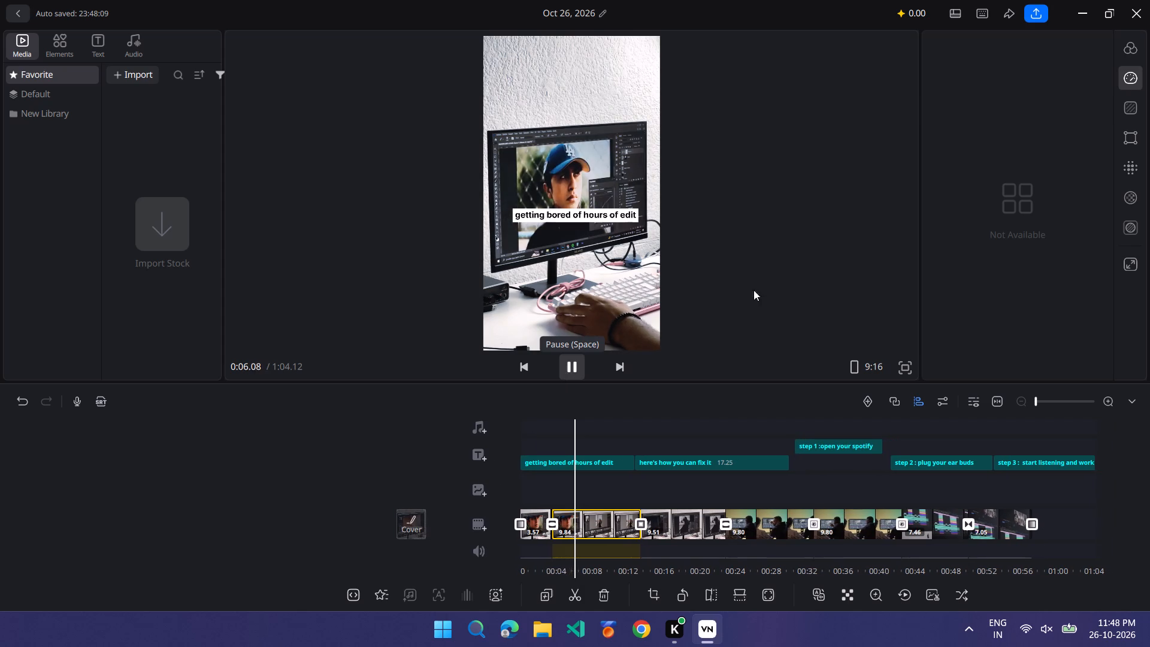
Set the timeline's main track position to Top.
click(948, 398)
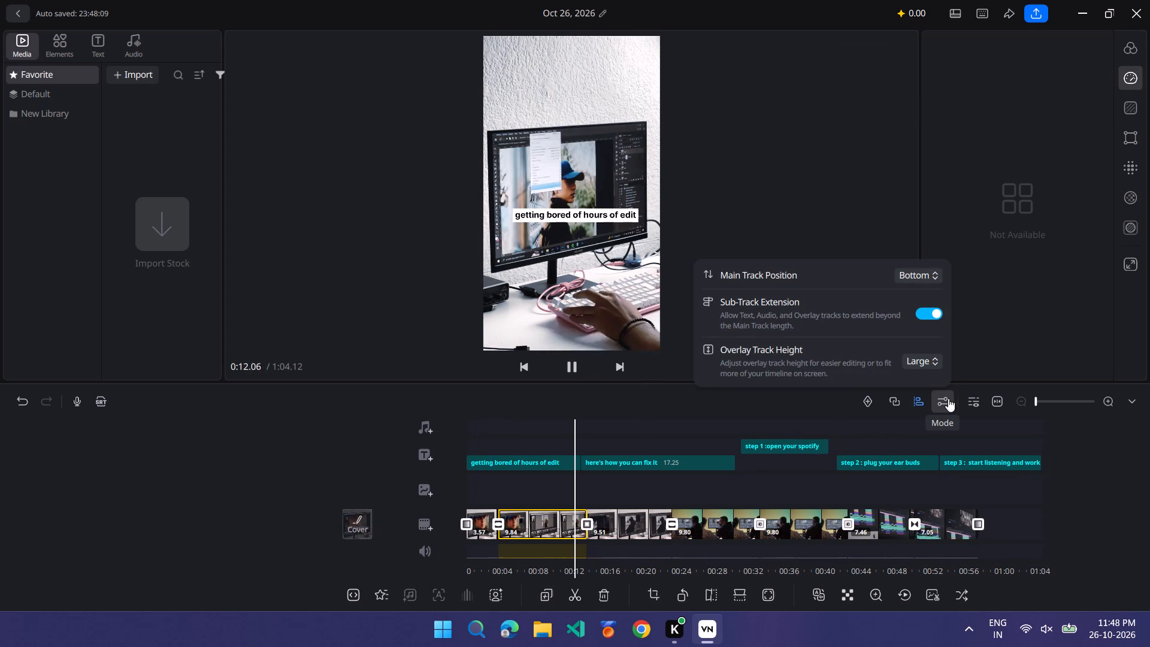
click(921, 282)
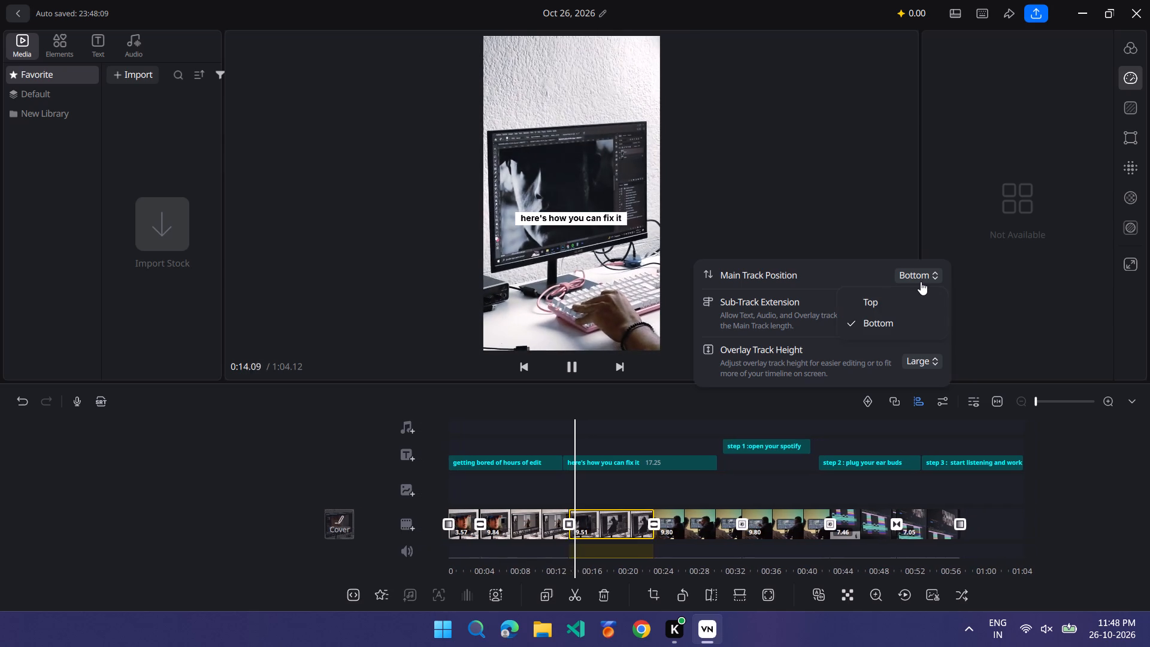
click(901, 294)
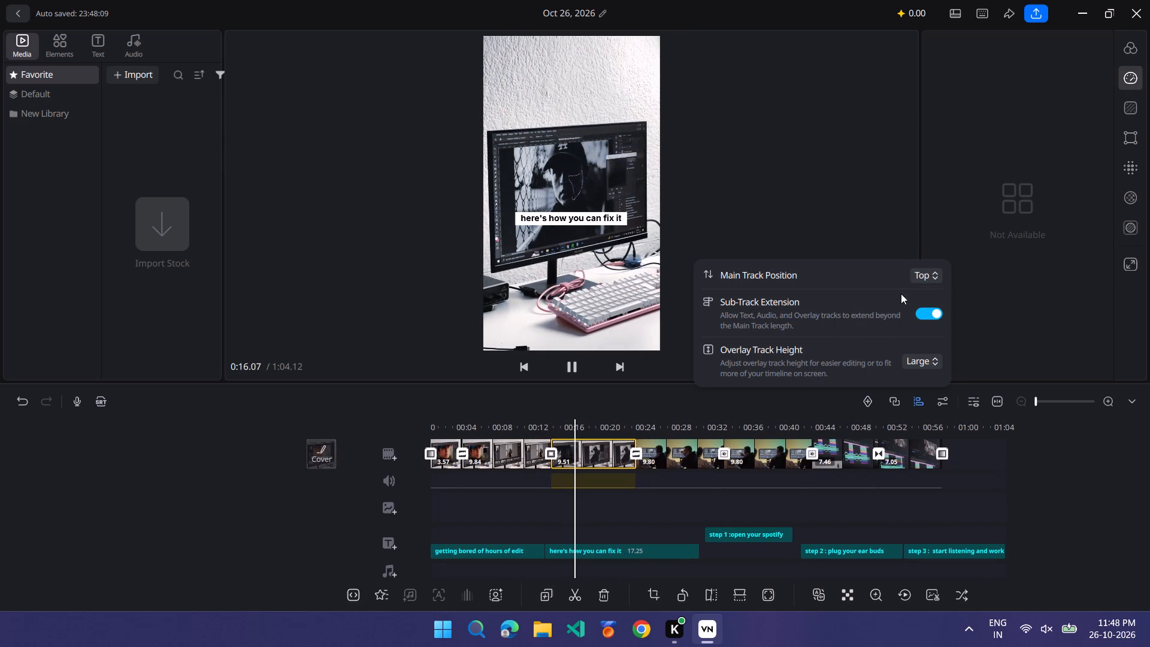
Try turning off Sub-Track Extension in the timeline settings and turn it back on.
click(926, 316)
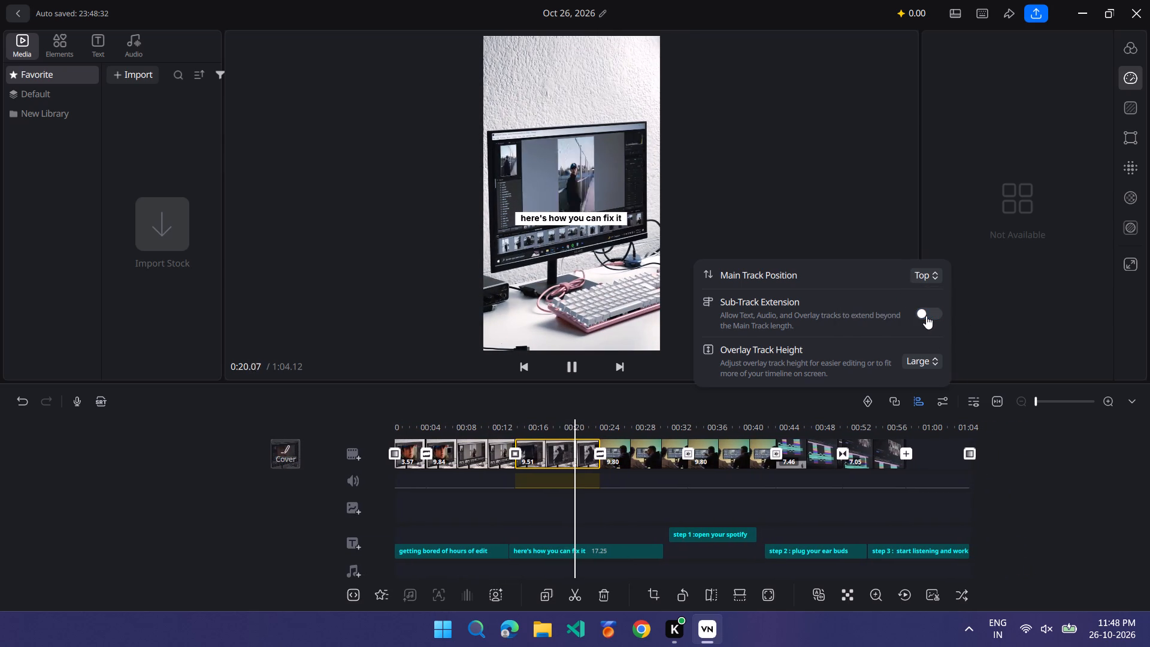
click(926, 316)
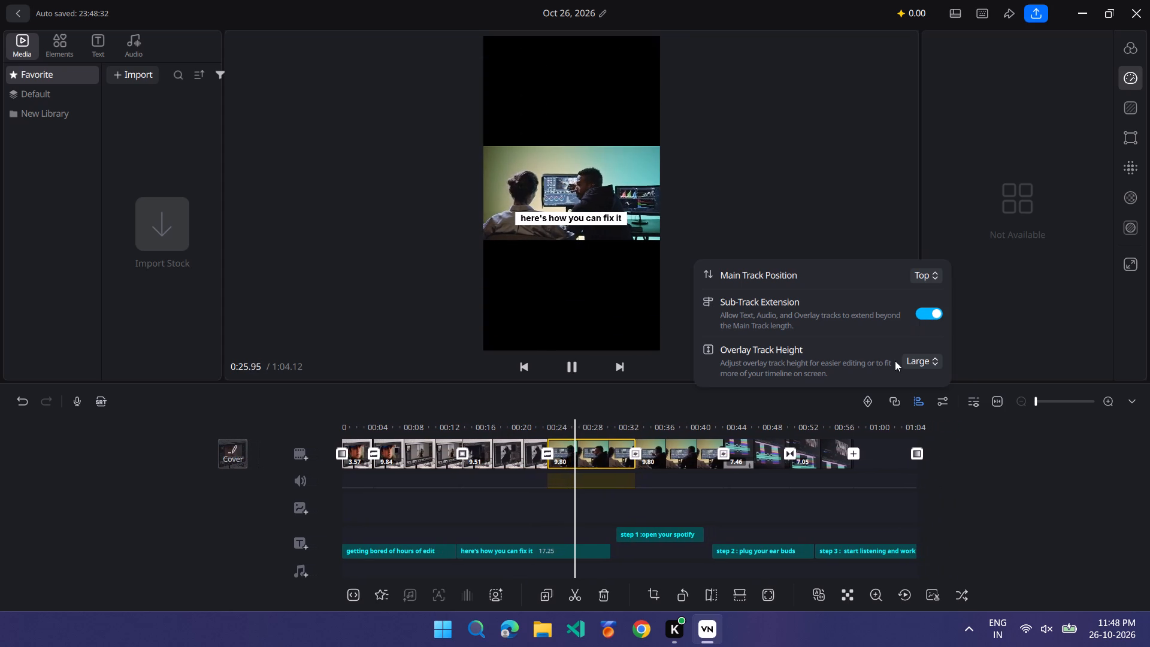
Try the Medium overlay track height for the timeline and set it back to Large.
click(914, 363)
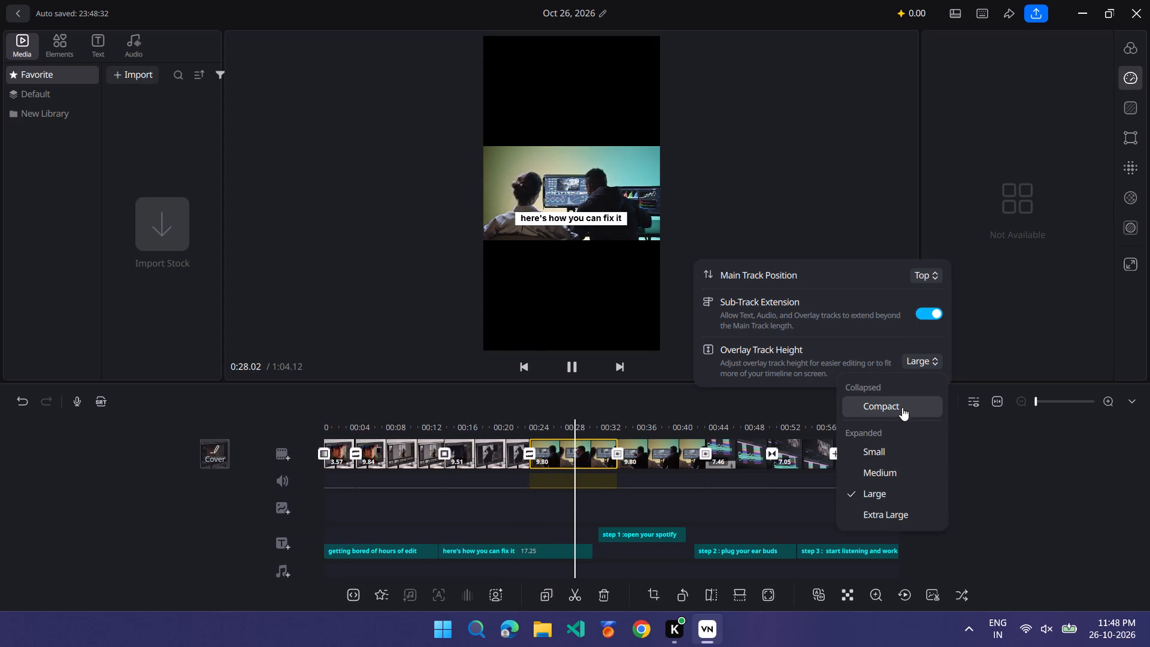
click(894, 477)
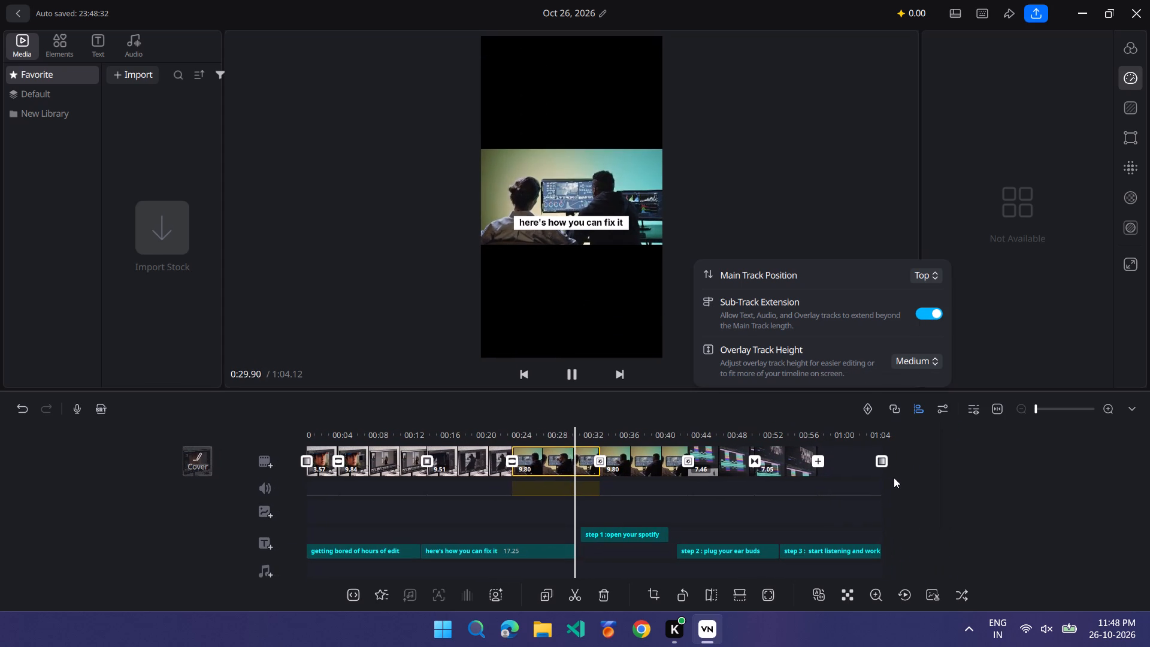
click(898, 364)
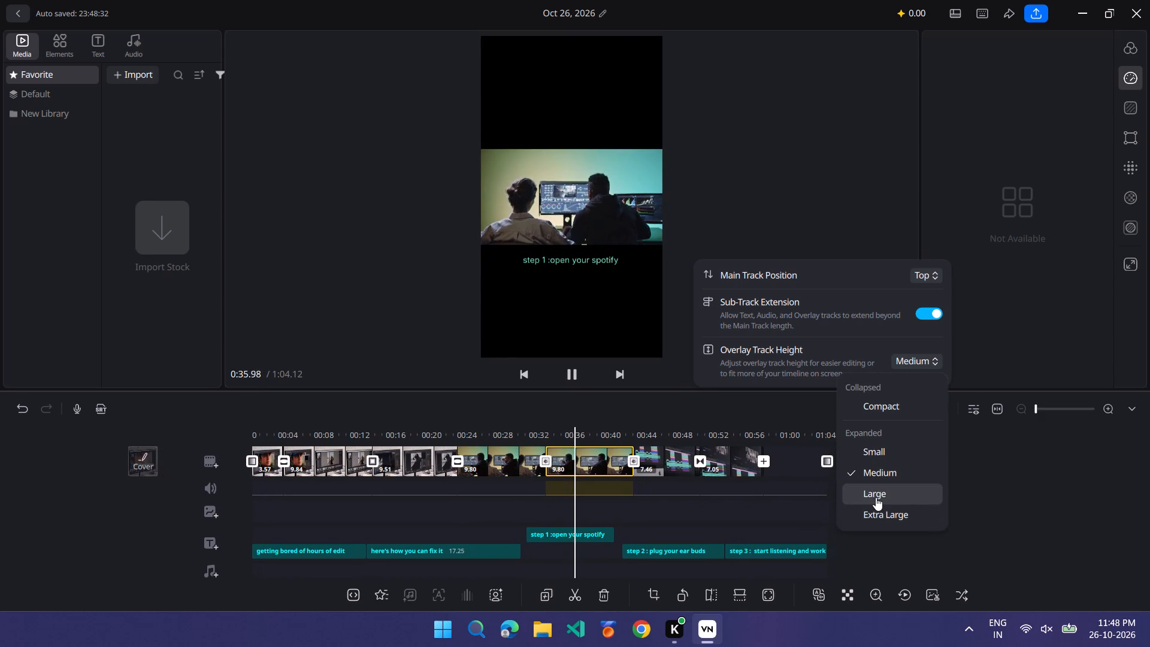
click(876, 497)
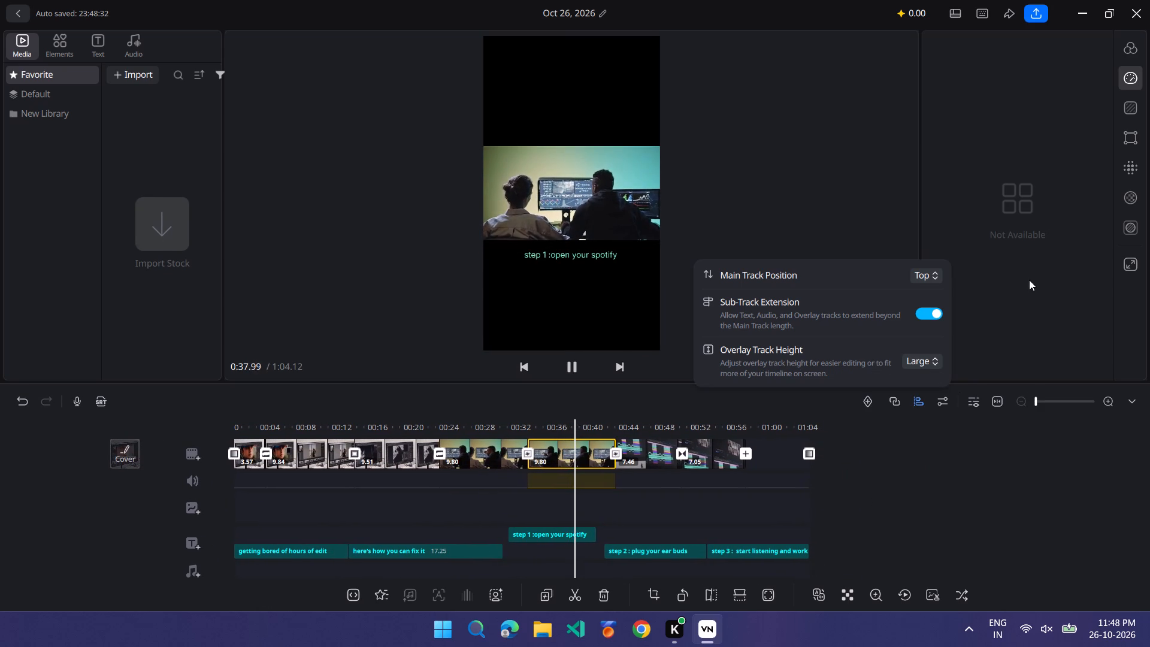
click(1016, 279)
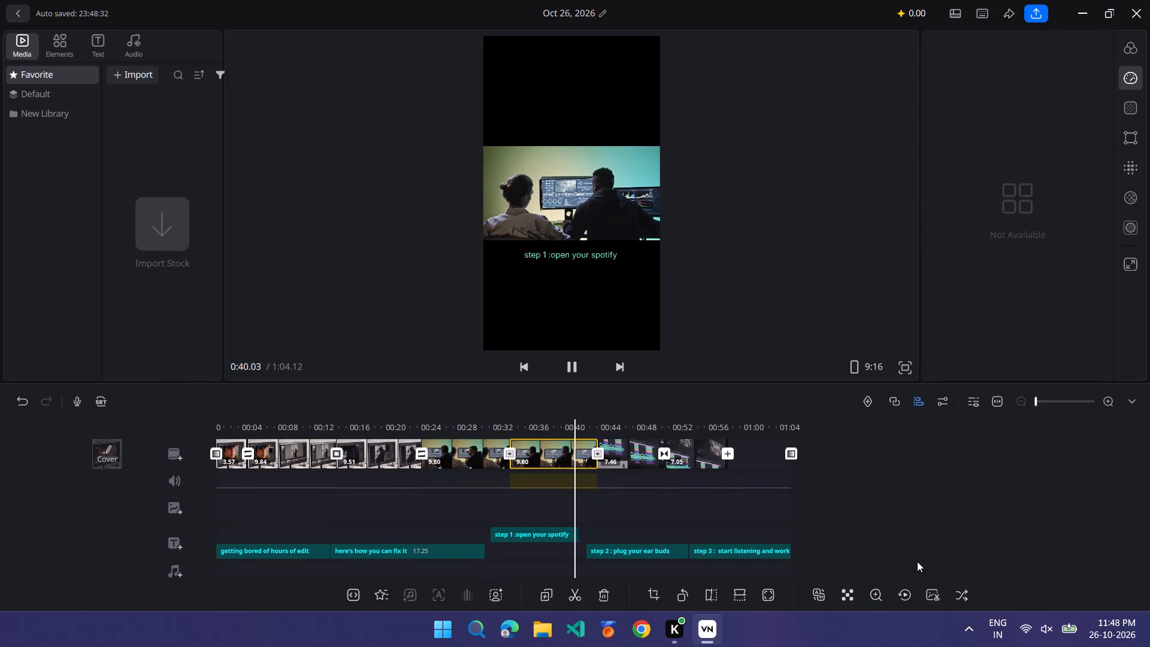
Shorten the "step 3 : start listening and work" title so it ends with the last video clip at about 0:57.
scroll(917, 561, left, 11)
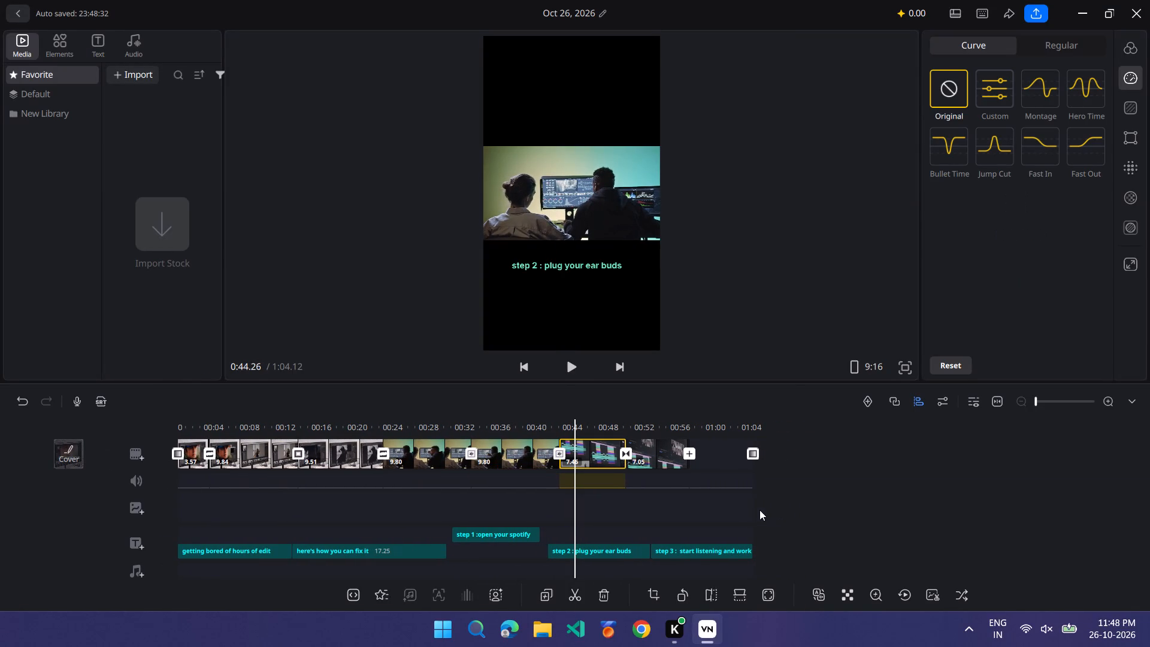
click(719, 550)
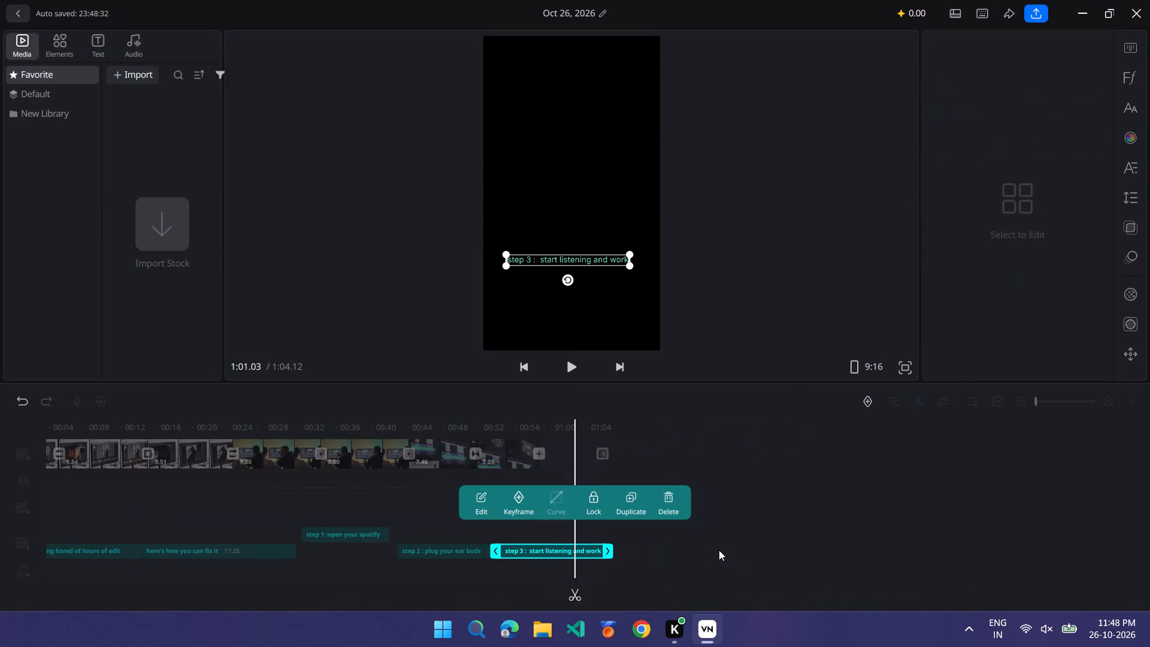
scroll(609, 555, right, 2)
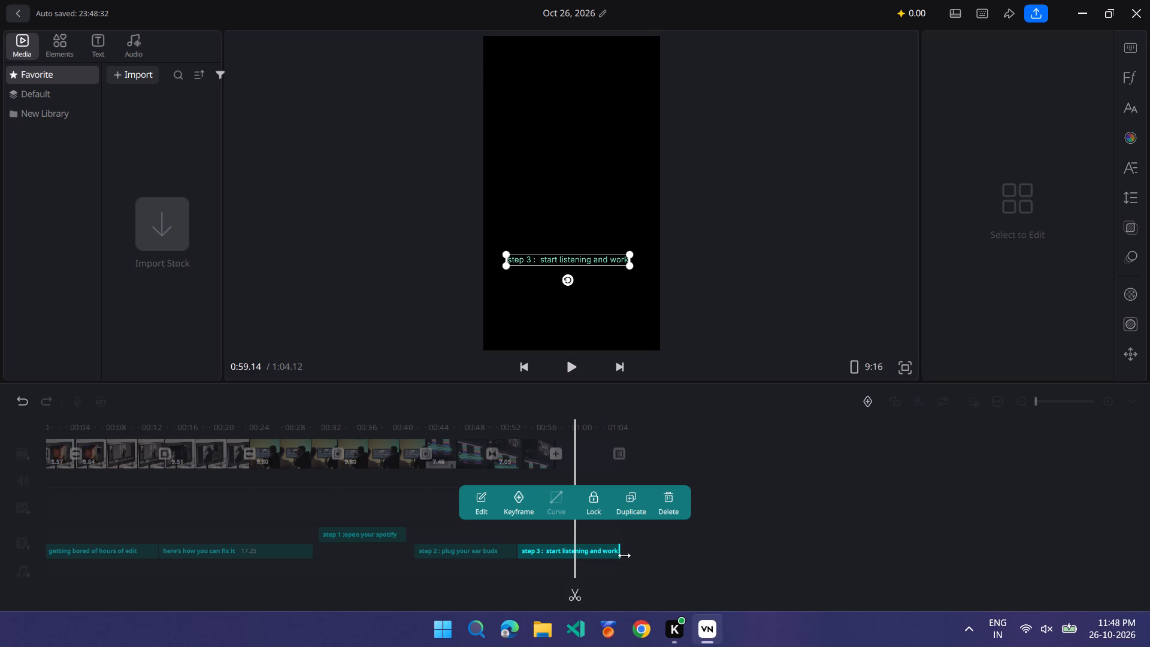
drag(621, 555, 568, 557)
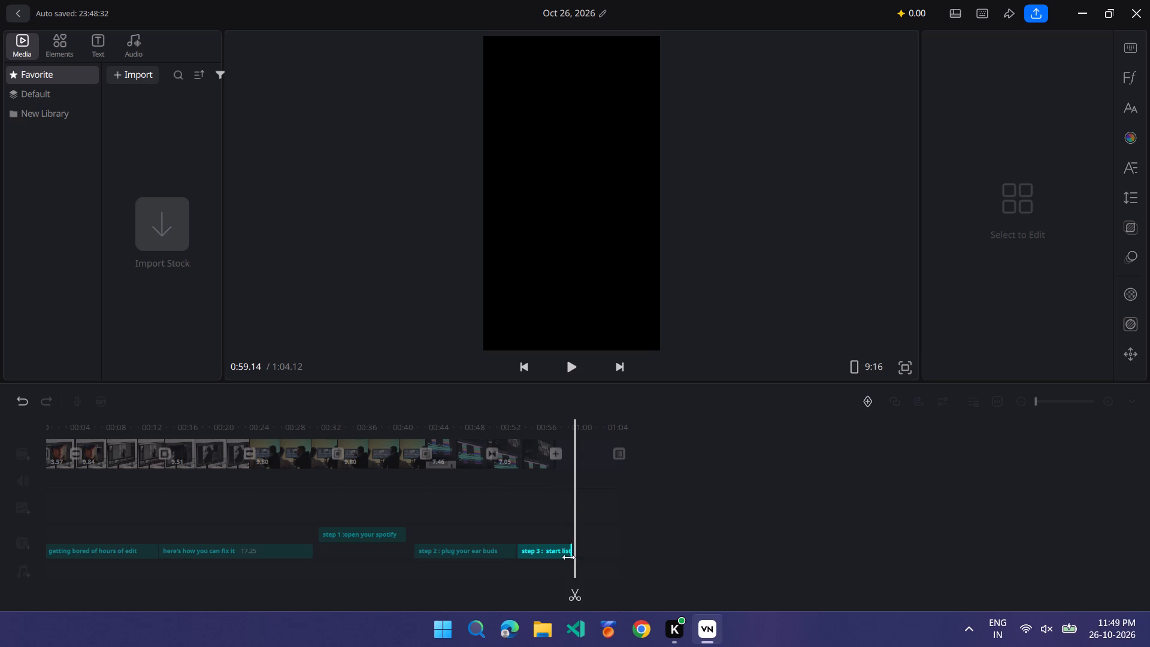
drag(568, 557, 559, 558)
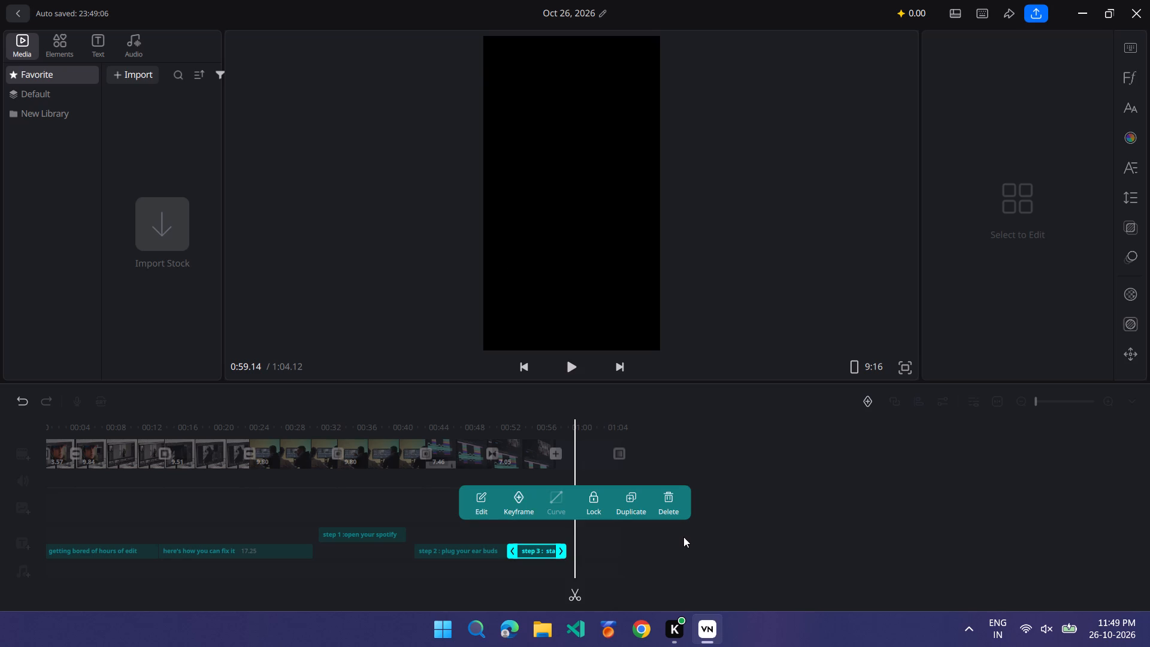
click(683, 537)
Delete the blank filler clip after the last video clip on the main track.
scroll(683, 537, right, 1)
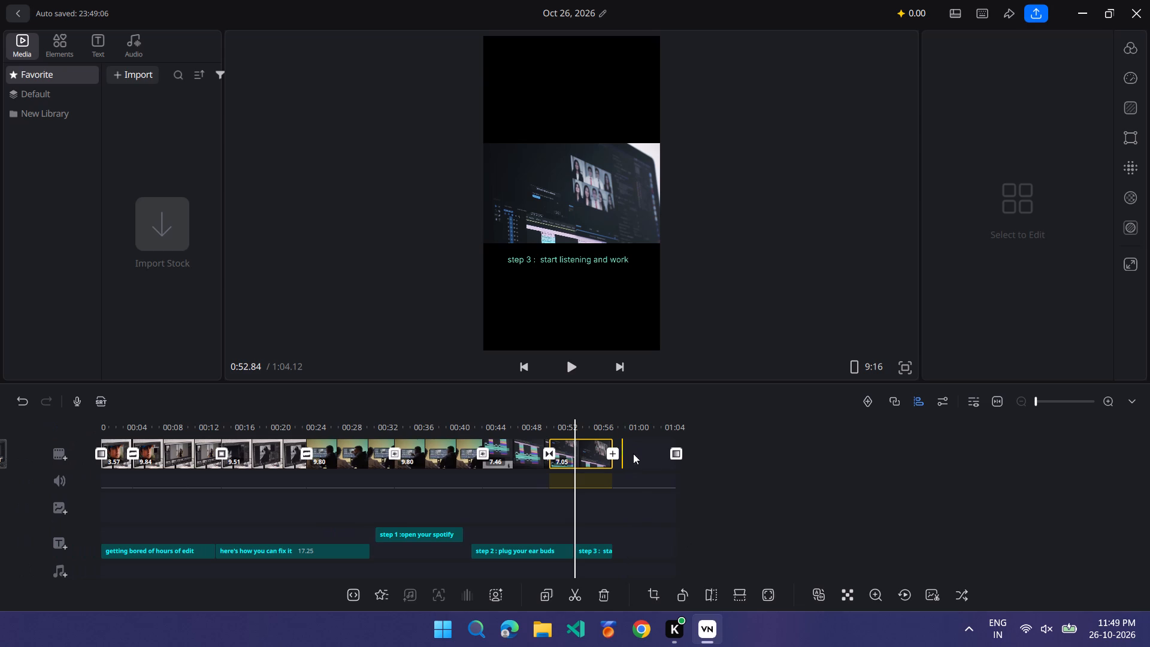
click(651, 455)
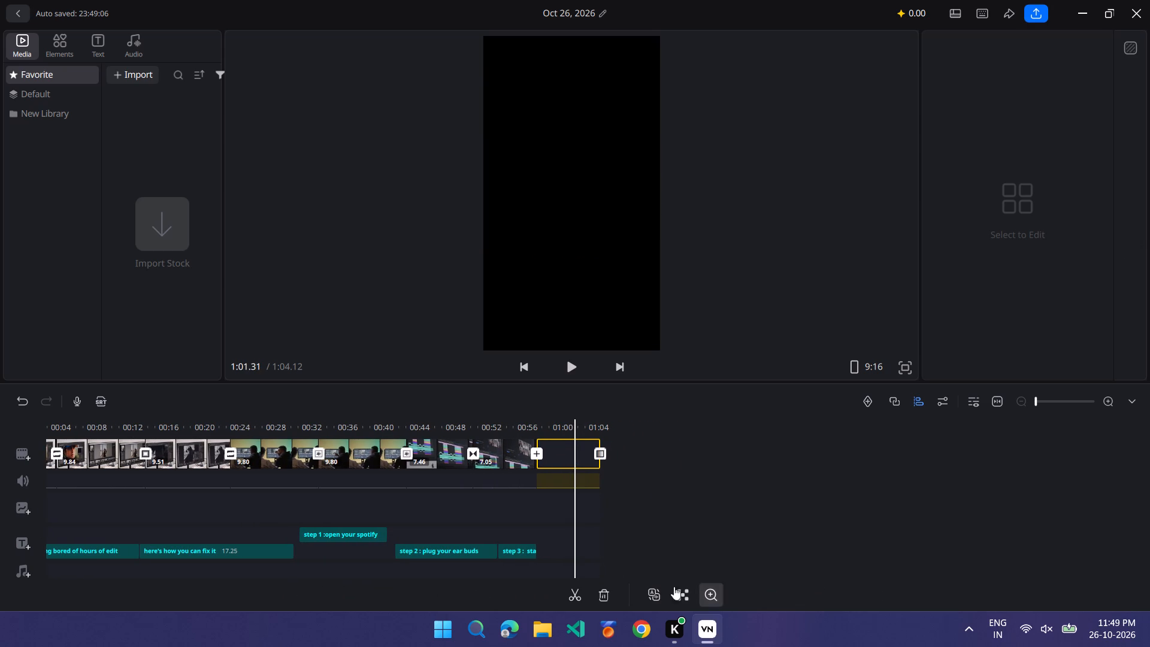
click(603, 595)
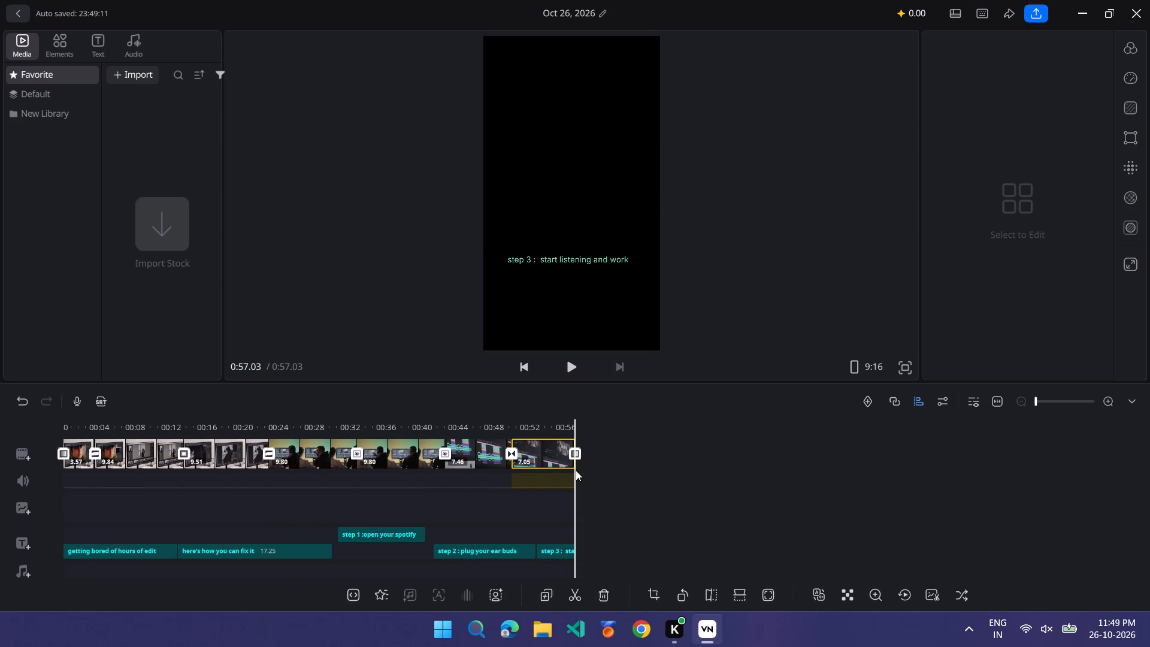
Trim the end of the "step 2 : plug your ear buds" title to about 0:49, just before the last video clip.
scroll(625, 549, right, 1)
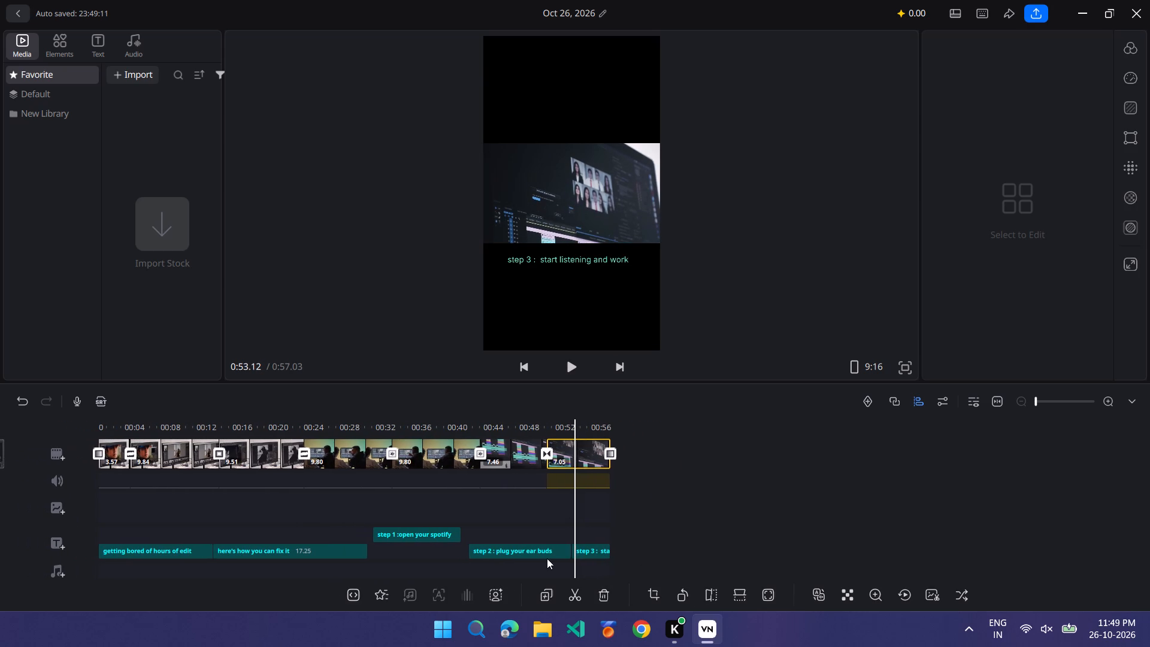
click(537, 552)
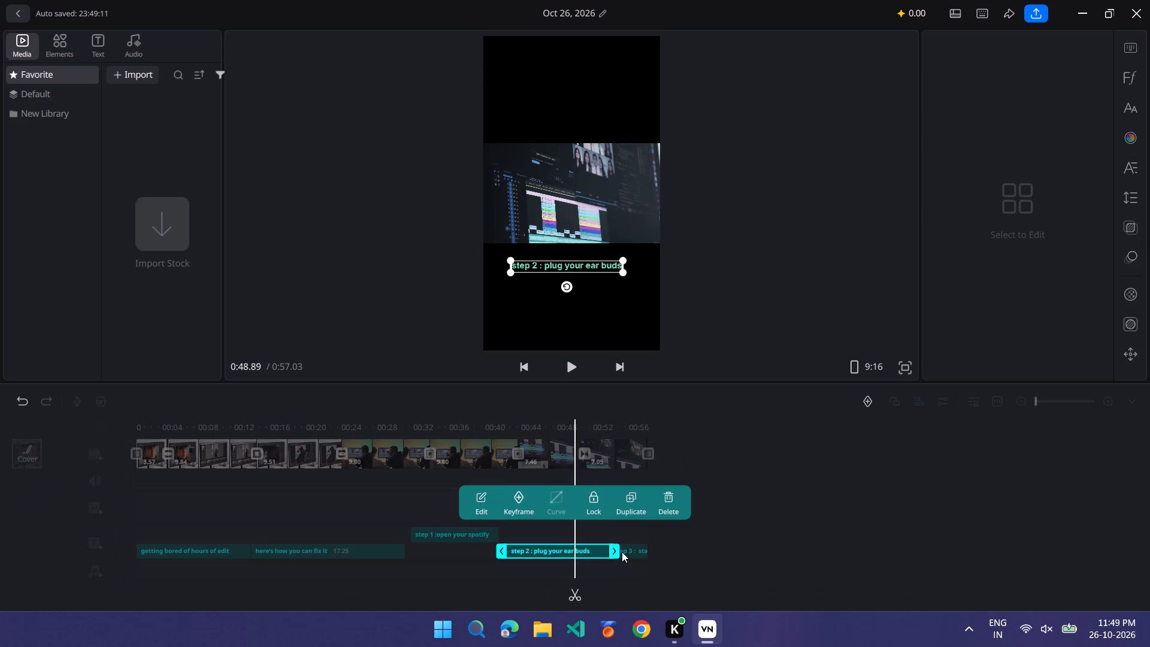
drag(610, 553, 601, 553)
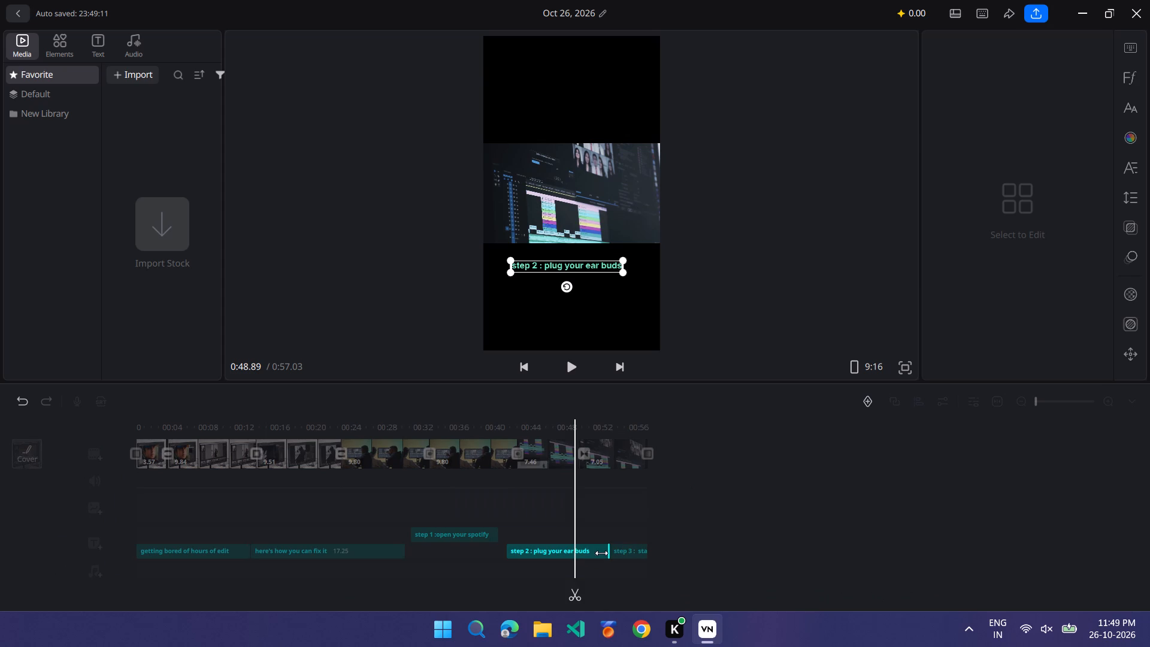
drag(601, 553, 577, 554)
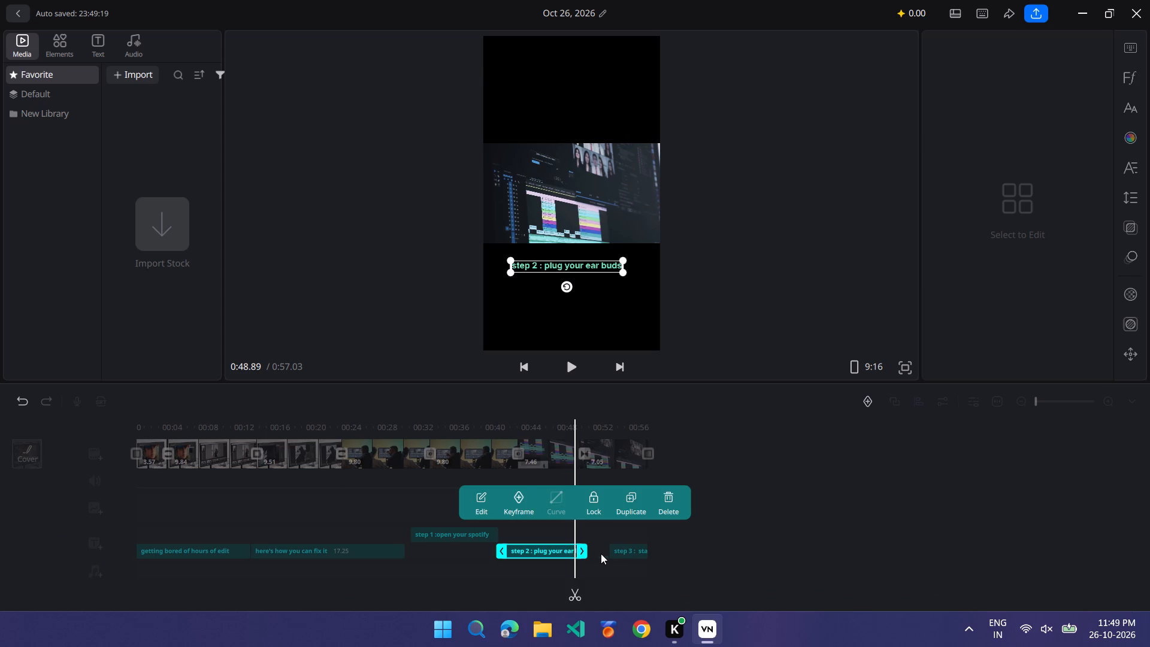
Extend the start of the "step 3" title back to the end of the "step 2" title at about 0:49.
click(615, 553)
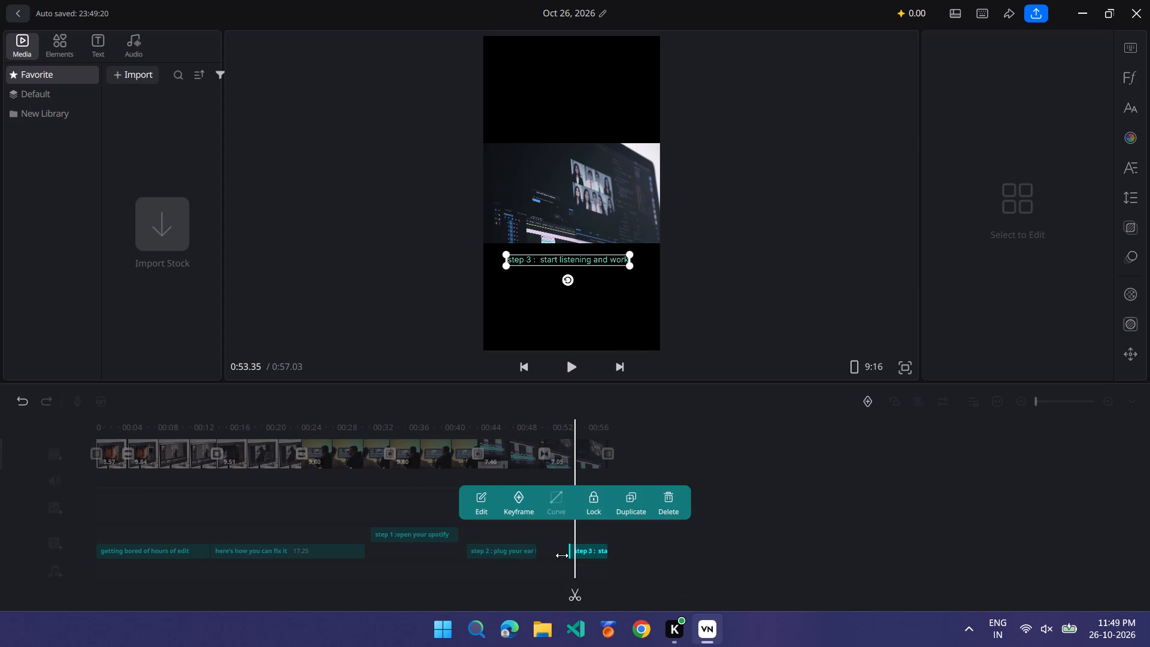
drag(566, 555, 532, 557)
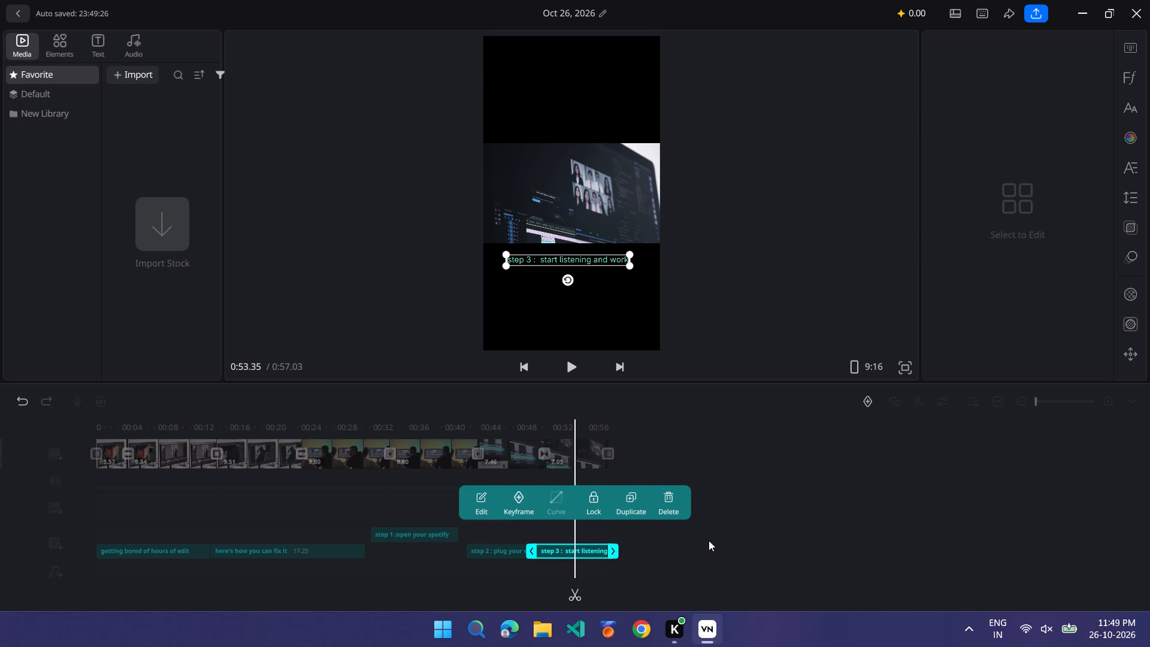
click(710, 547)
scroll(710, 547, right, 3)
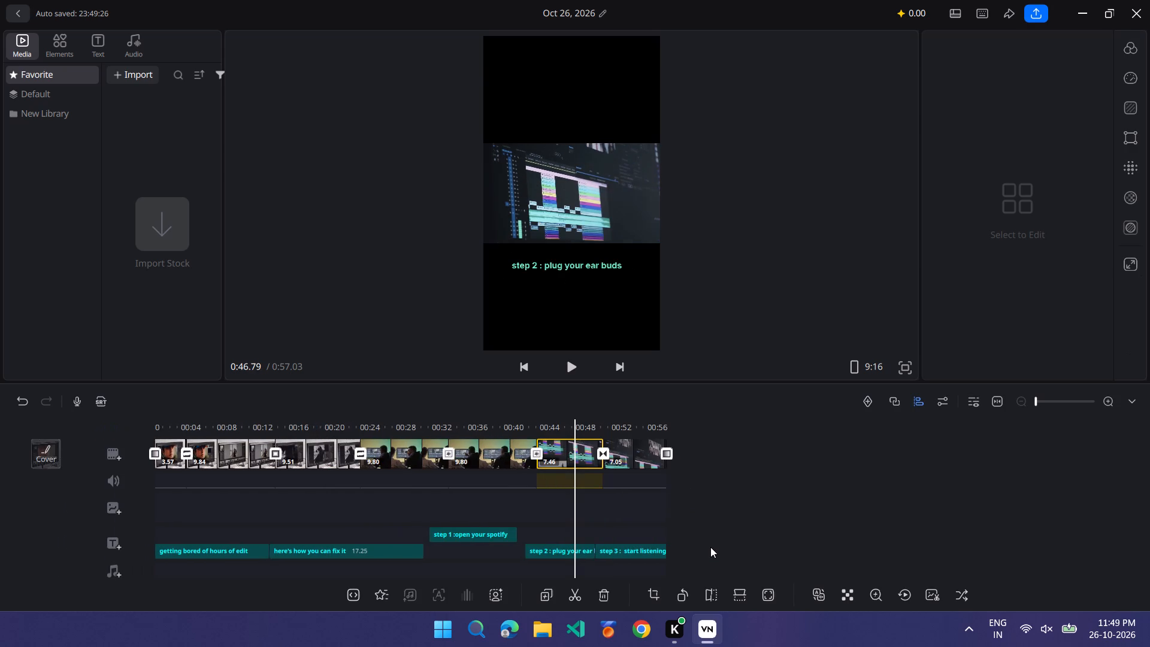
Move the "step 3" title slightly up and to the right so it sits centred just beneath the footage.
scroll(710, 547, left, 1)
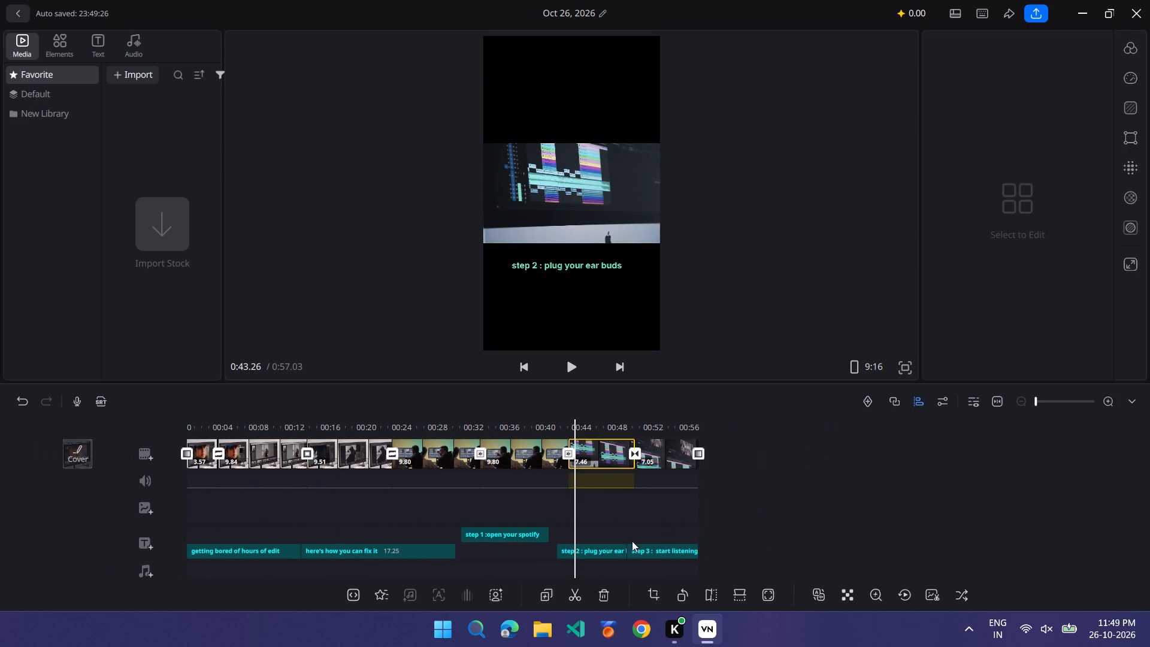
click(636, 550)
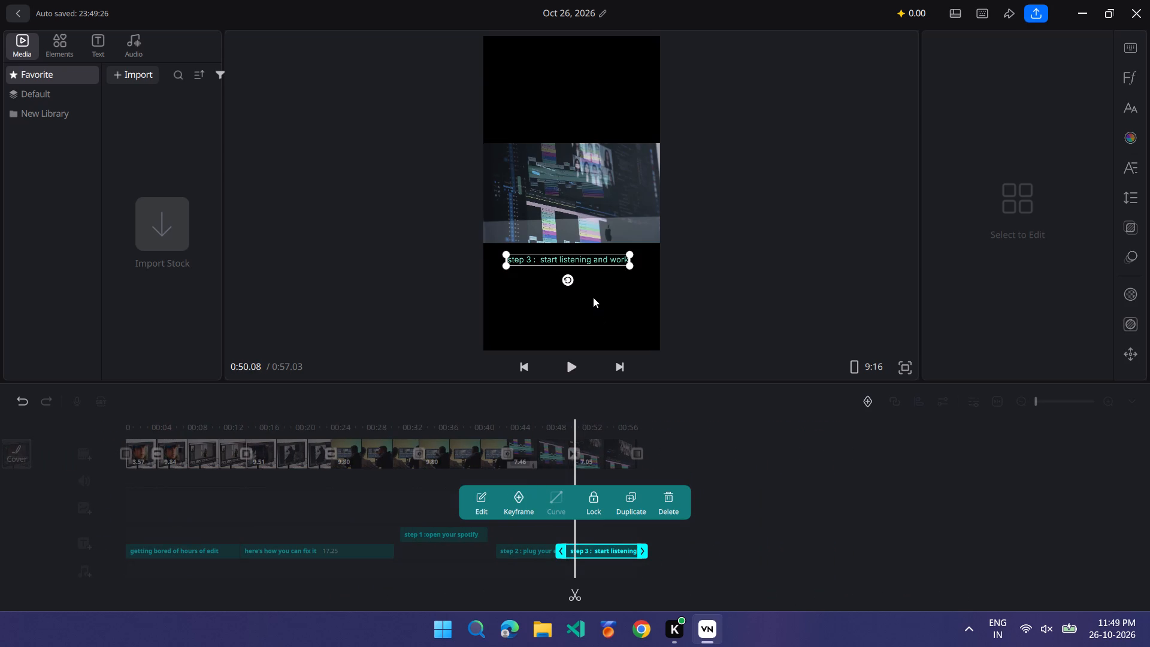
drag(591, 293, 576, 263)
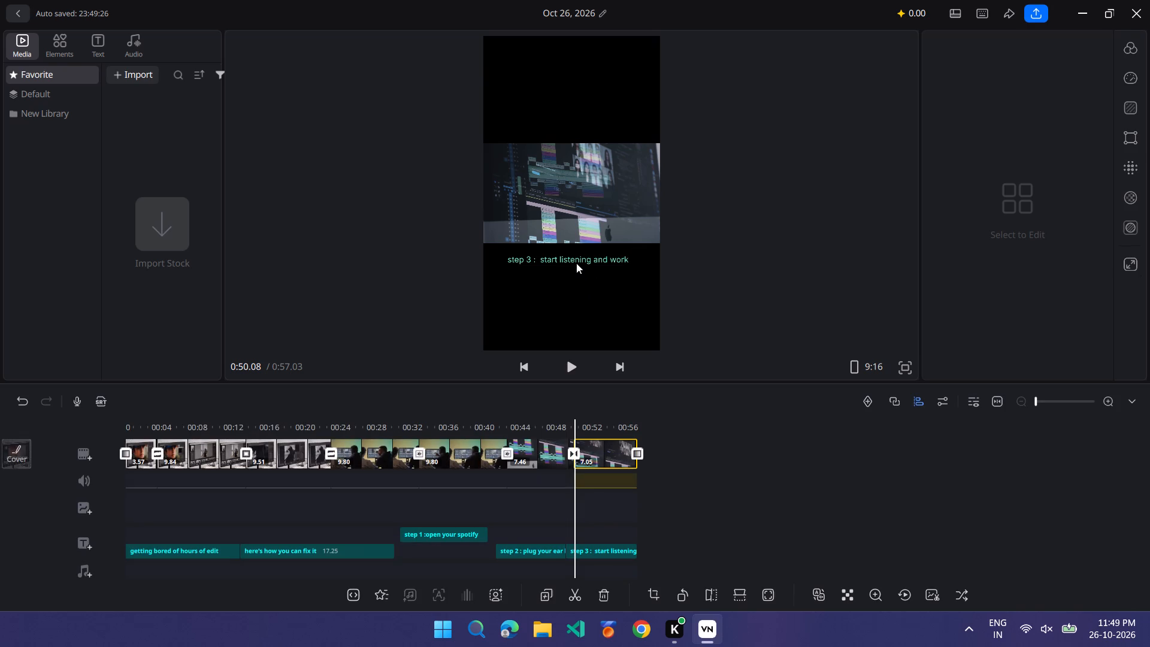
double_click(576, 263)
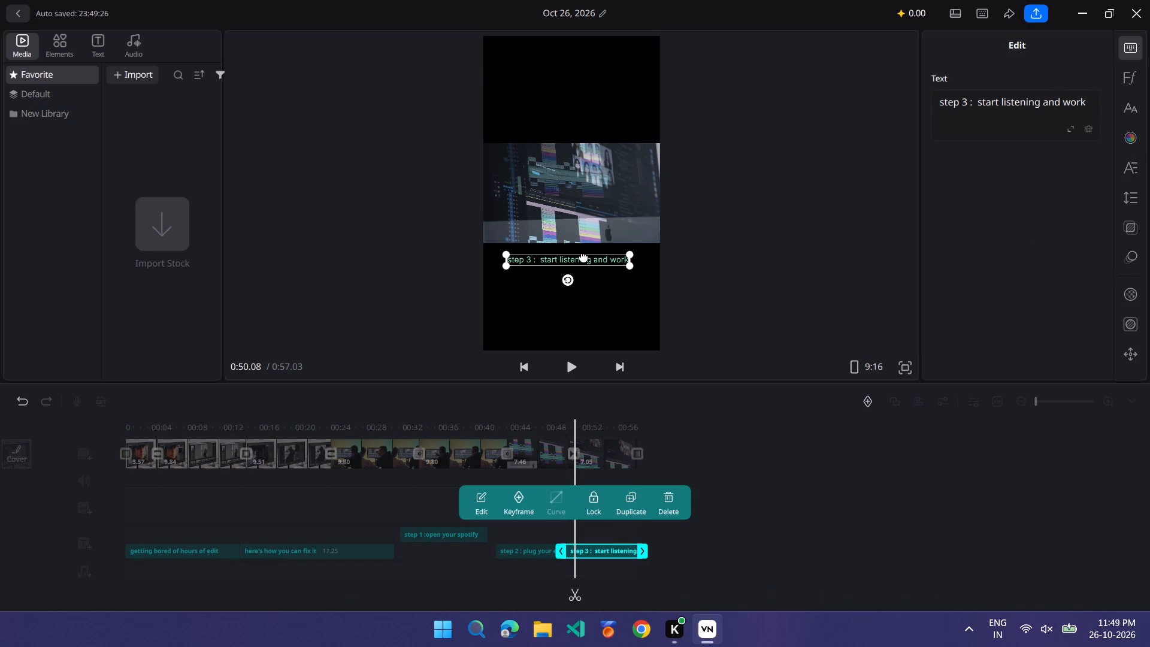
drag(575, 262, 580, 256)
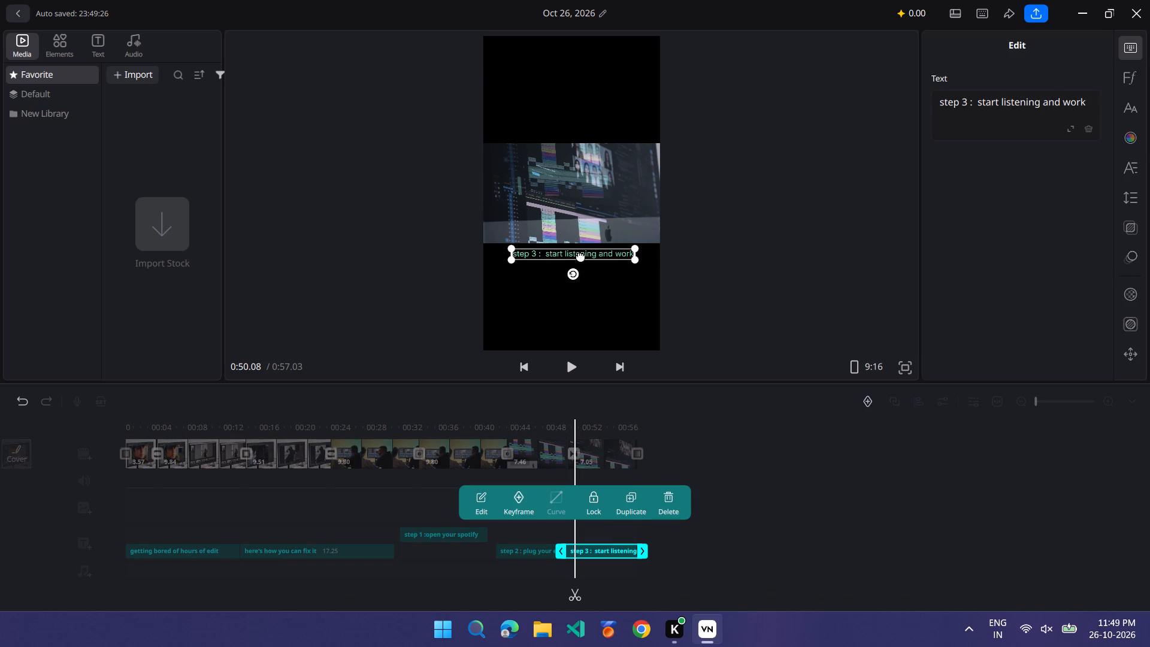
drag(580, 256, 581, 258)
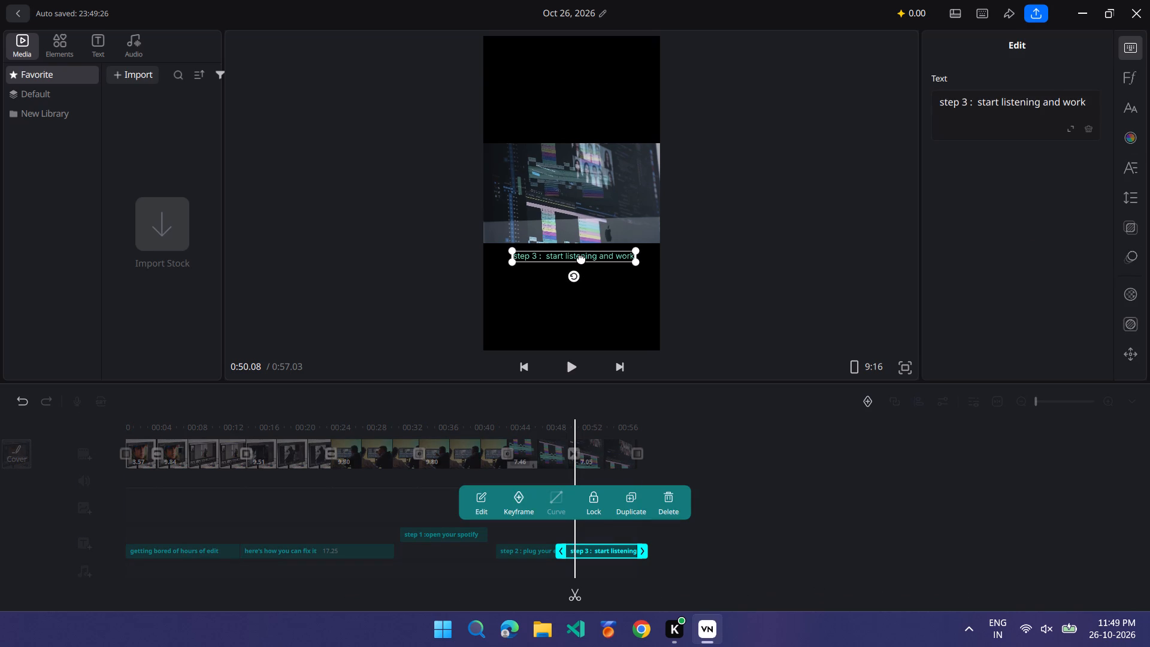
Browse the available fonts and weights for the "step 3" title.
click(1133, 80)
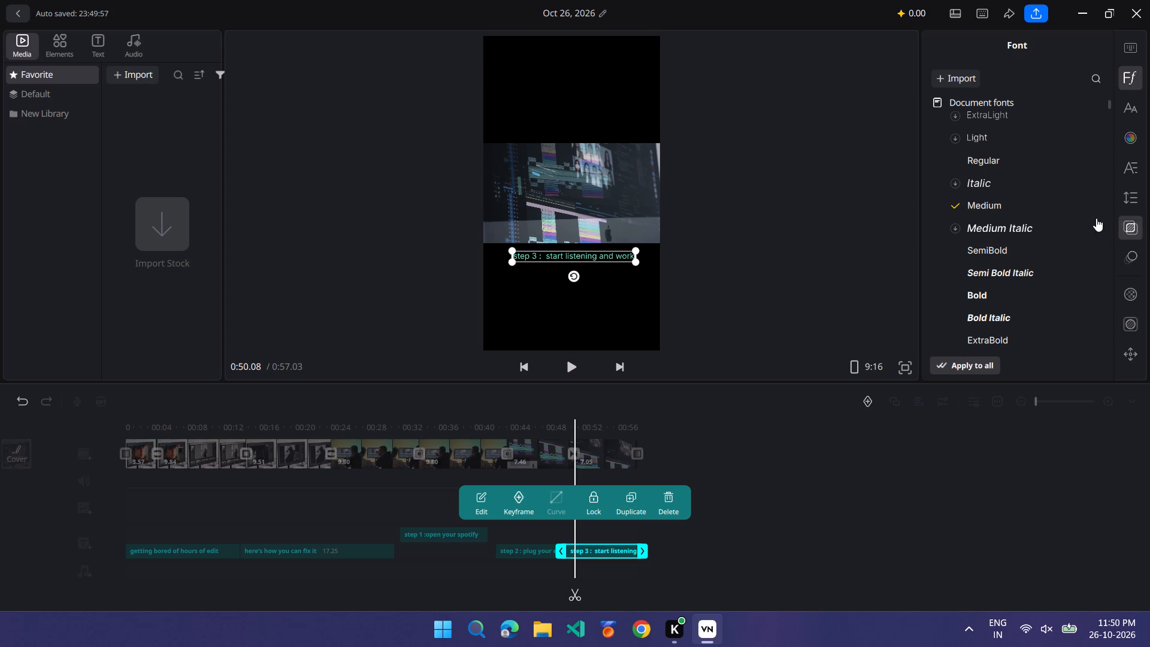
click(762, 524)
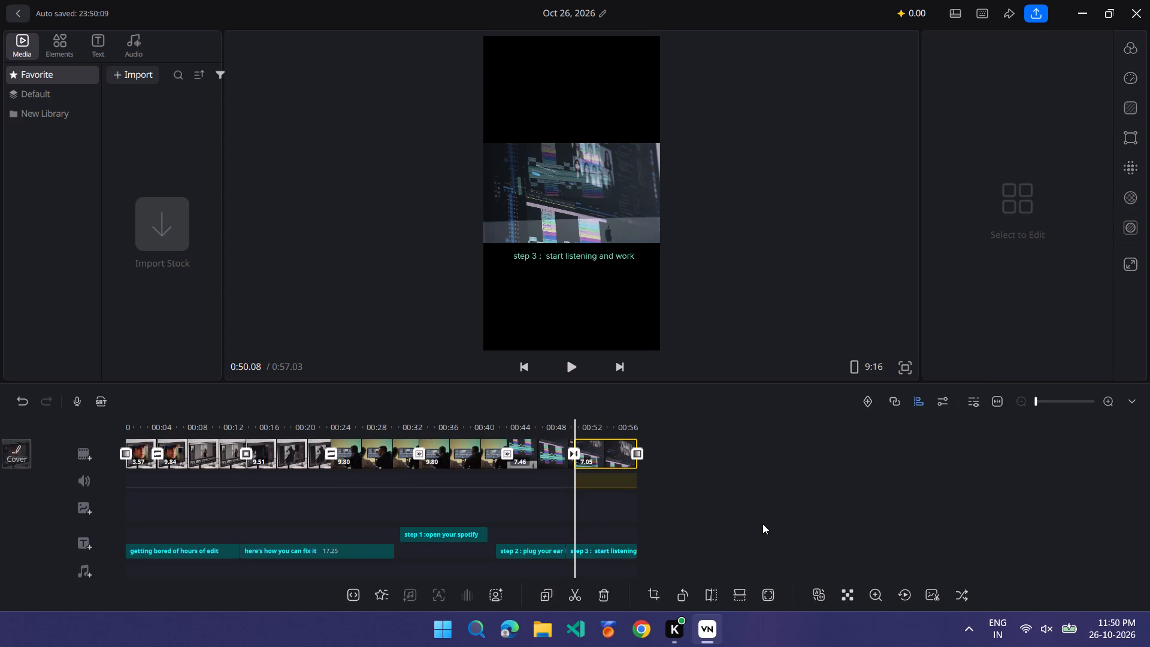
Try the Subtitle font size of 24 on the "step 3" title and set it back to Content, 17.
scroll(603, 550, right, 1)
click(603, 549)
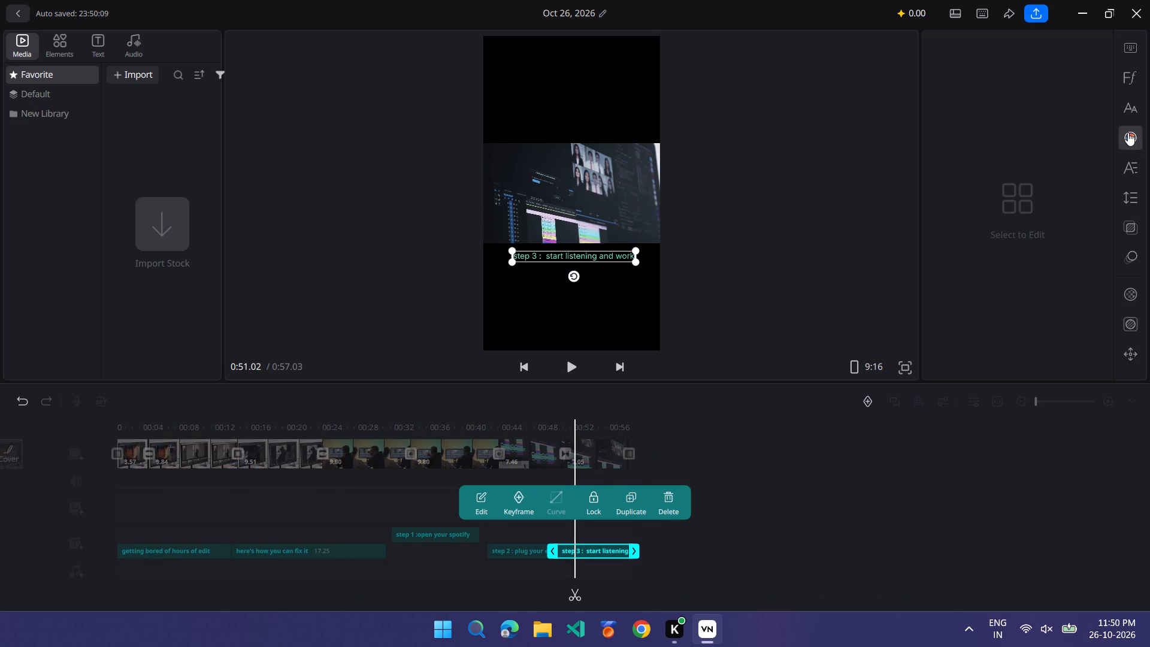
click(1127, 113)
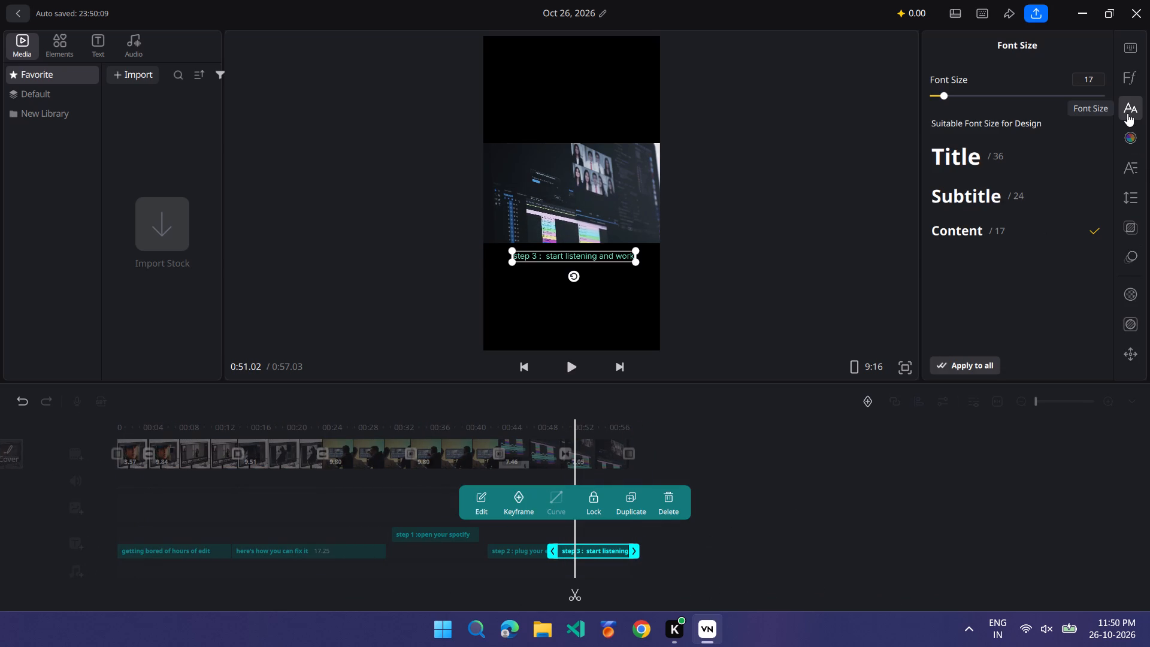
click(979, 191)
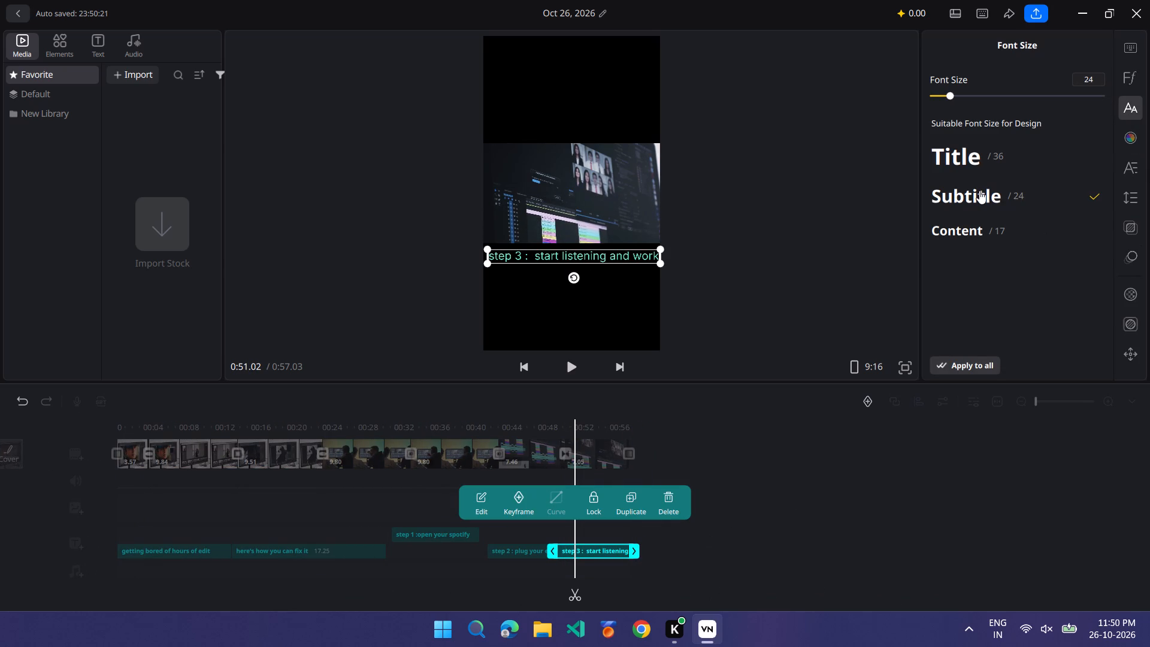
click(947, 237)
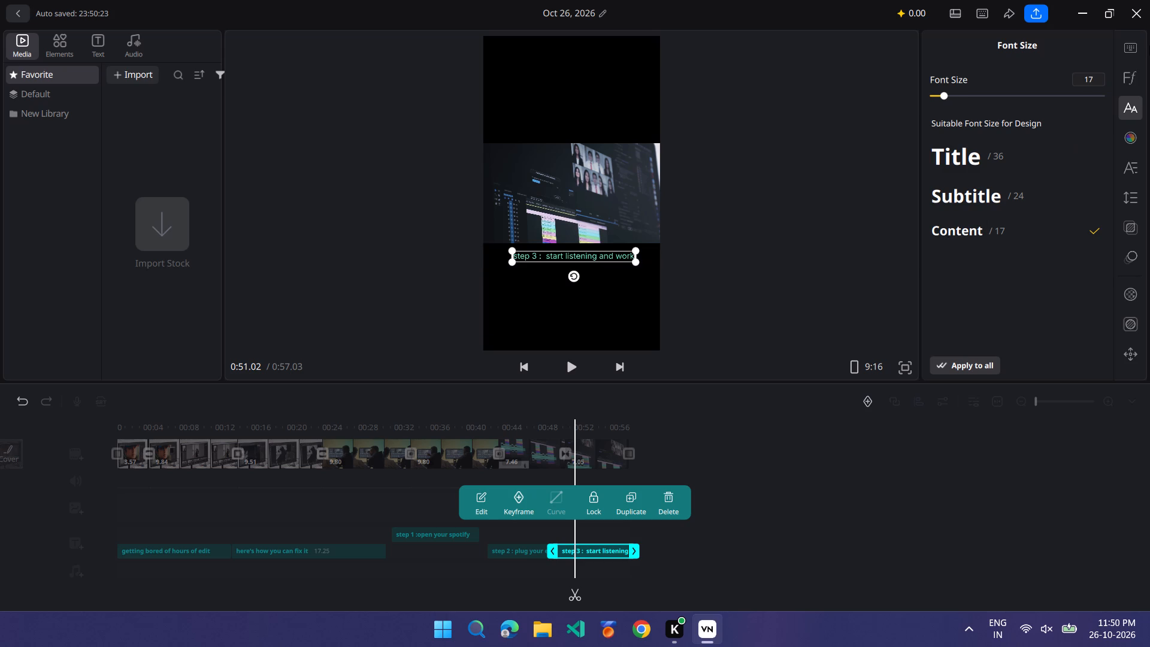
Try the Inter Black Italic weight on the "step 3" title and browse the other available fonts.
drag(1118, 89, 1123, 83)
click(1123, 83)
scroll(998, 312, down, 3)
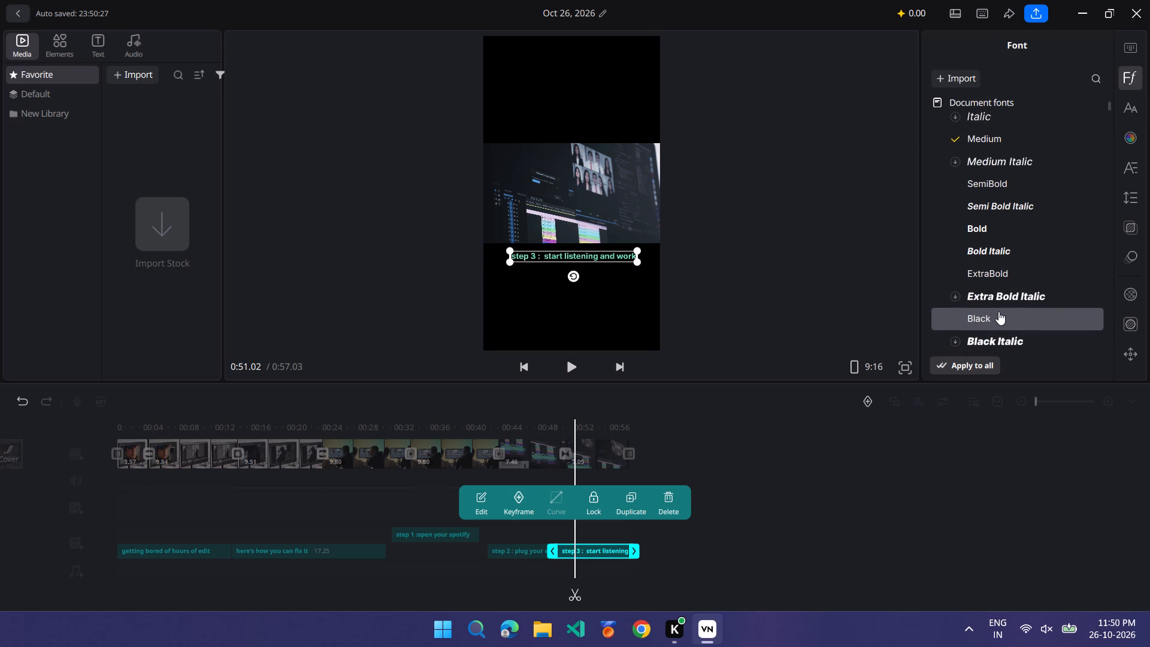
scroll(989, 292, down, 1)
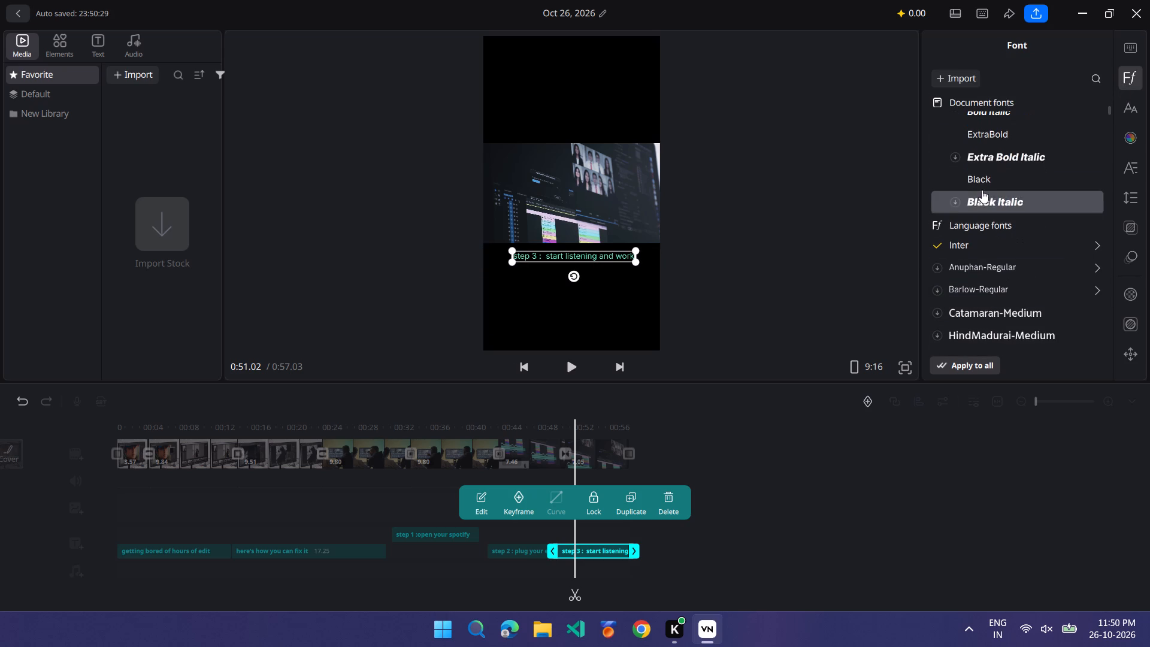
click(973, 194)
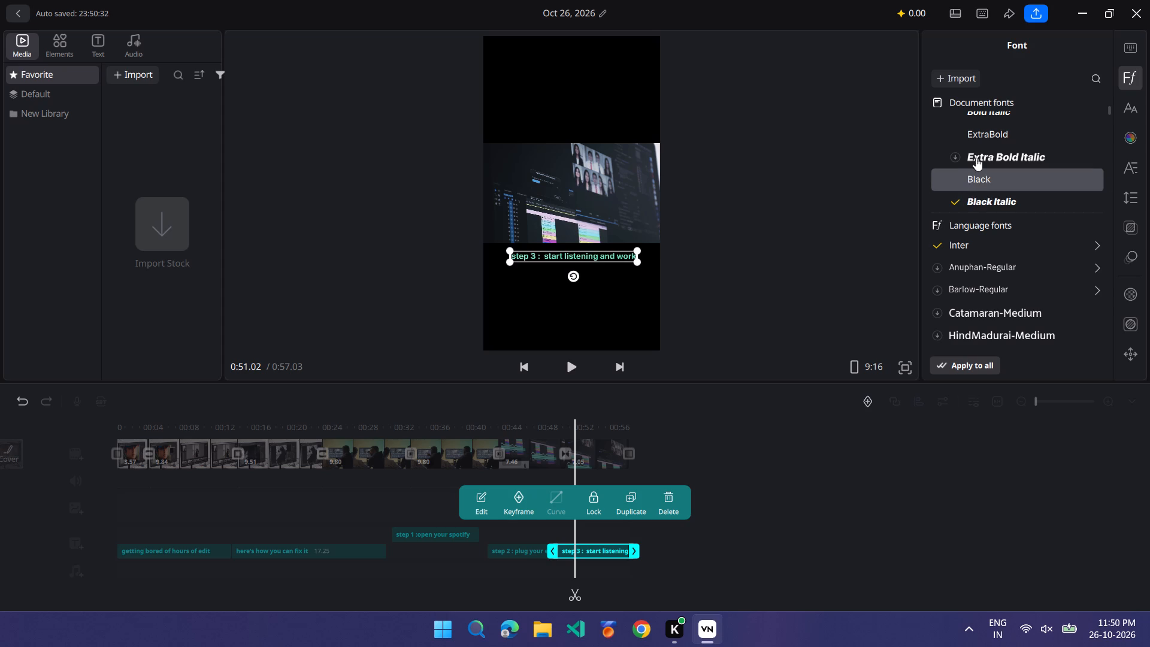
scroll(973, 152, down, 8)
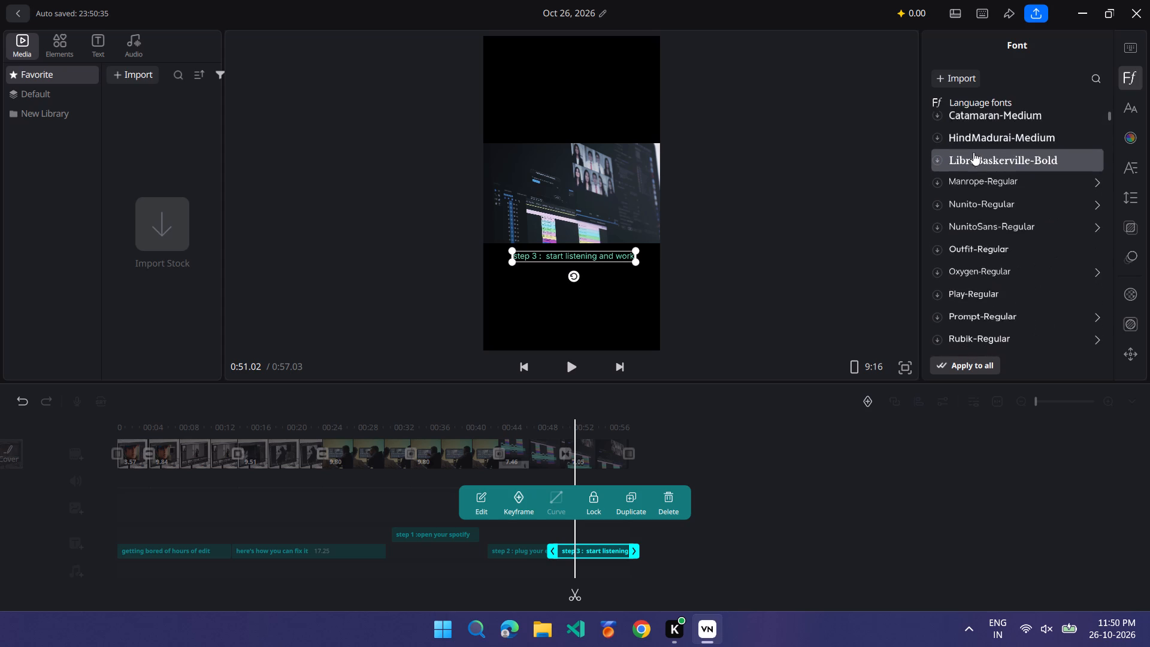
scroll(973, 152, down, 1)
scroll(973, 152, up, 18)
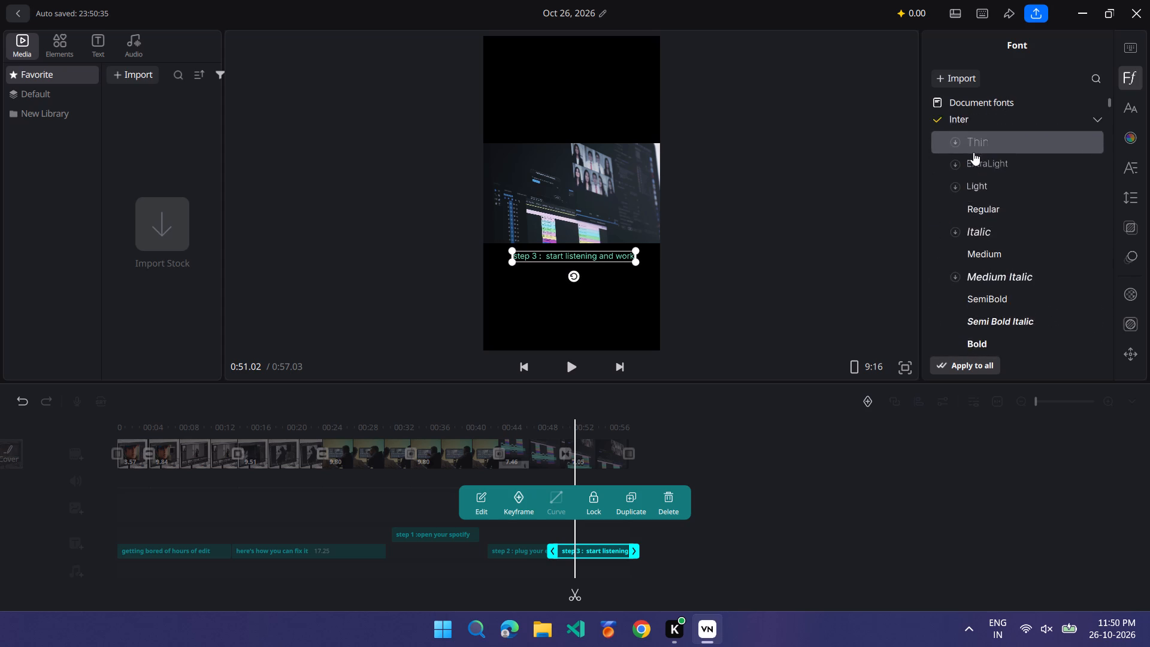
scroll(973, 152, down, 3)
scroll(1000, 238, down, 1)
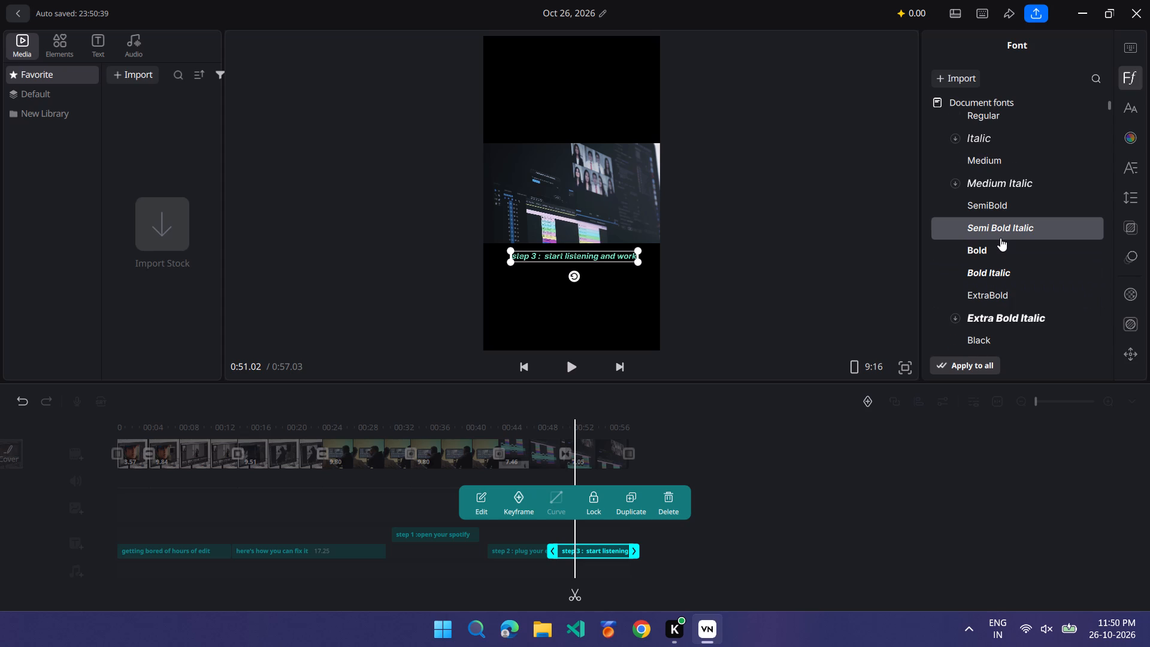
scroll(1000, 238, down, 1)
Set the "step 3" title's font to Inter Bold and apply it to all titles.
click(989, 219)
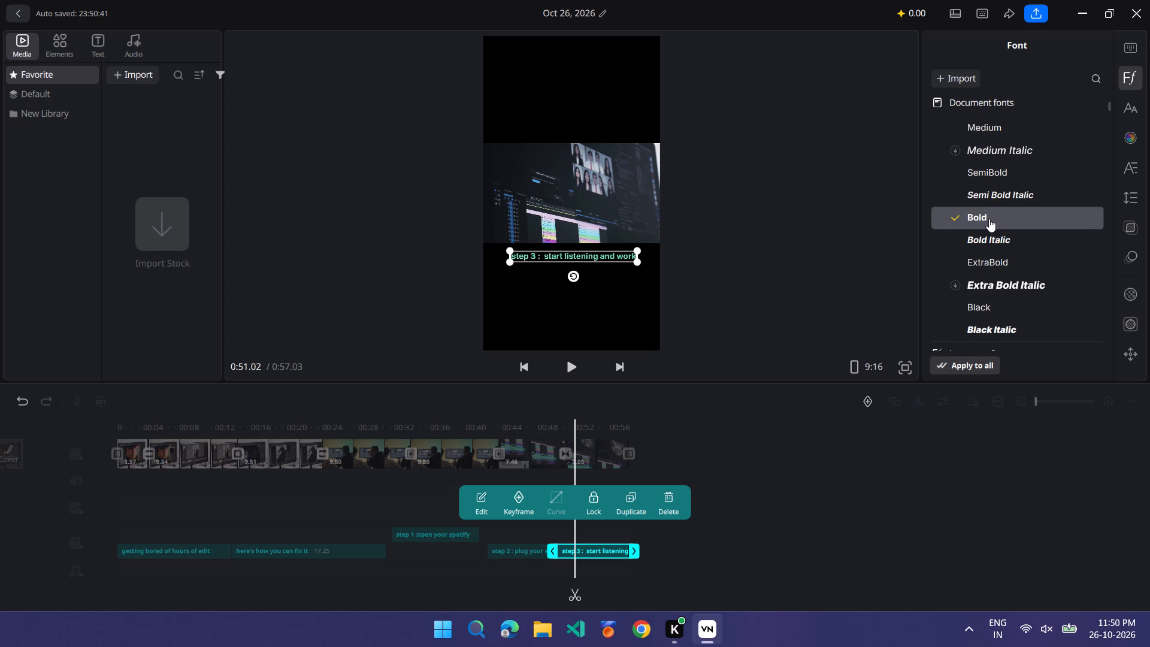
scroll(980, 185, up, 6)
scroll(980, 185, down, 6)
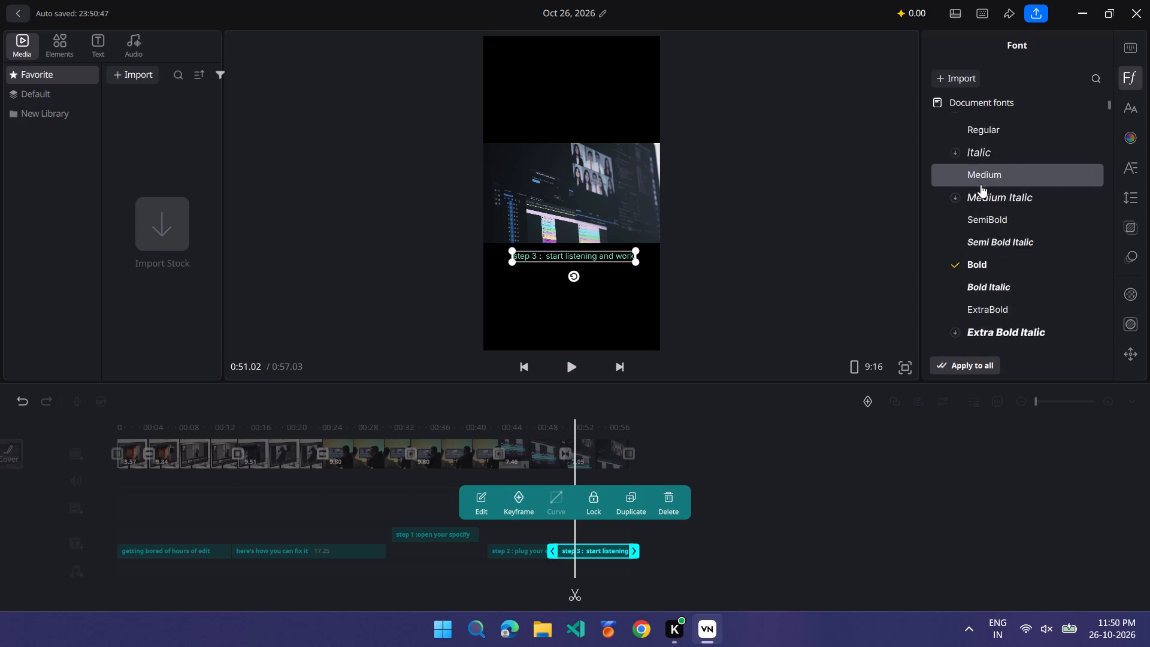
scroll(980, 185, down, 2)
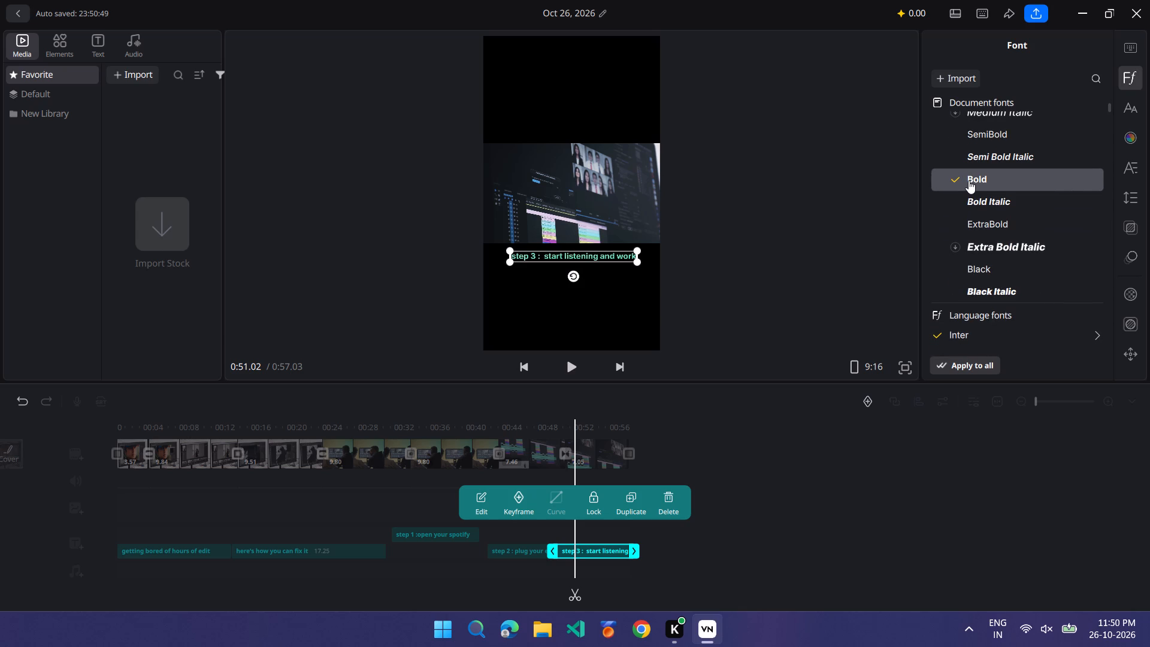
click(969, 180)
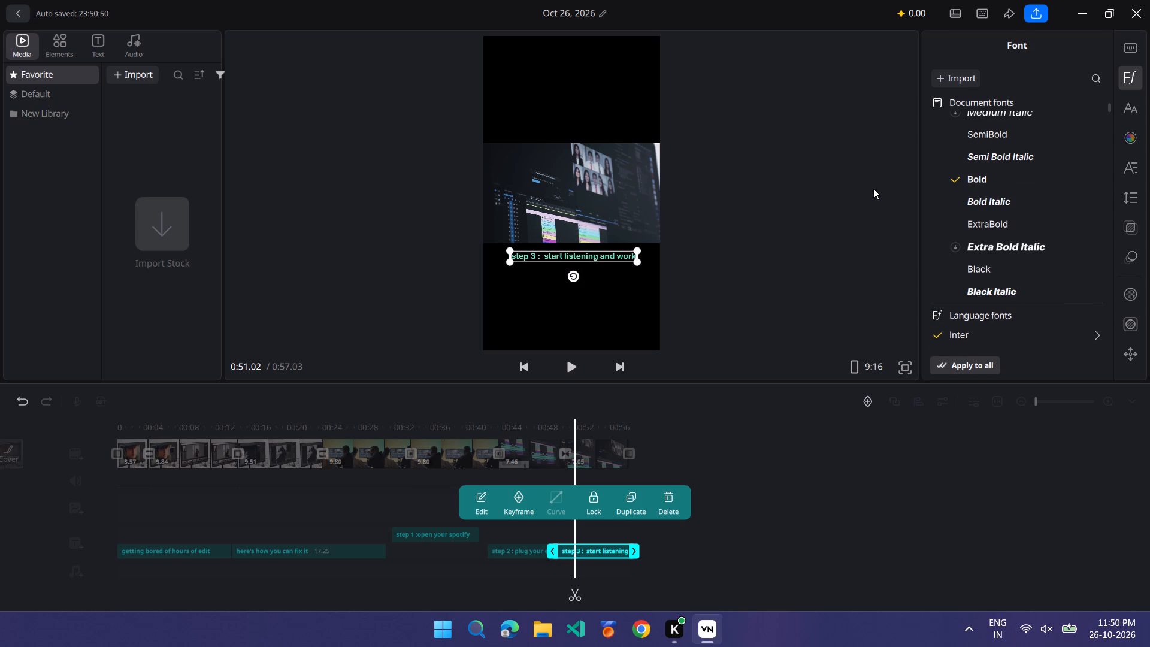
click(965, 364)
click(848, 305)
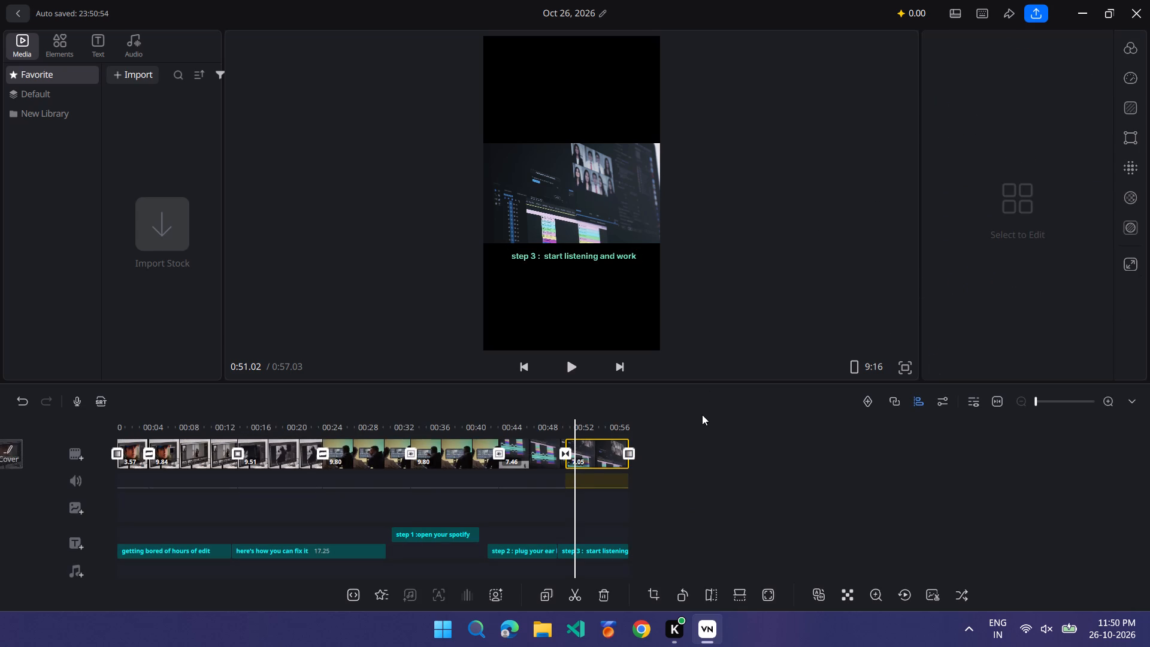
Move the "step 2 : plug your ear buds" title up so it sits centred just beneath the footage.
scroll(473, 503, right, 11)
scroll(473, 503, left, 2)
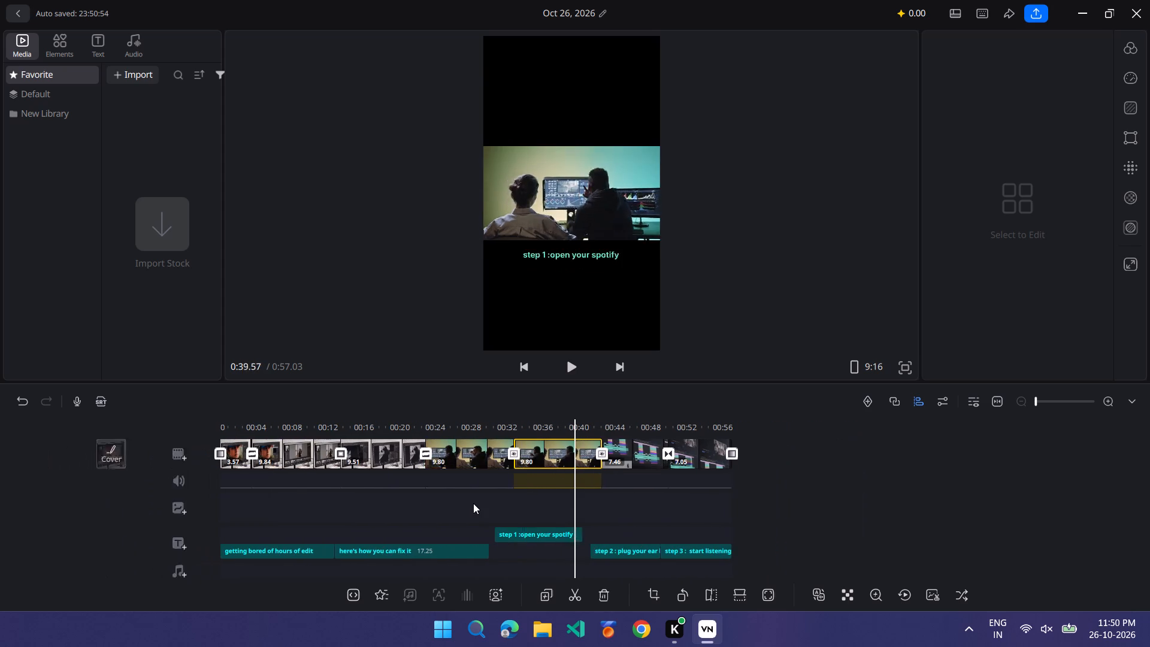
scroll(473, 503, left, 1)
click(561, 550)
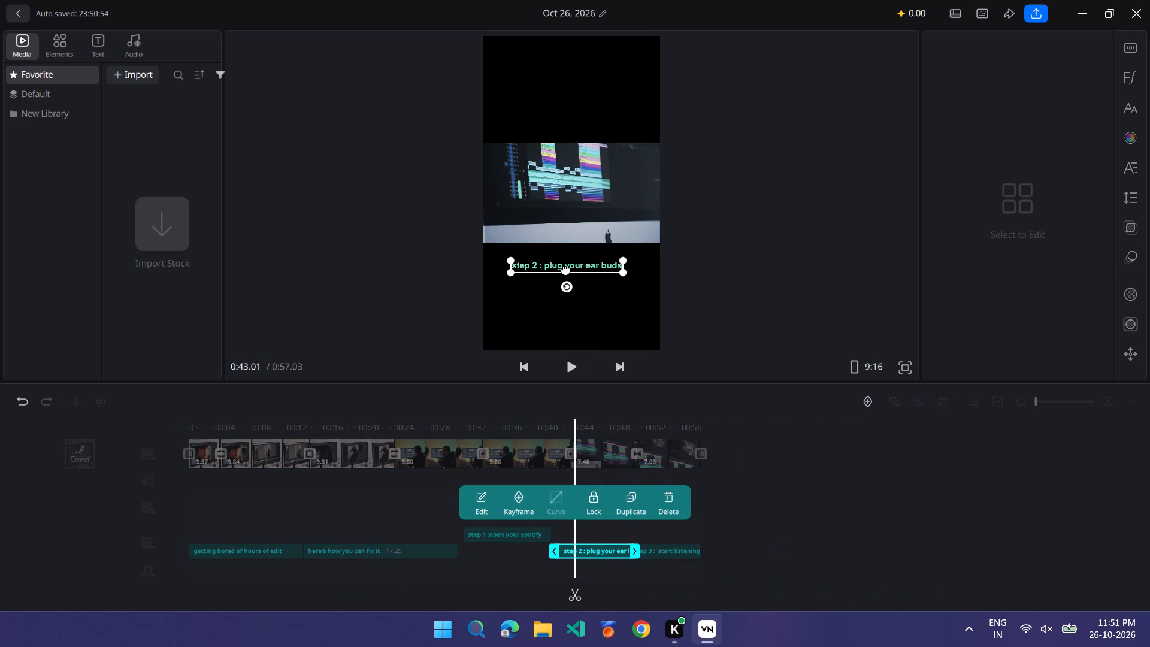
drag(565, 269, 571, 257)
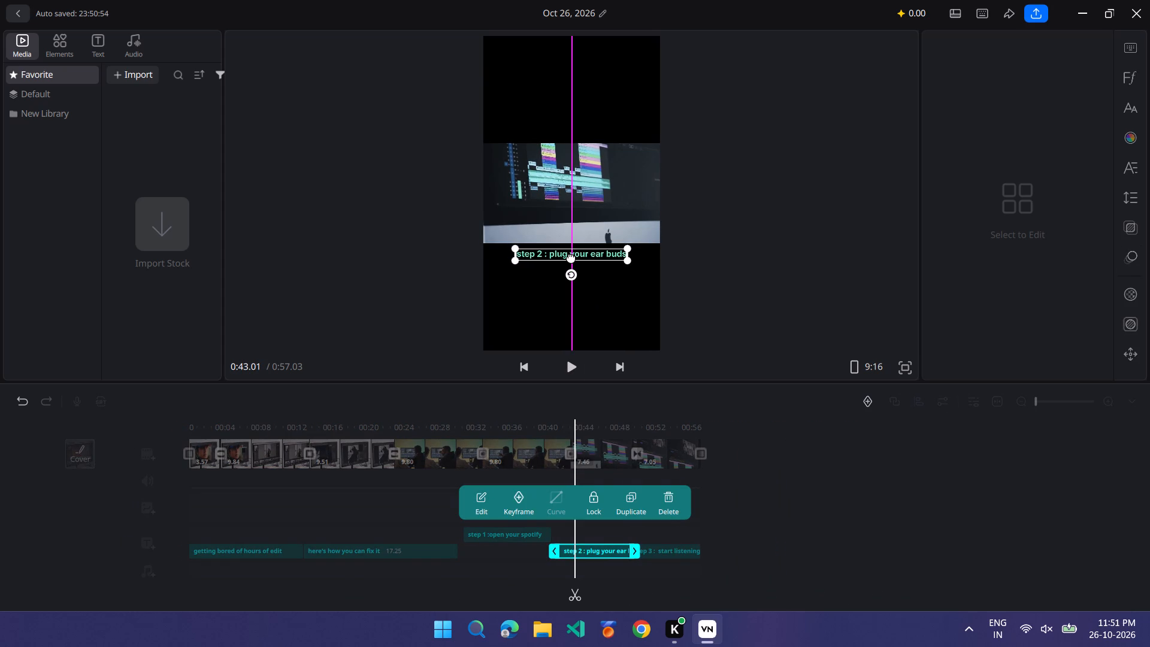
drag(571, 257, 571, 256)
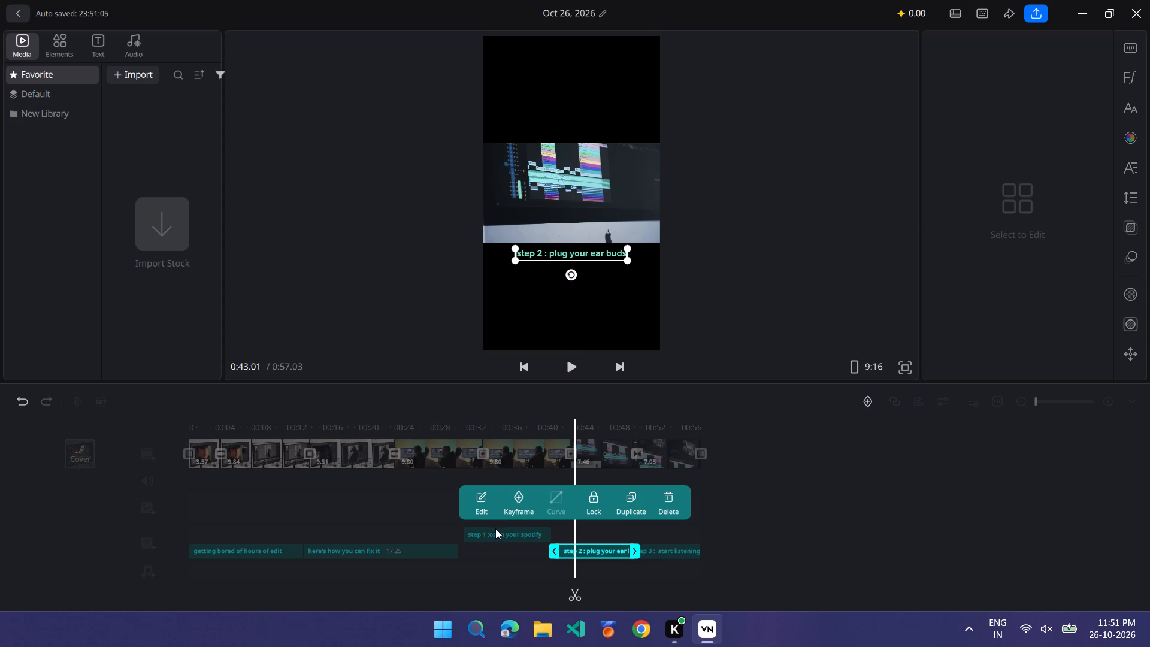
Nudge the "step 1 :open your spotify" title onto the frame's vertical centre line.
click(496, 531)
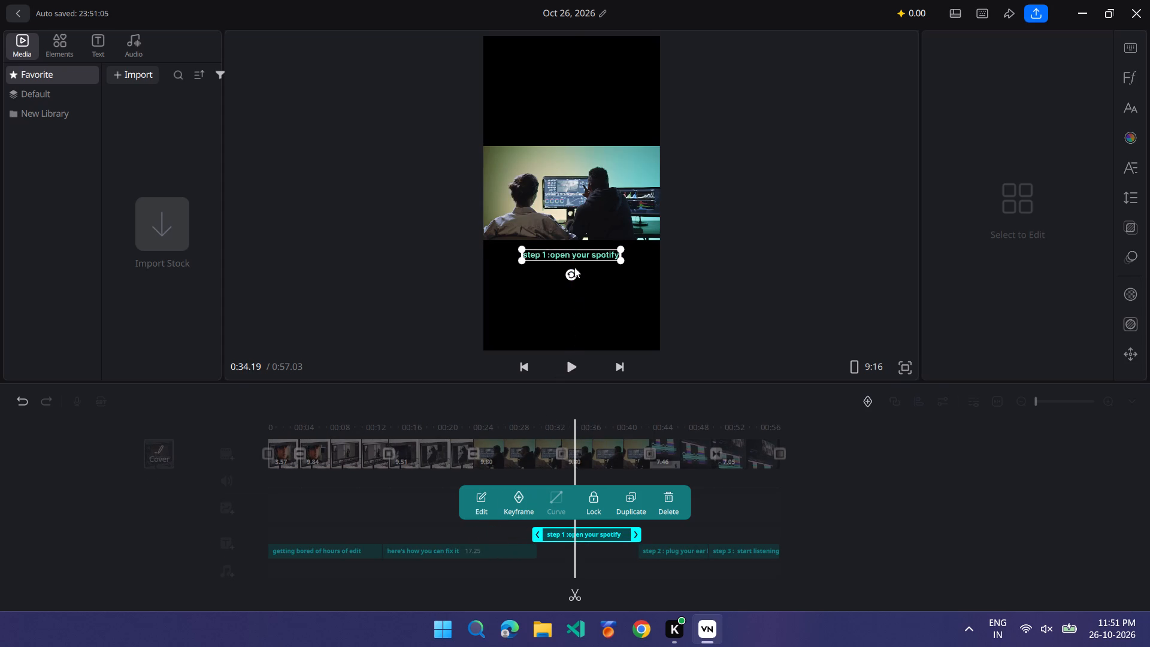
click(571, 258)
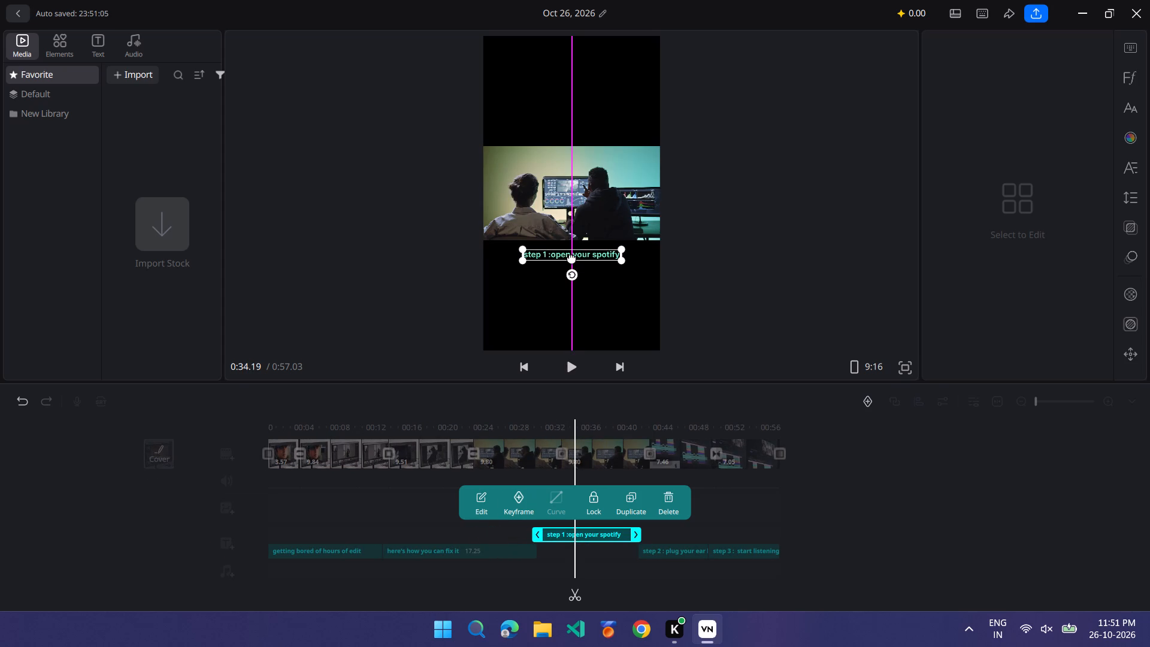
Check the placement of the "here's how you can fix it" and "getting bored of hours of edit" titles.
click(453, 550)
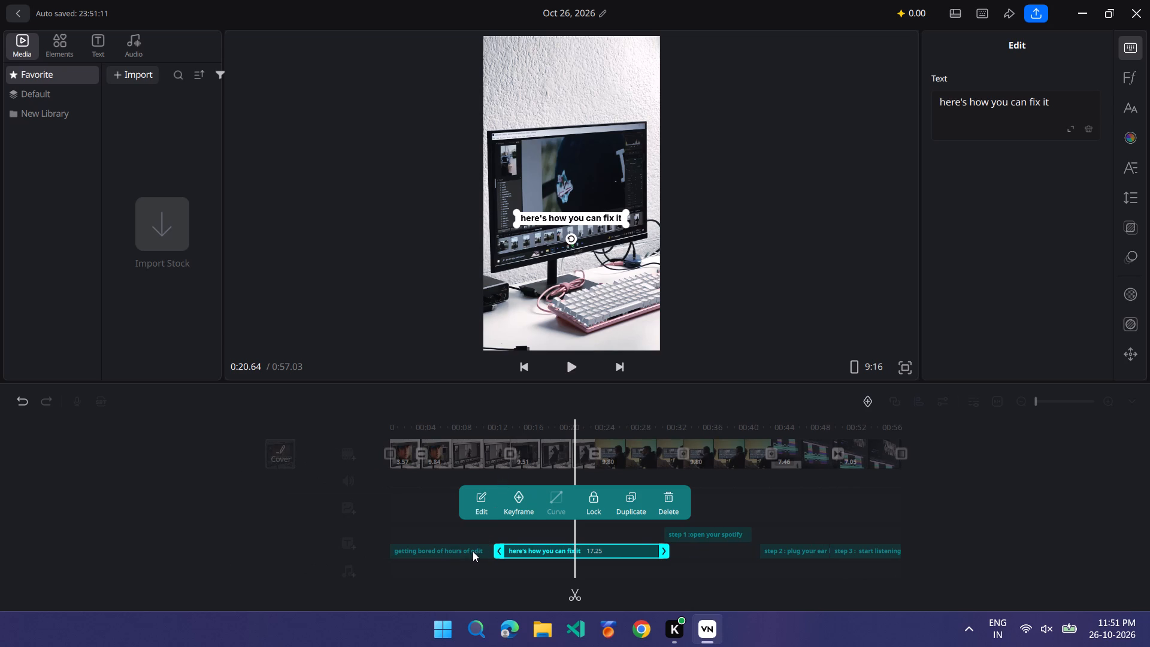
click(472, 552)
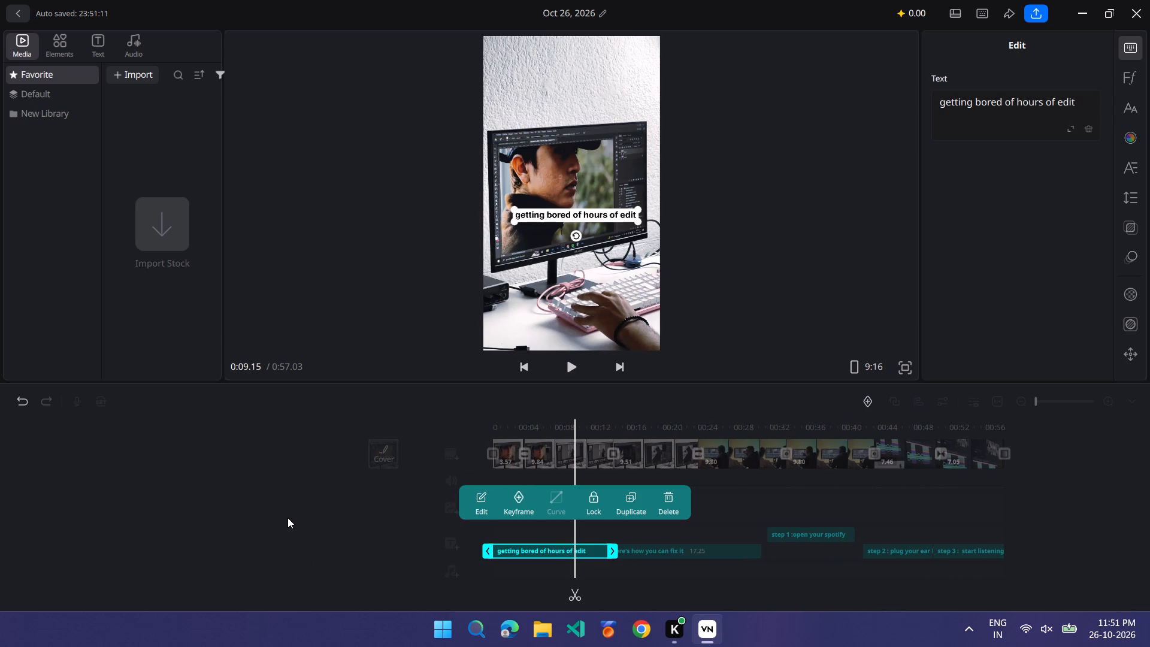
click(287, 518)
scroll(508, 500, right, 1)
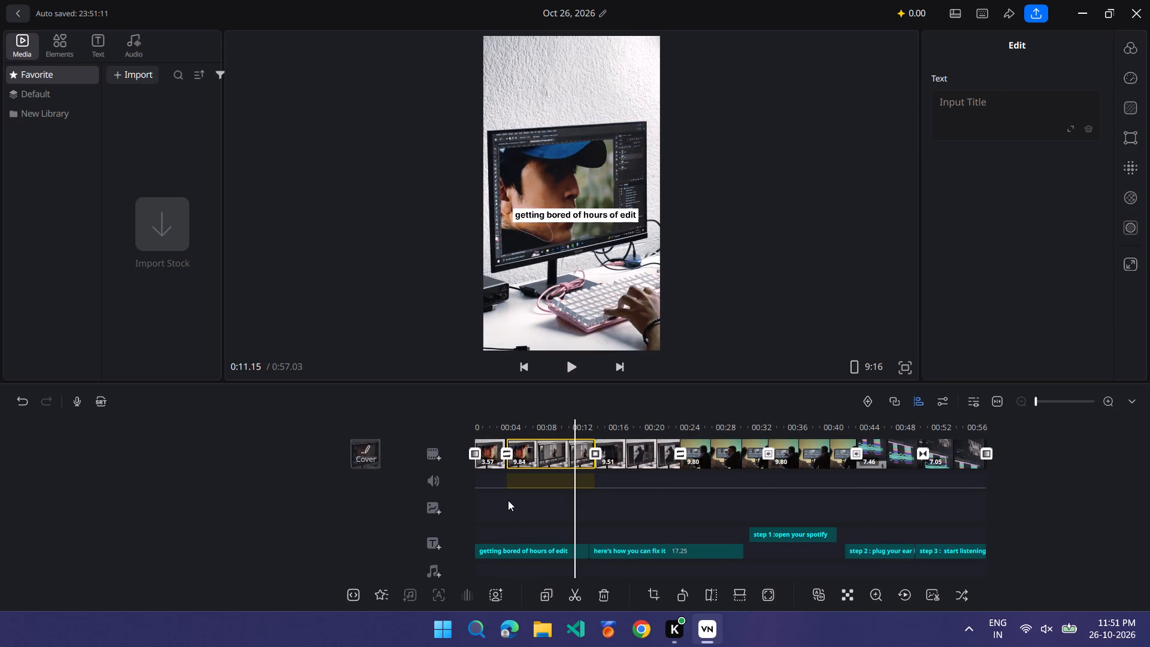
scroll(508, 500, right, 3)
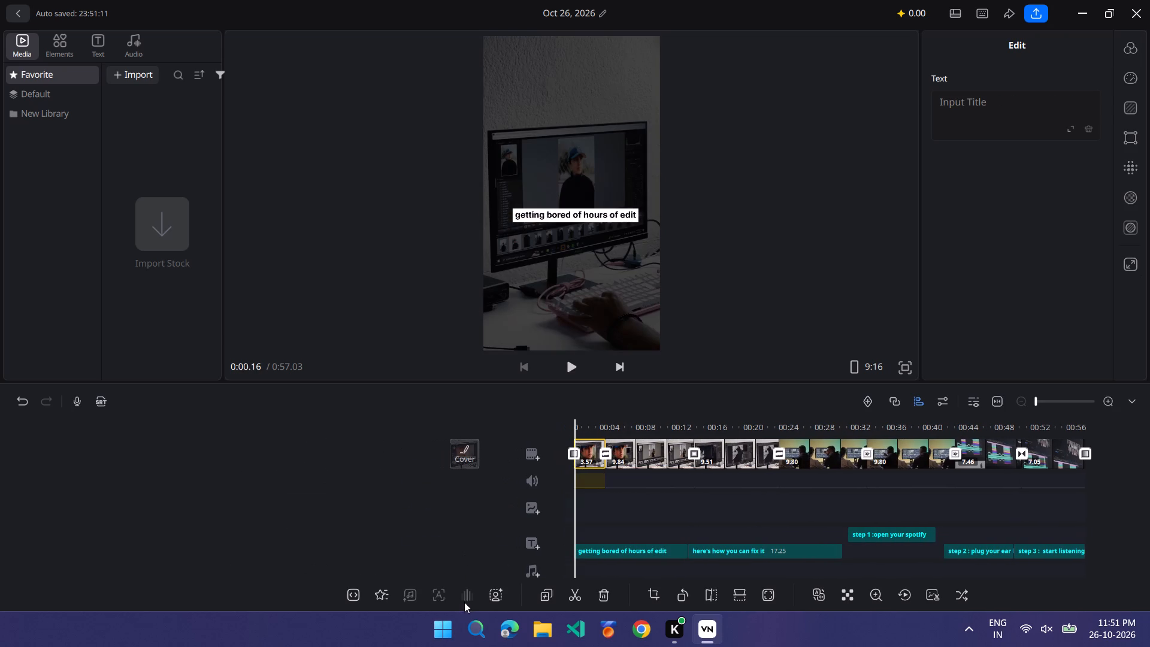
click(464, 601)
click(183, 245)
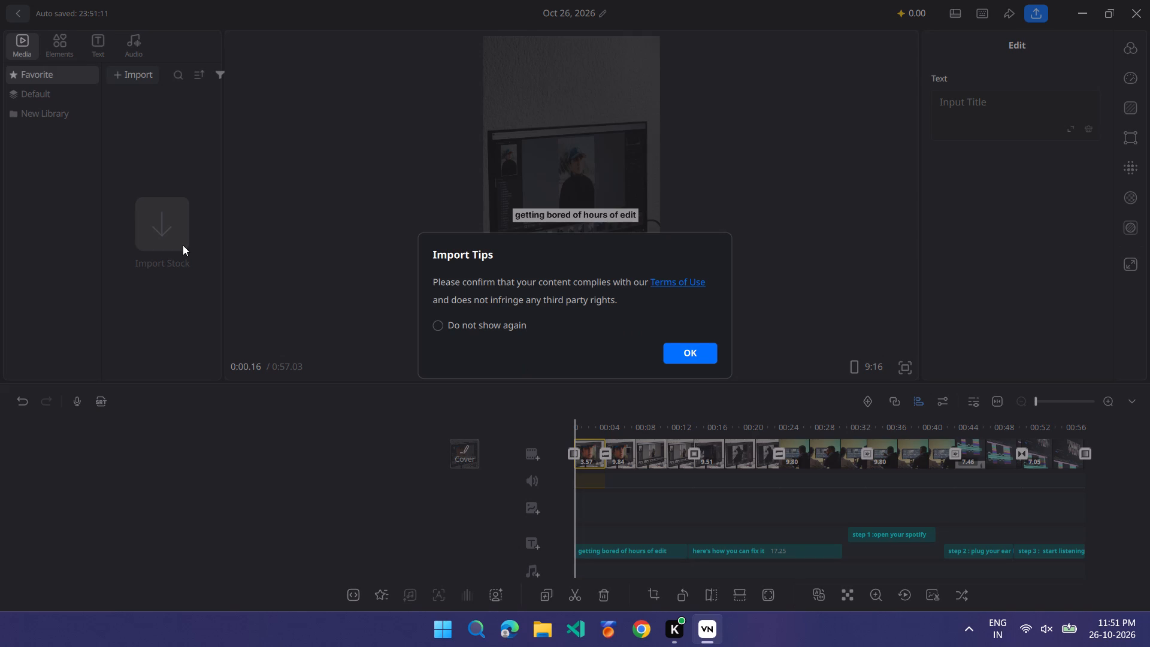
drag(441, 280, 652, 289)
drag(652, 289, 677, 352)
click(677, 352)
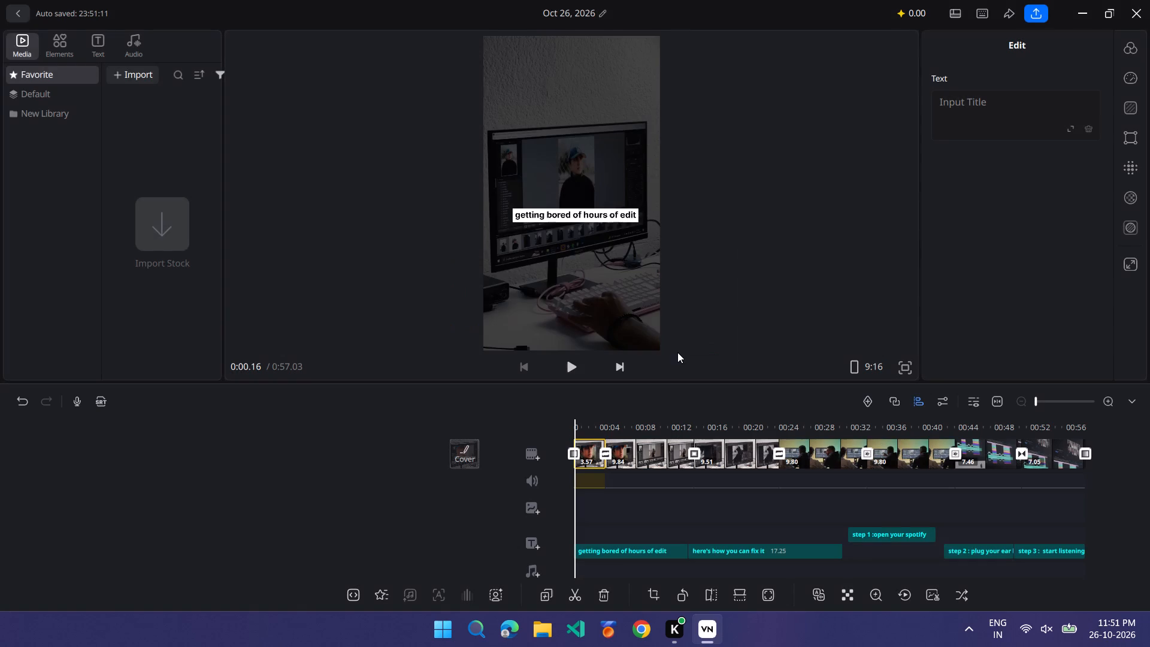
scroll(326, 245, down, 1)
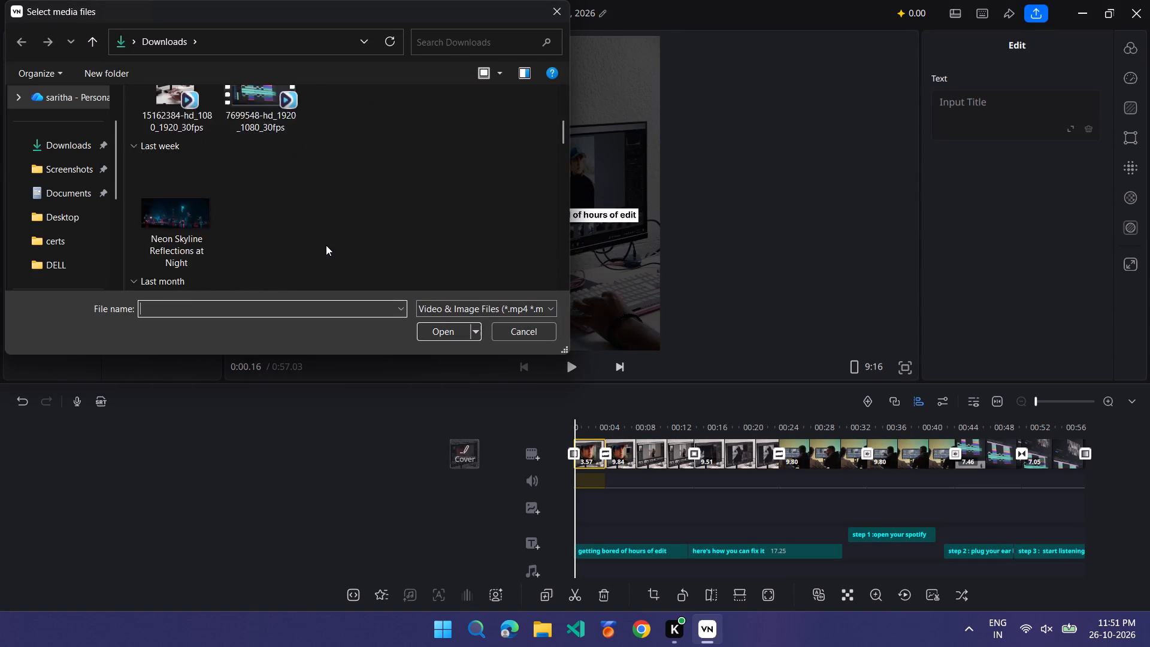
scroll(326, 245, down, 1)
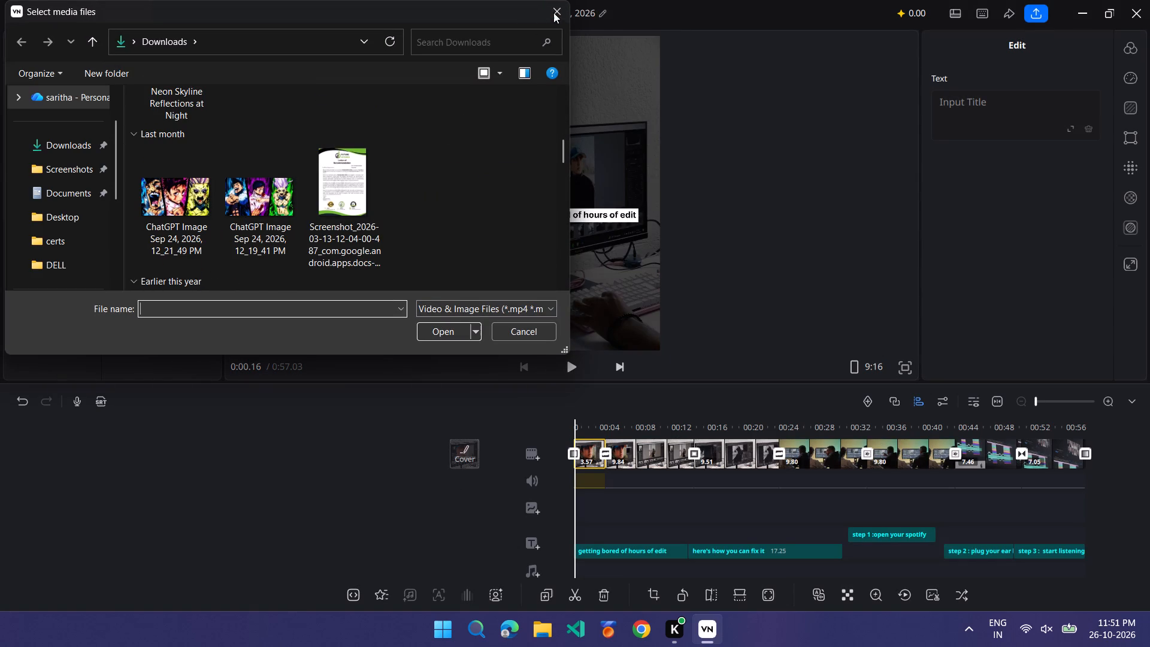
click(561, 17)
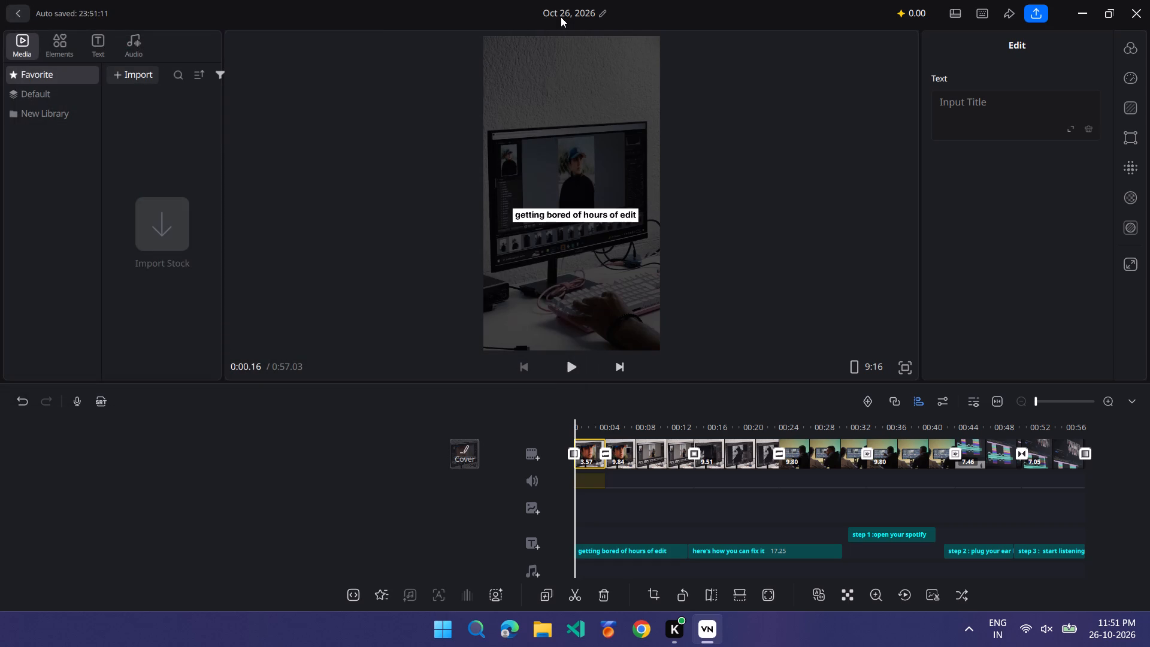
Review the clips and titles along the timeline and view the border settings for the last clip.
scroll(686, 515, left, 4)
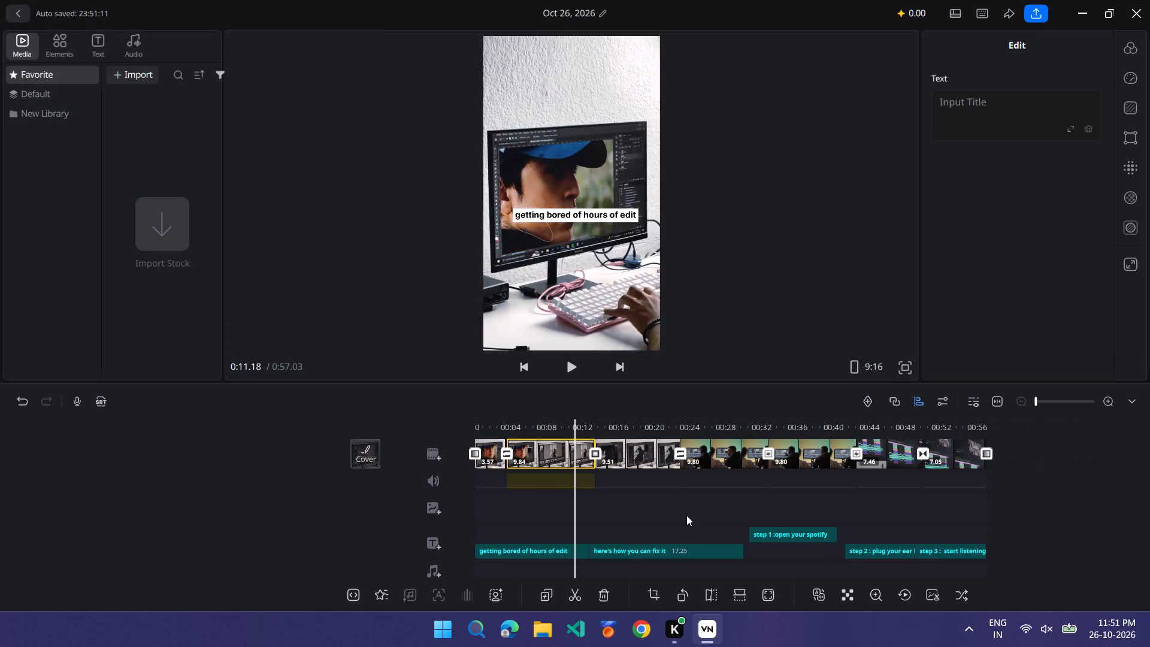
scroll(686, 515, left, 10)
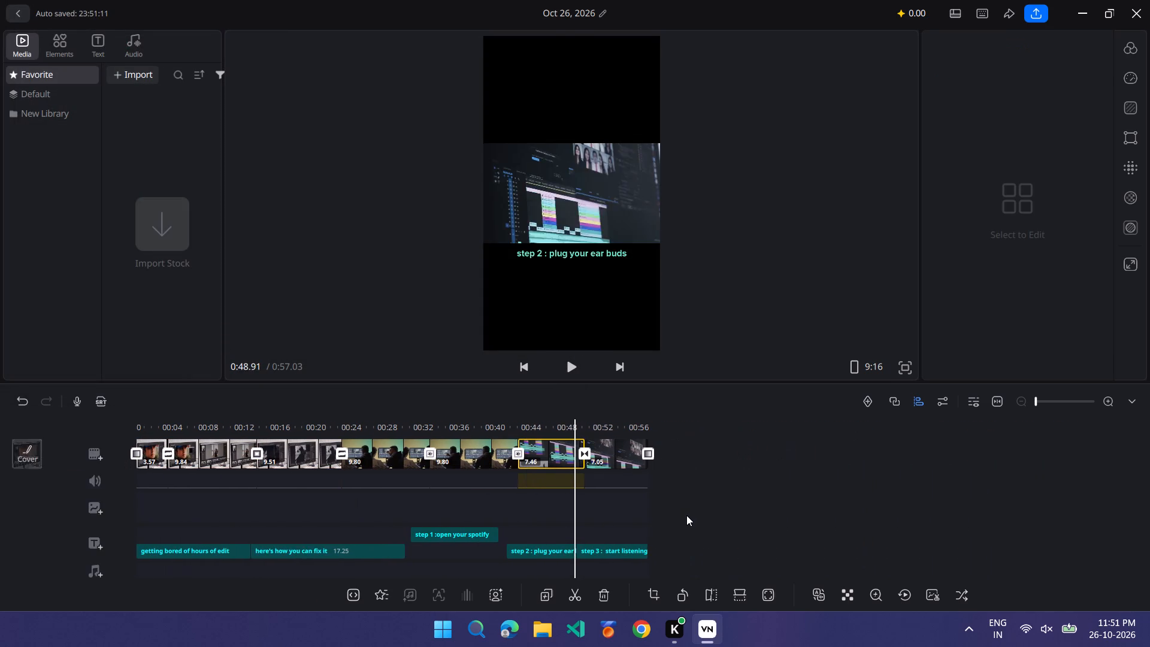
scroll(643, 509, left, 2)
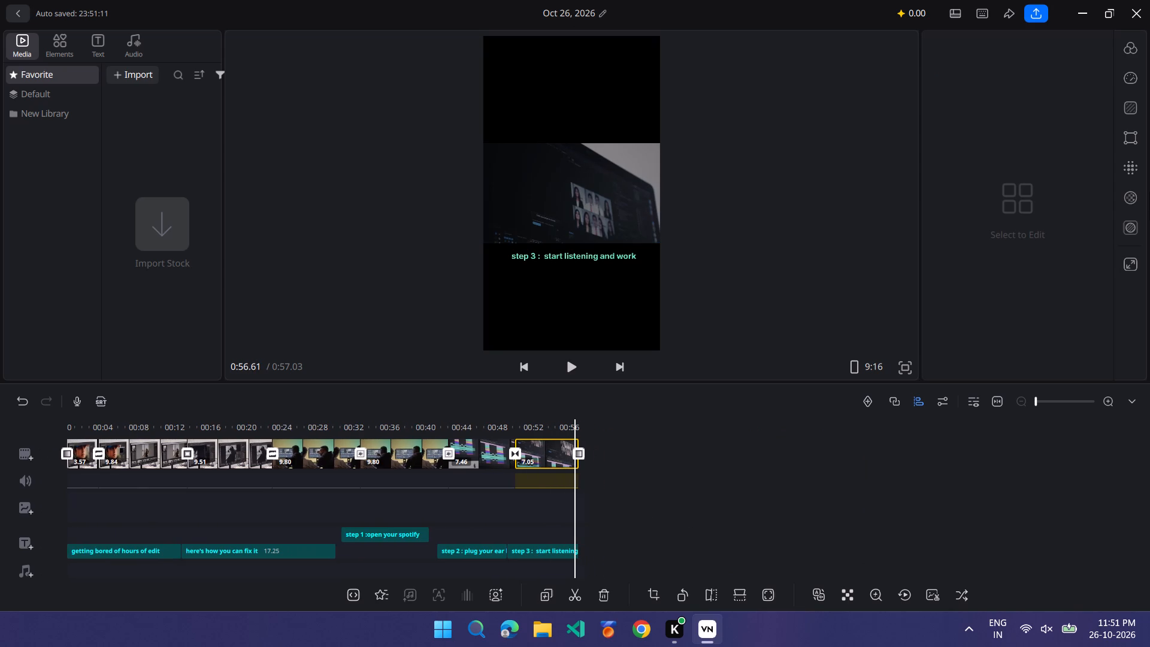
click(1125, 137)
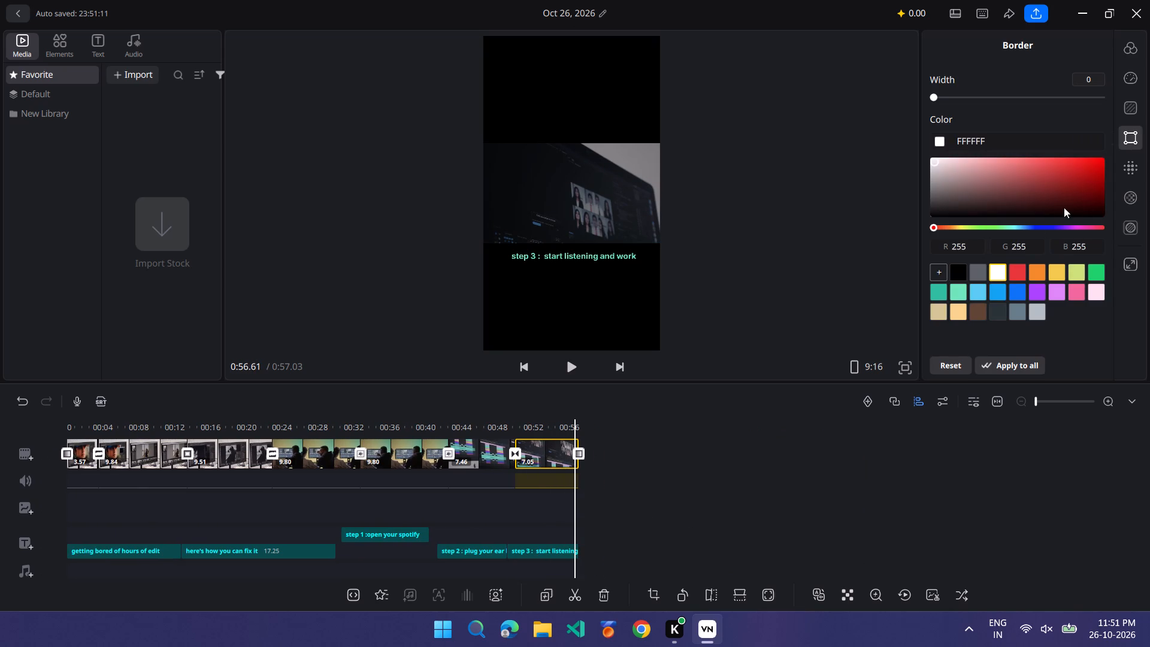
scroll(870, 443, right, 9)
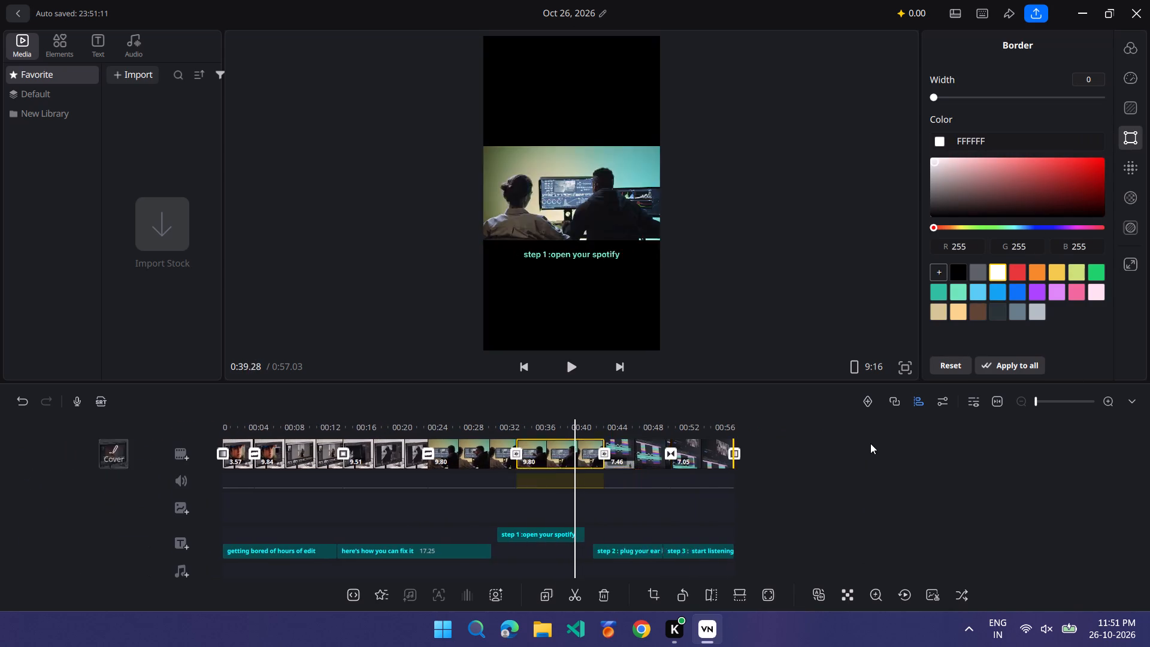
Apply the Radioactive blur to the second clip and place its focal point over the upper middle of the monitor.
click(1130, 159)
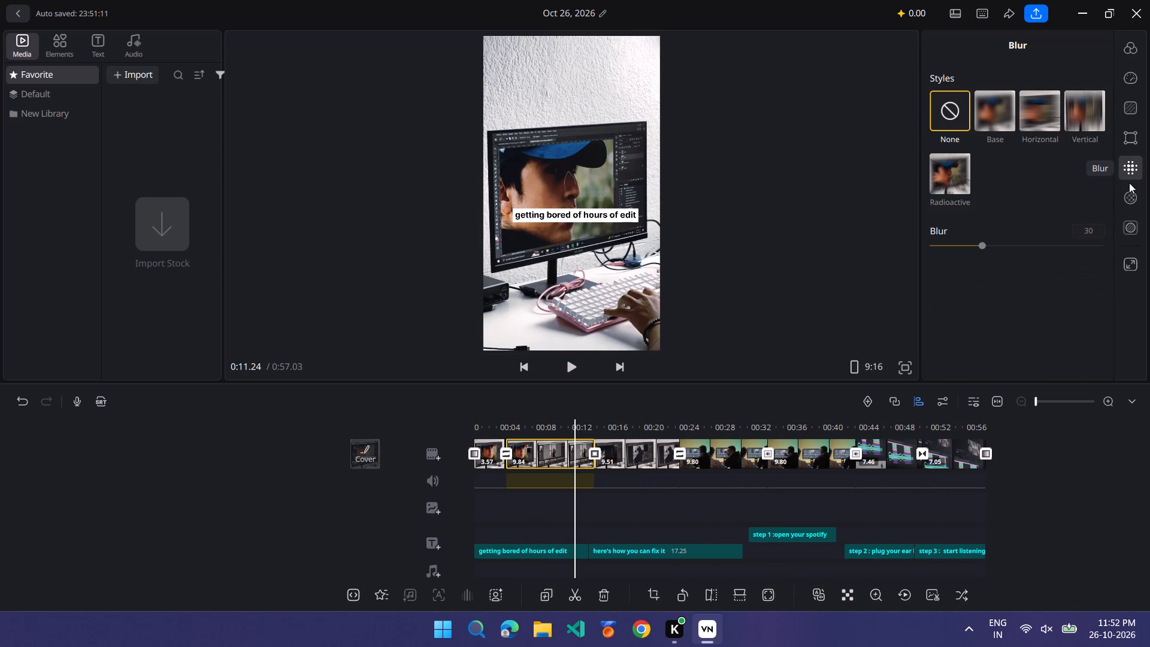
click(943, 186)
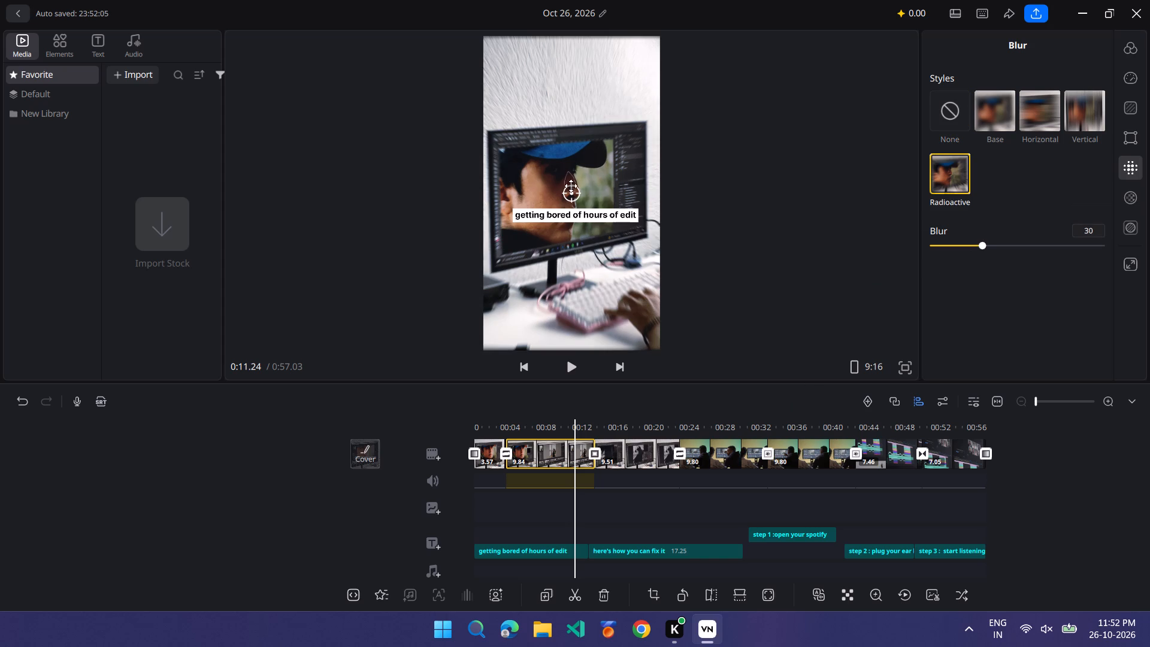
drag(571, 191, 556, 211)
drag(556, 211, 562, 168)
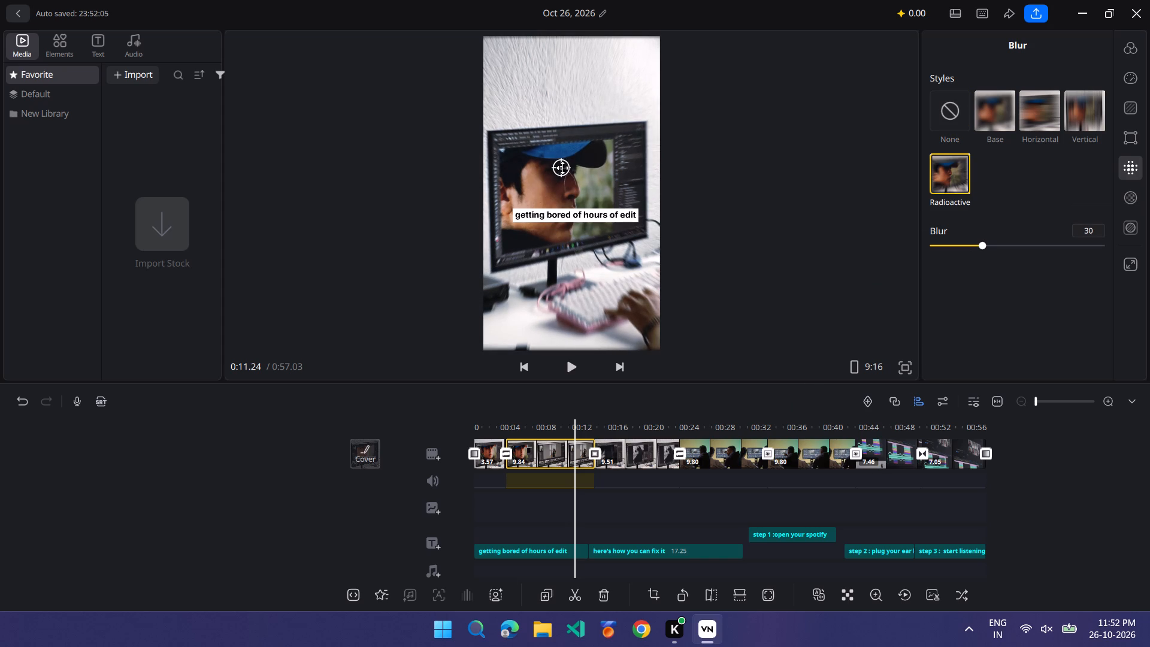
drag(562, 168, 574, 170)
Apply the Radioactive blur to the first clip and place its focal point over the monitor, just above the title.
scroll(425, 529, right, 3)
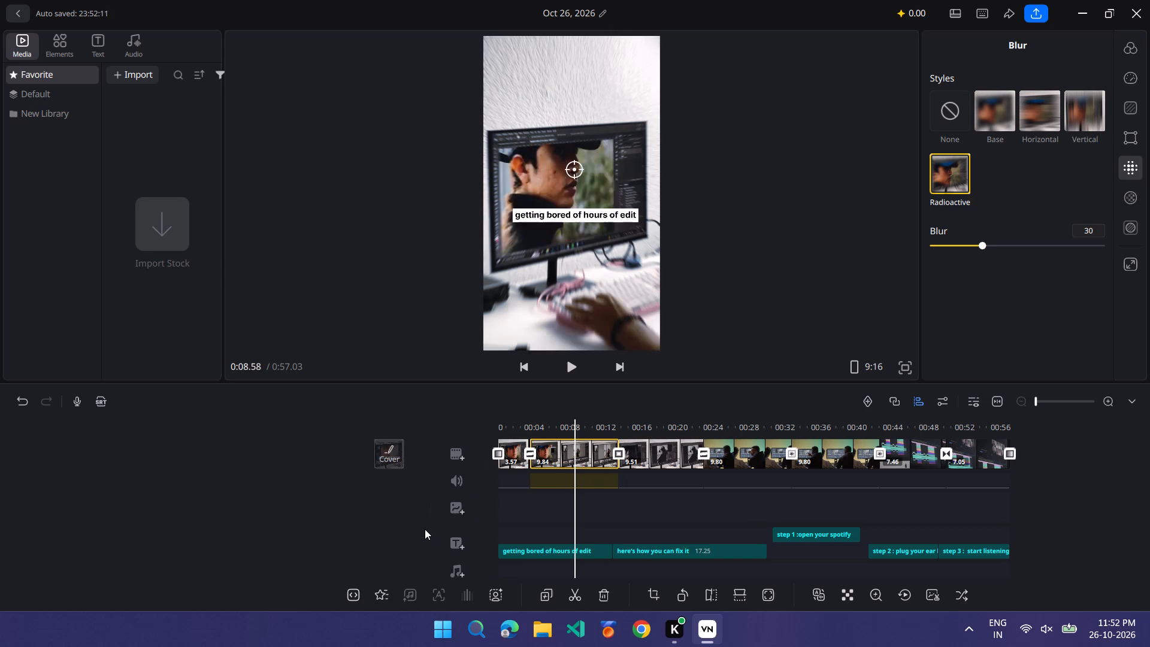
scroll(425, 529, right, 6)
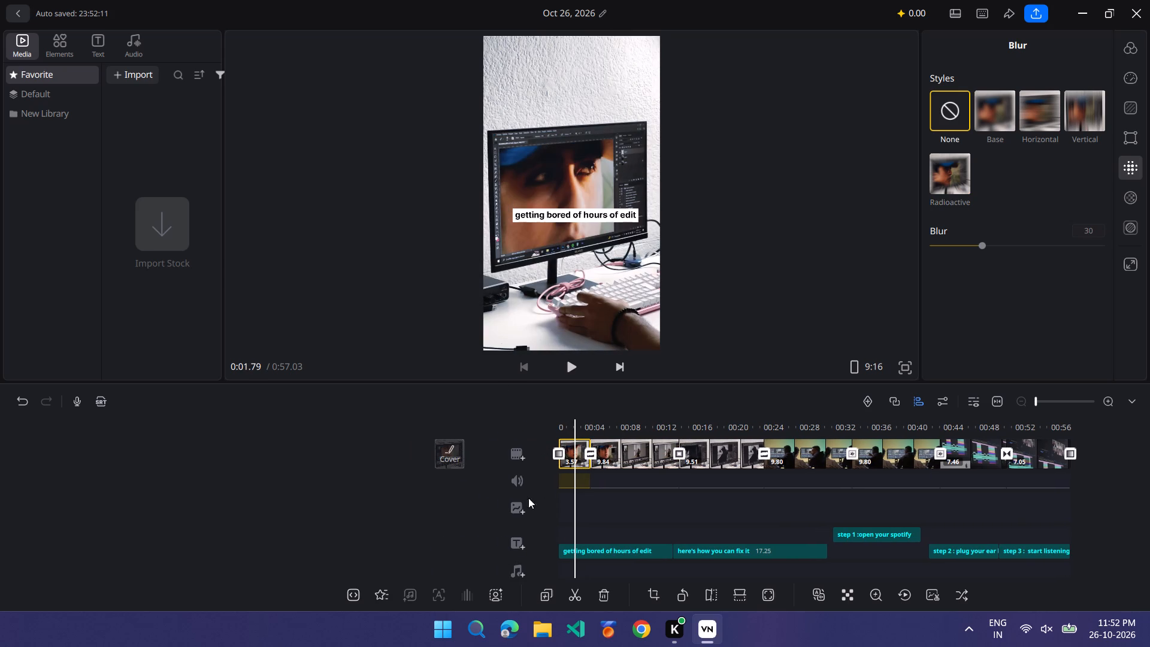
scroll(499, 516, right, 3)
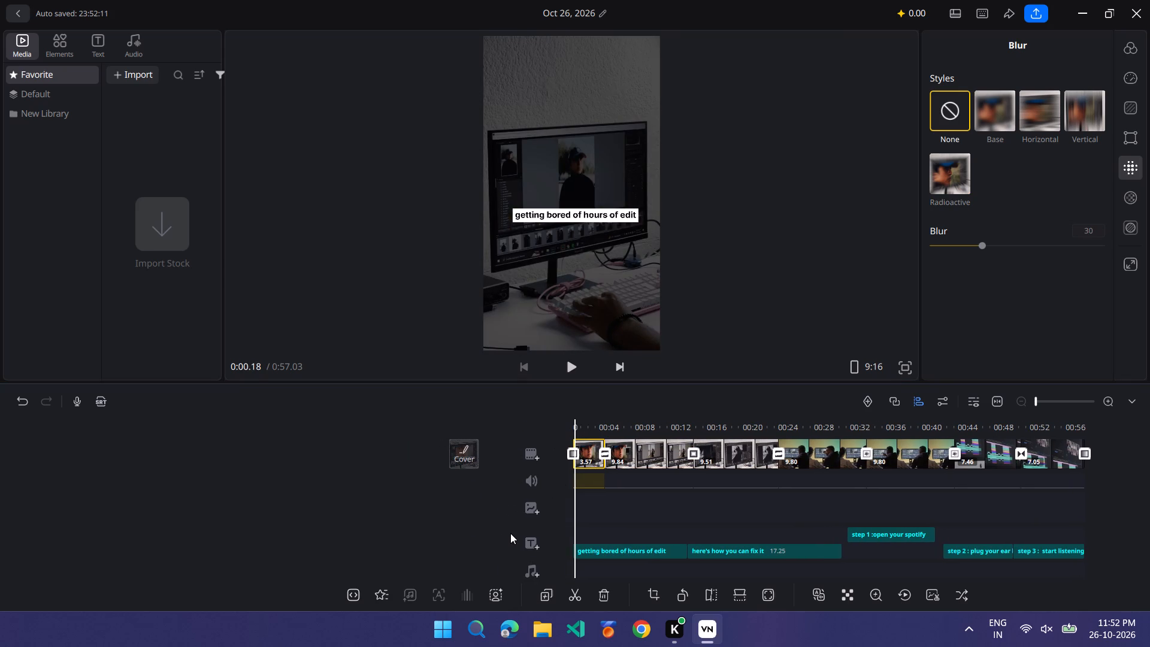
scroll(510, 533, right, 6)
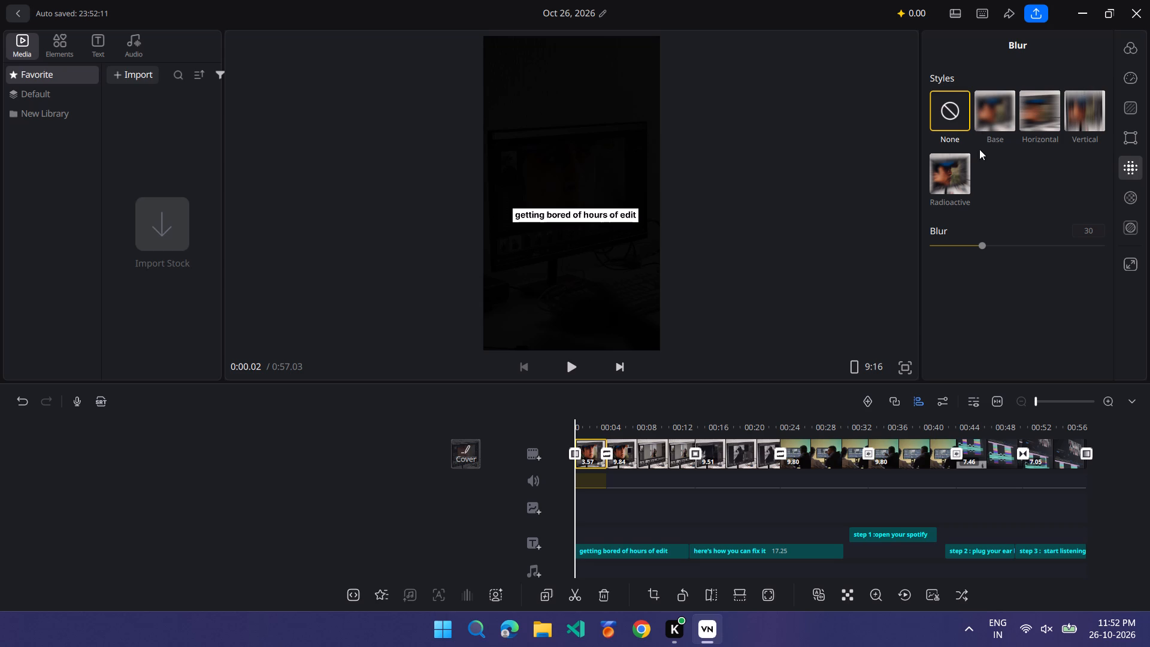
click(966, 164)
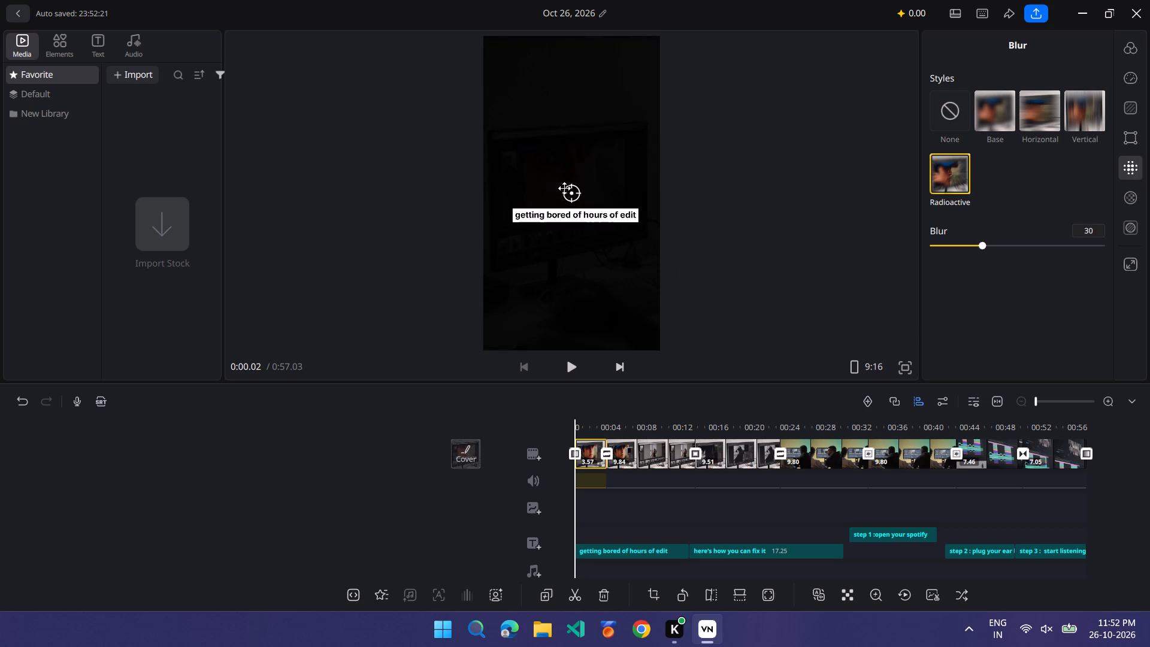
drag(570, 195, 561, 188)
drag(561, 188, 586, 205)
Play the video from the start to preview the blurred clips.
click(568, 374)
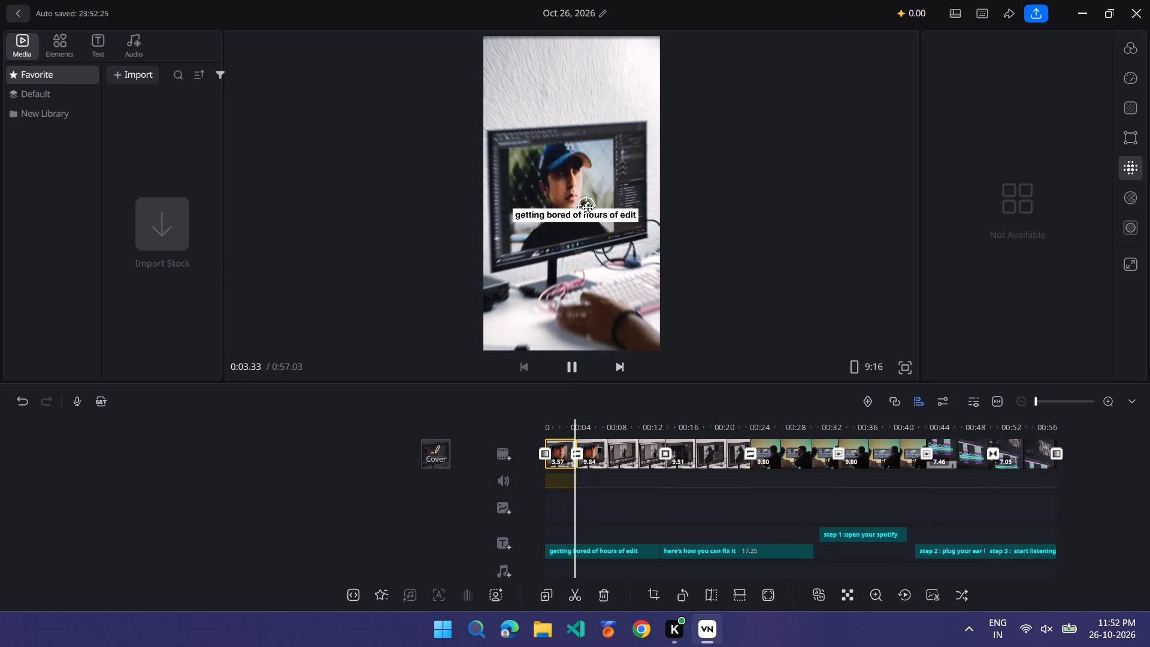
drag(588, 207, 566, 201)
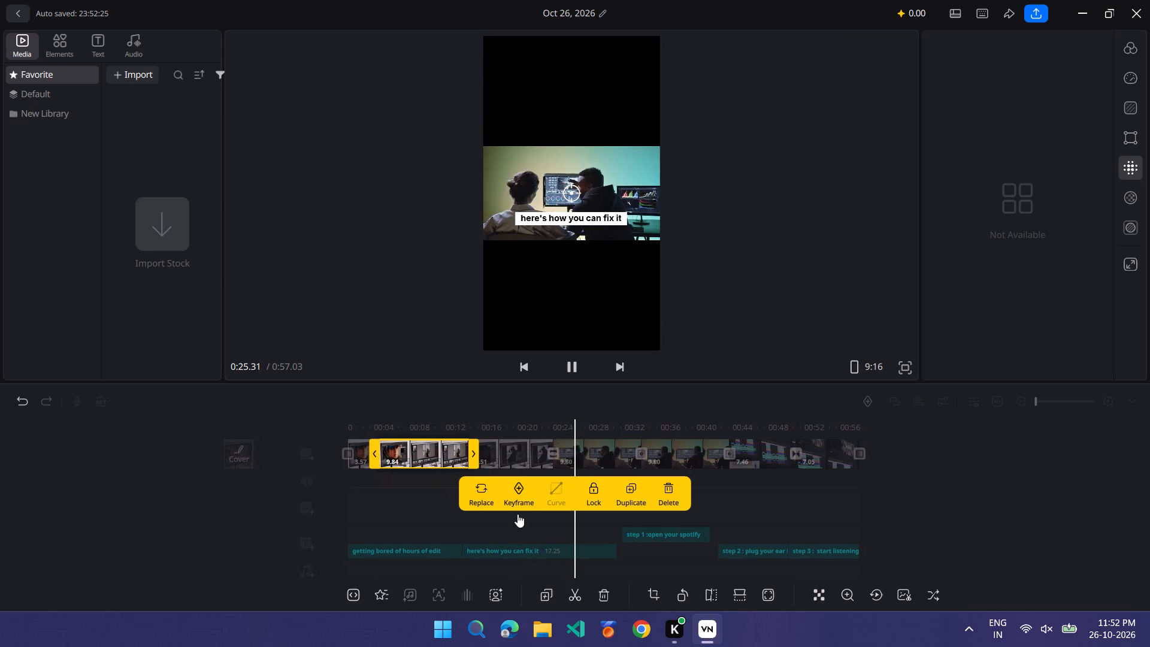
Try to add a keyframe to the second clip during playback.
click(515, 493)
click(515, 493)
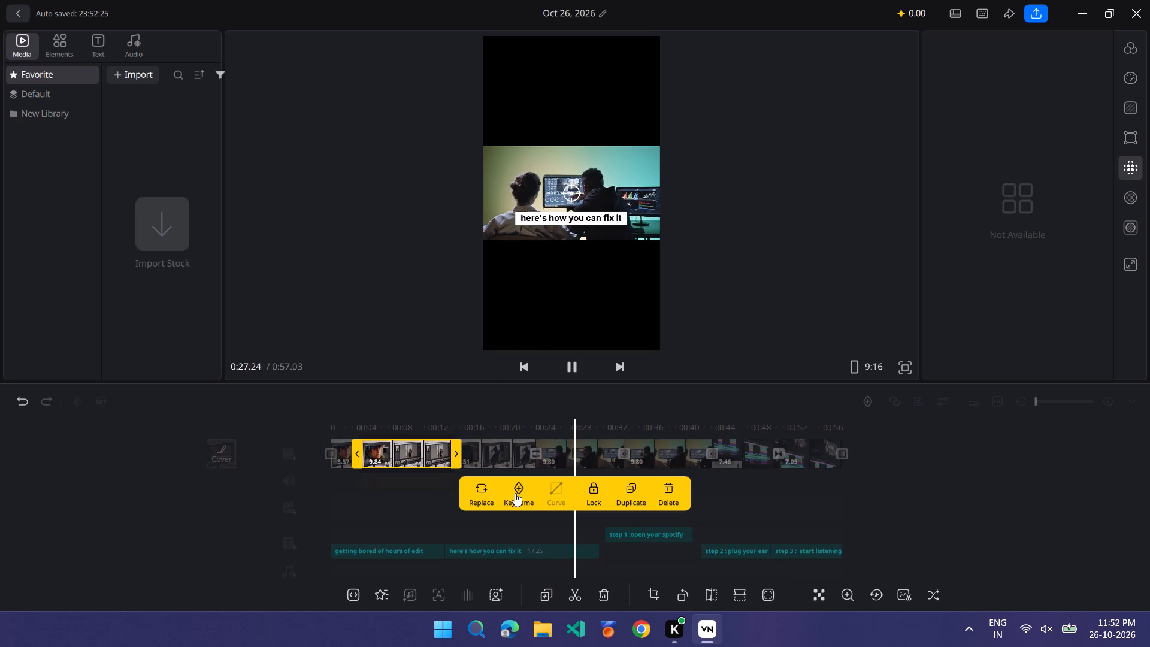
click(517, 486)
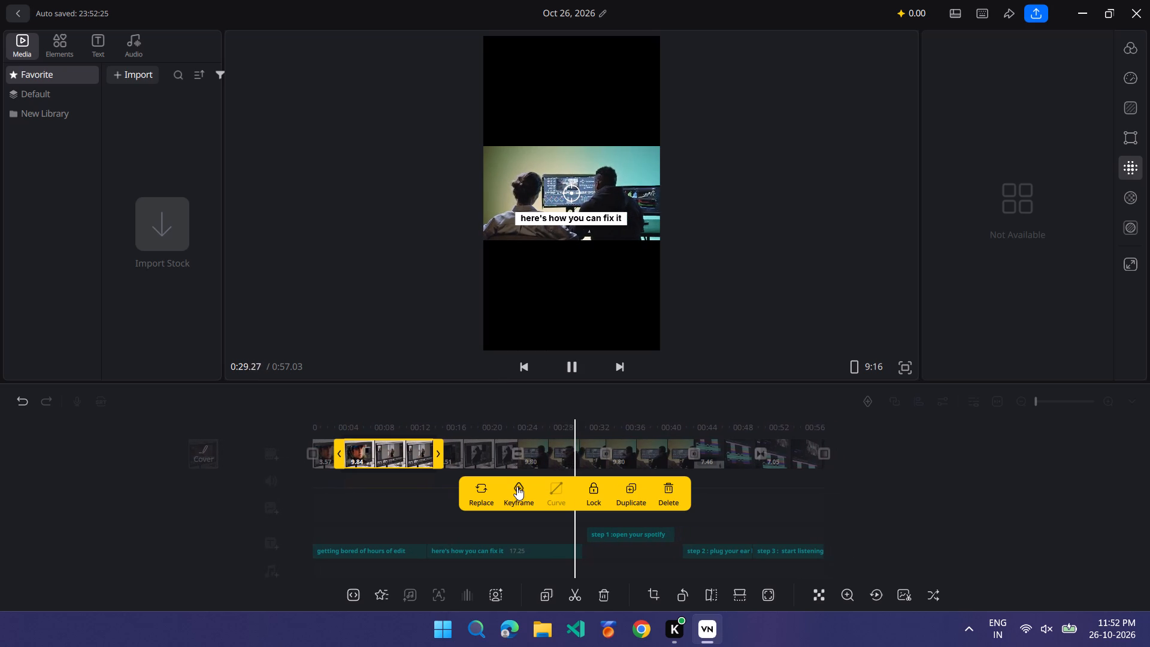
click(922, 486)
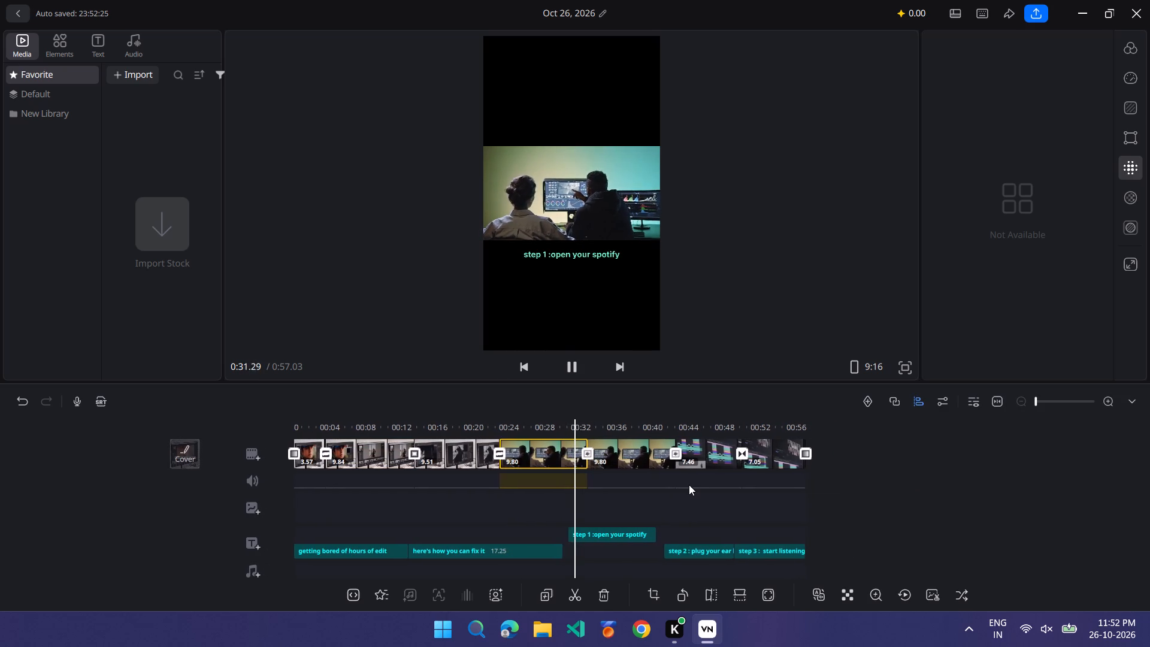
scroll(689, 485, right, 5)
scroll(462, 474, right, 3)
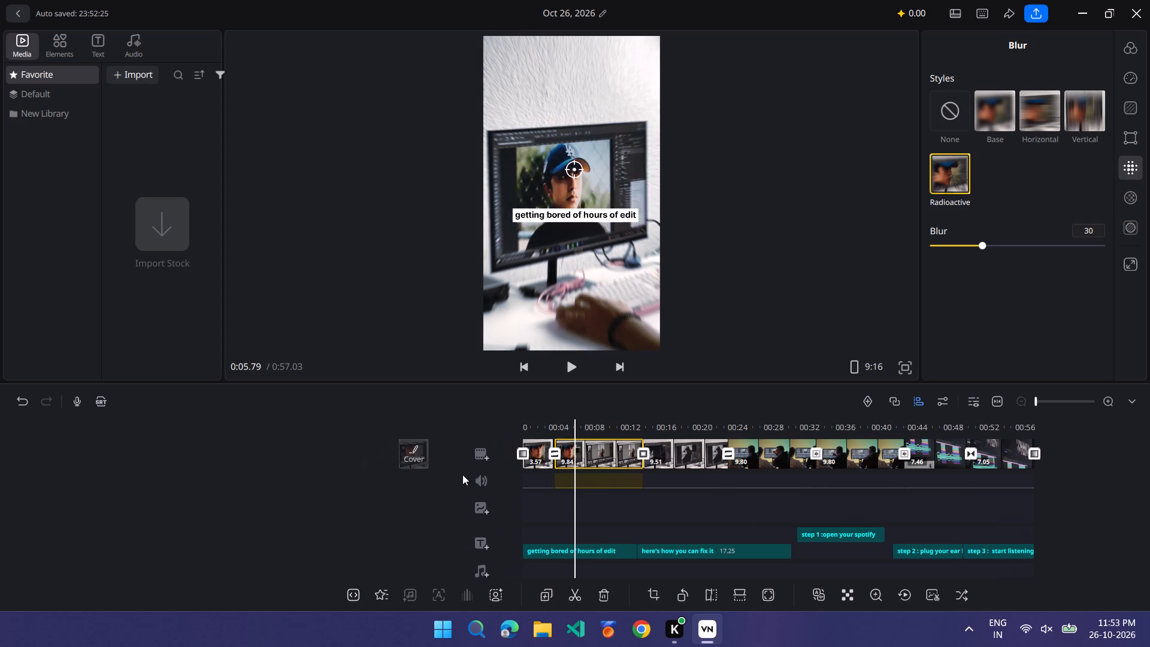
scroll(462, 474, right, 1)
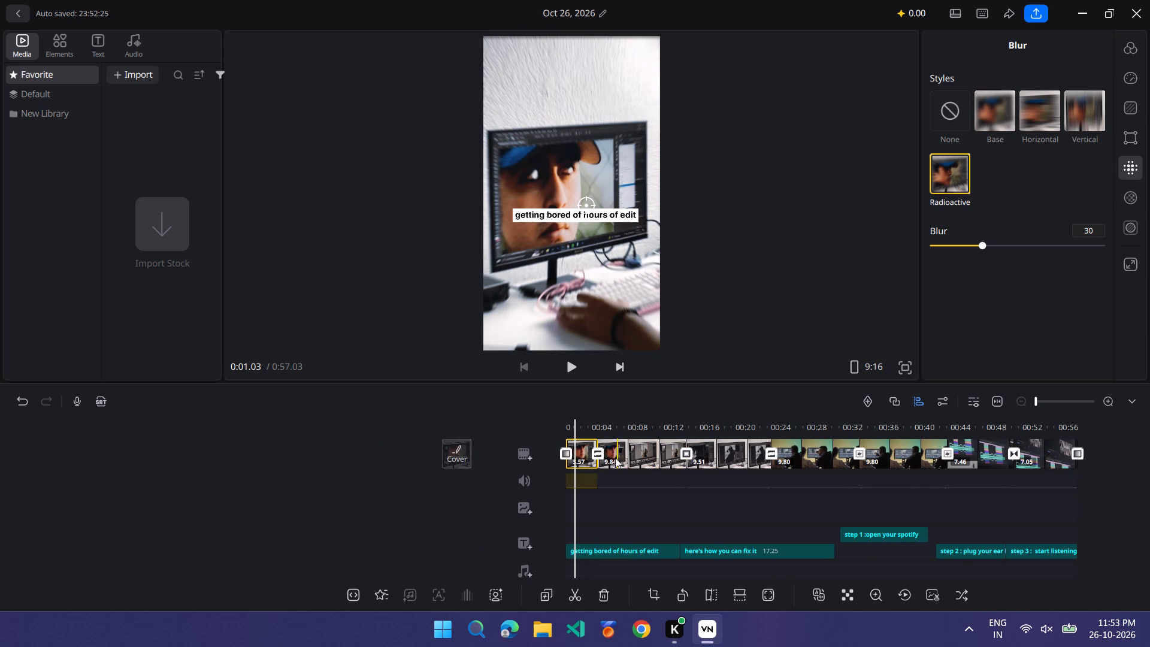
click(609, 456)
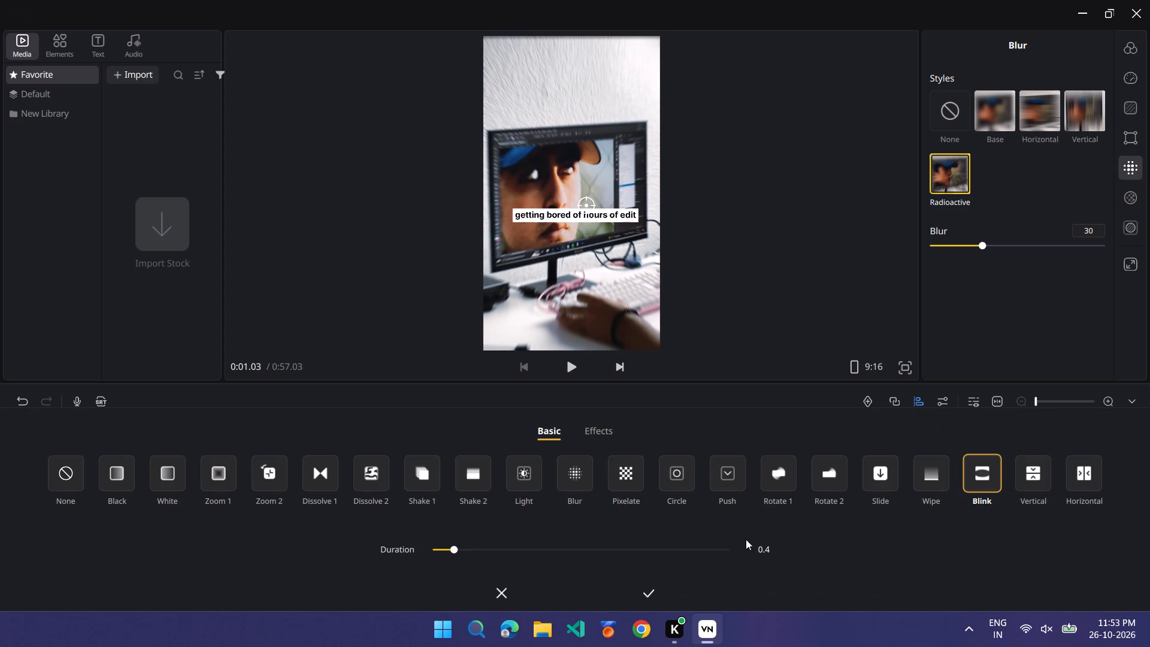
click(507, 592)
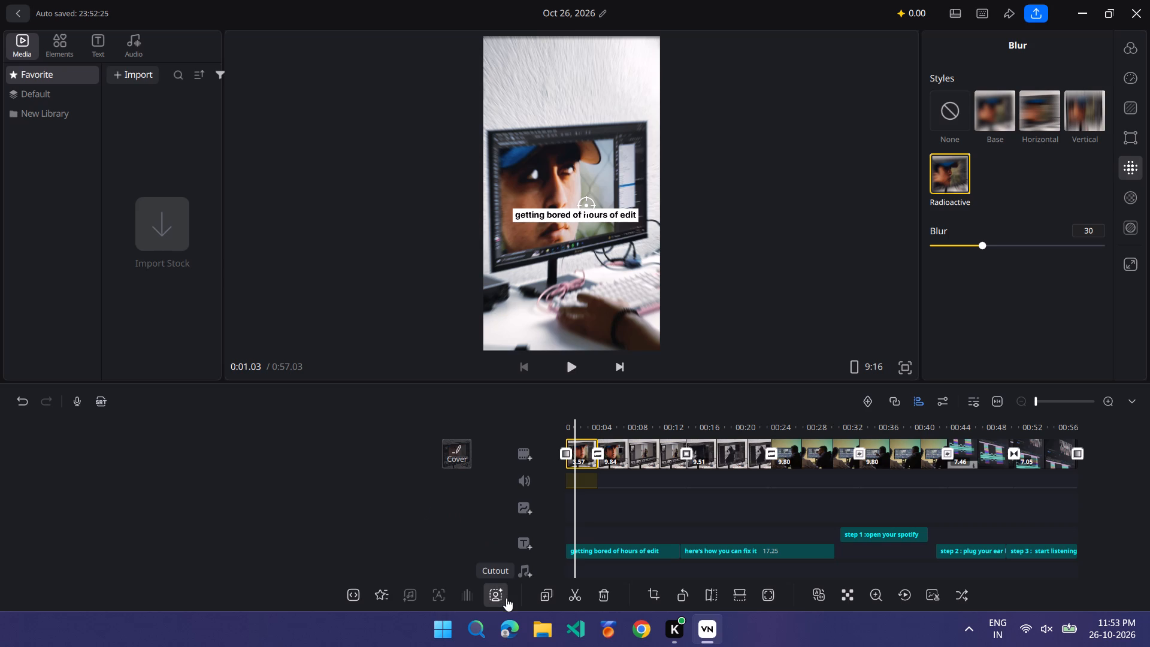
Add two keyframes to the second clip, at about 0:06.54 and 0:10.57.
scroll(453, 512, left, 1)
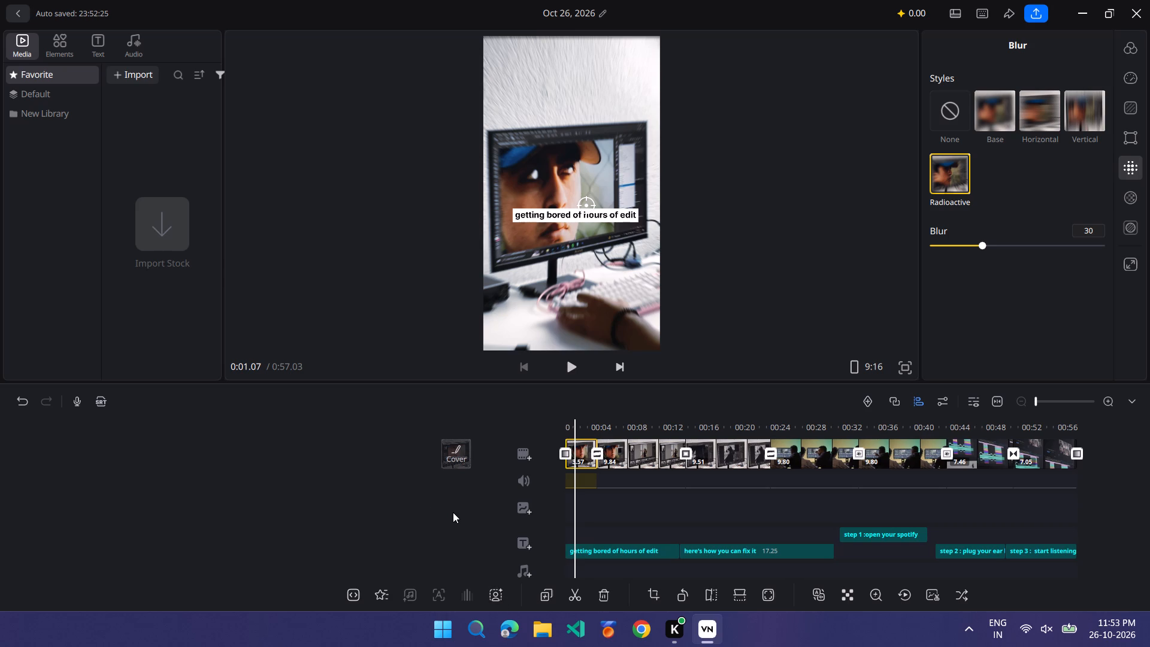
scroll(453, 512, left, 3)
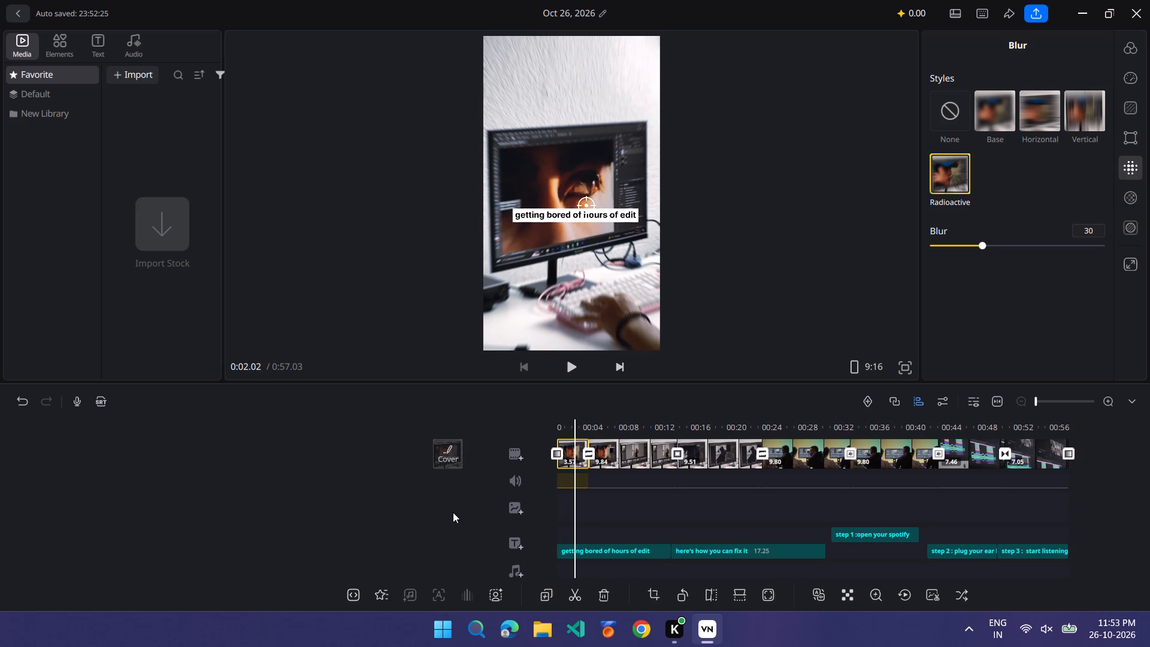
scroll(453, 512, left, 1)
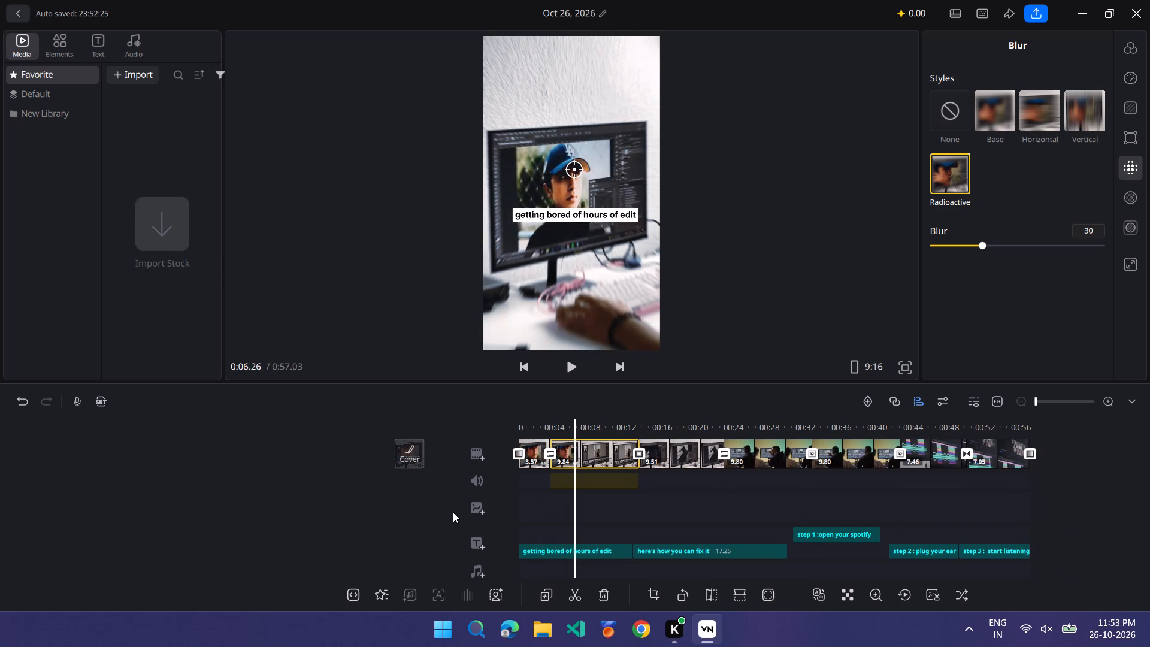
scroll(453, 512, left, 1)
click(868, 406)
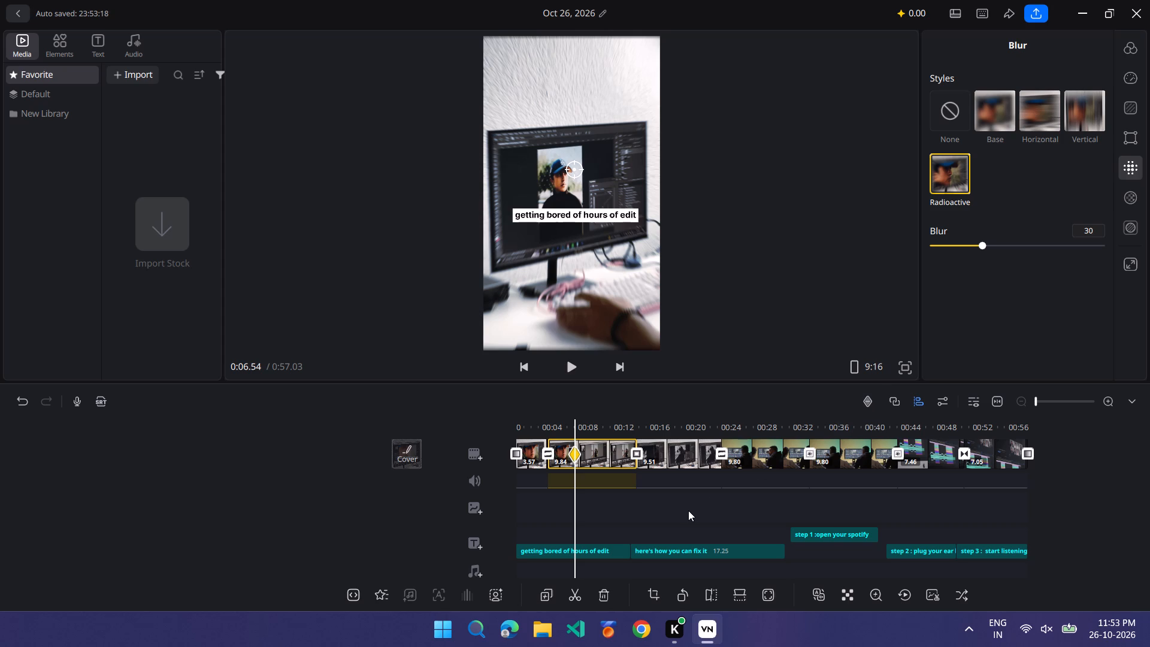
scroll(688, 510, left, 2)
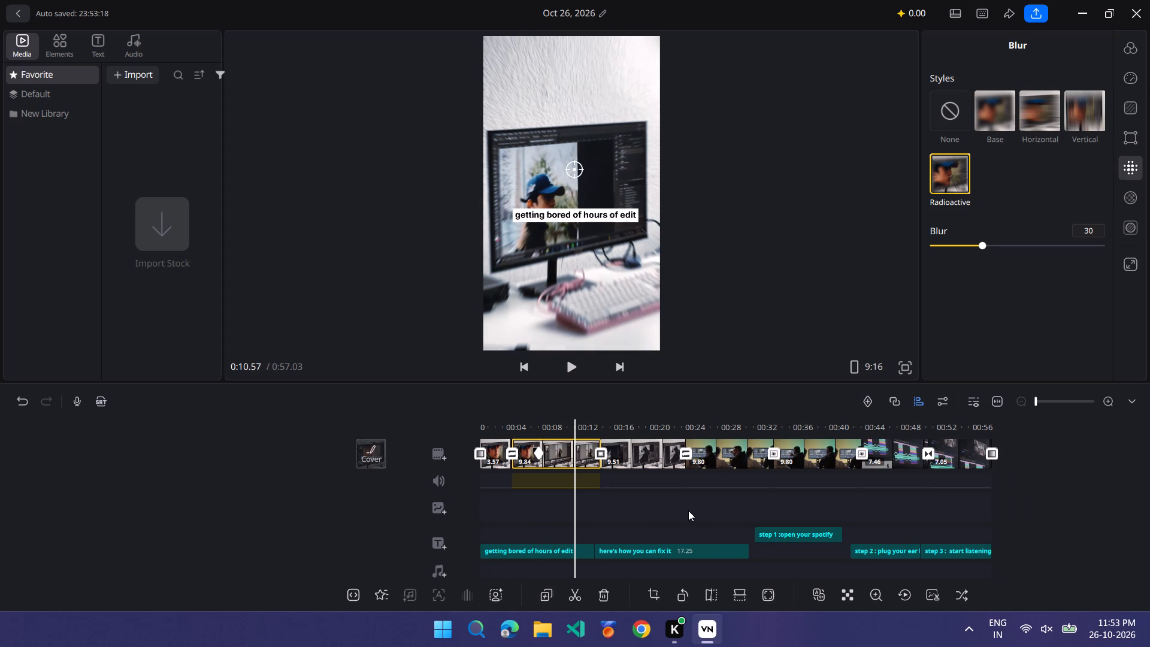
click(864, 400)
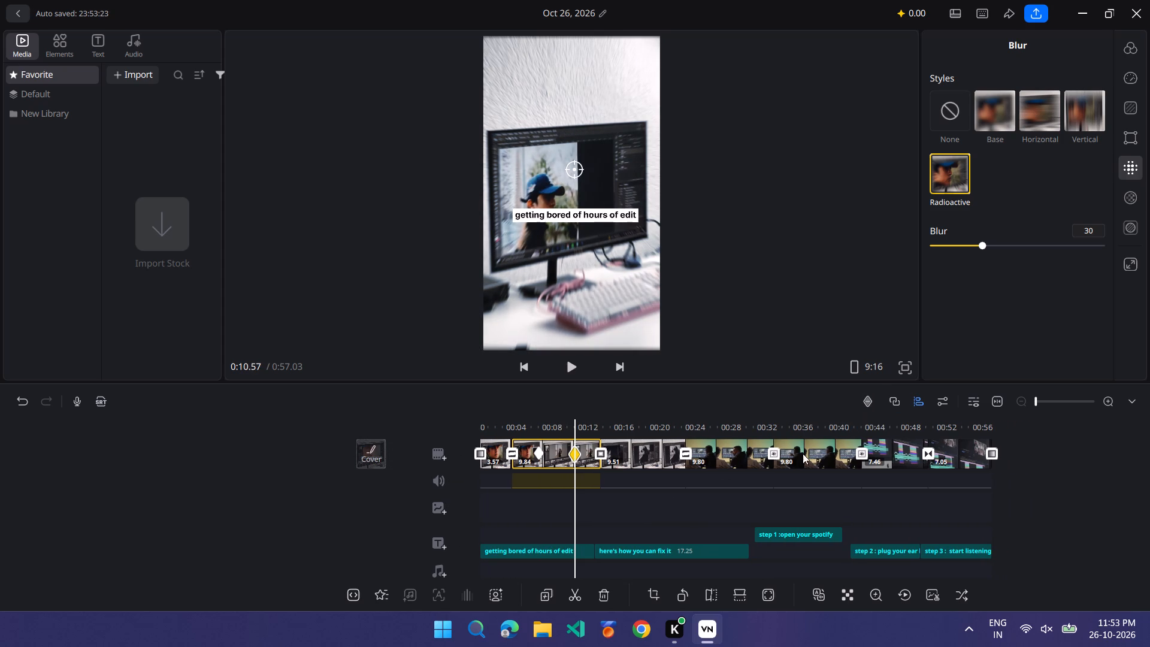
Add two keyframes to the third clip, at about 0:15.01 and 0:20.23.
scroll(780, 494, left, 1)
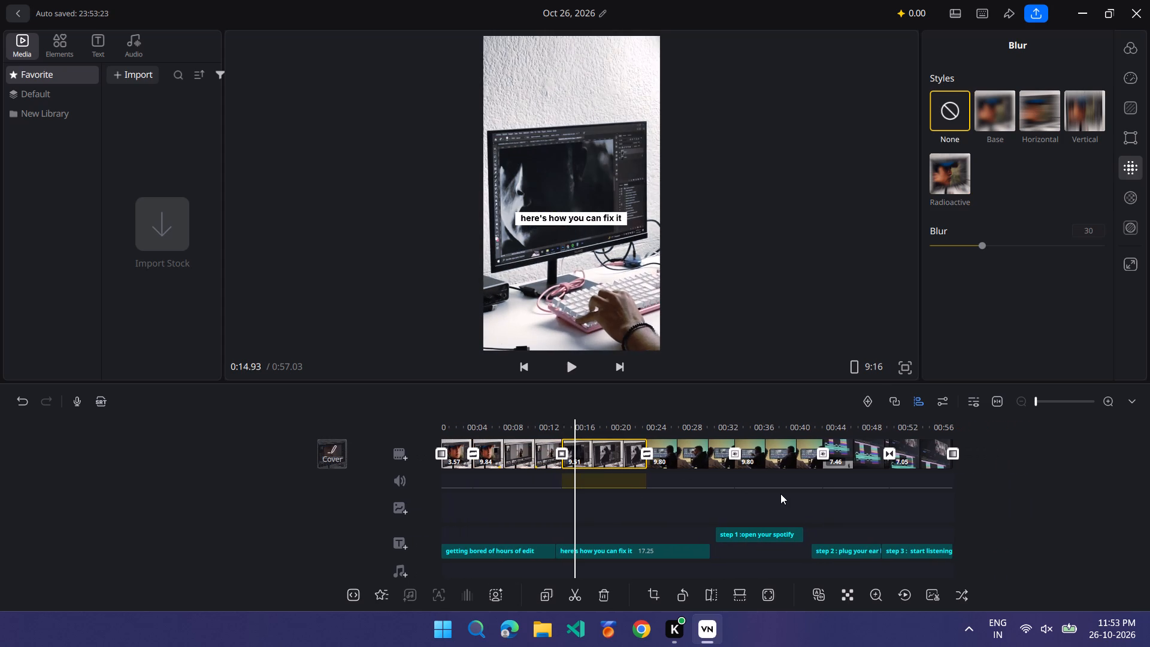
scroll(780, 494, left, 1)
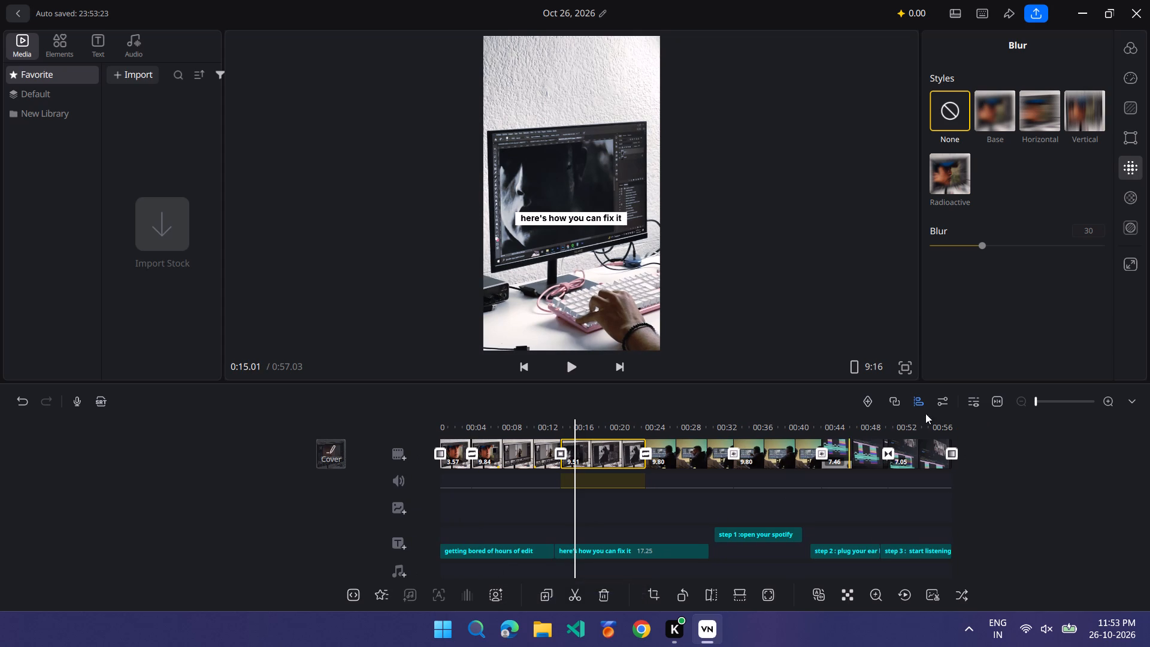
click(875, 401)
scroll(759, 502, left, 2)
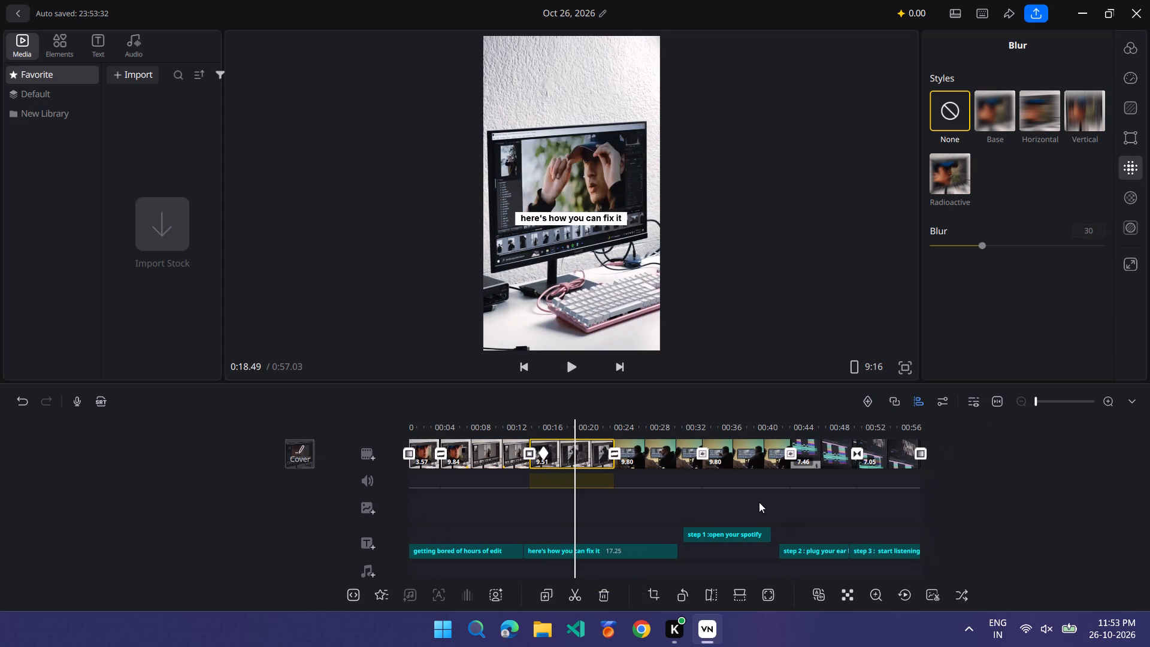
scroll(759, 502, left, 1)
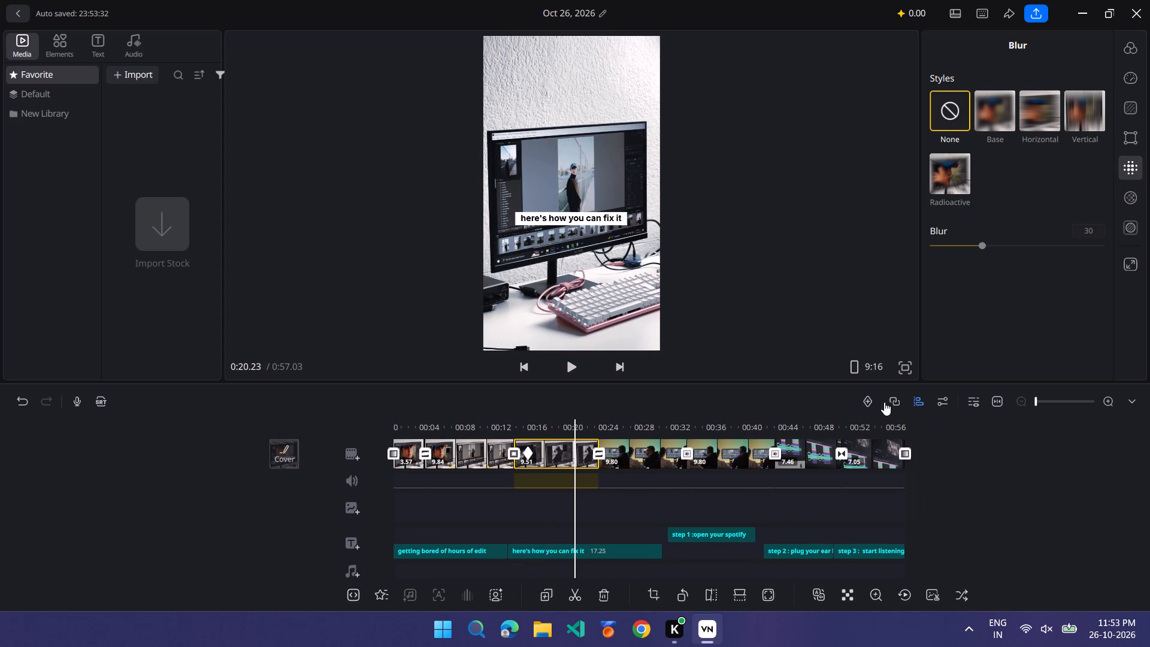
click(868, 398)
Apply the Zoom out effect at the second clip's first keyframe and Zoom In at its second keyframe.
scroll(687, 499, right, 5)
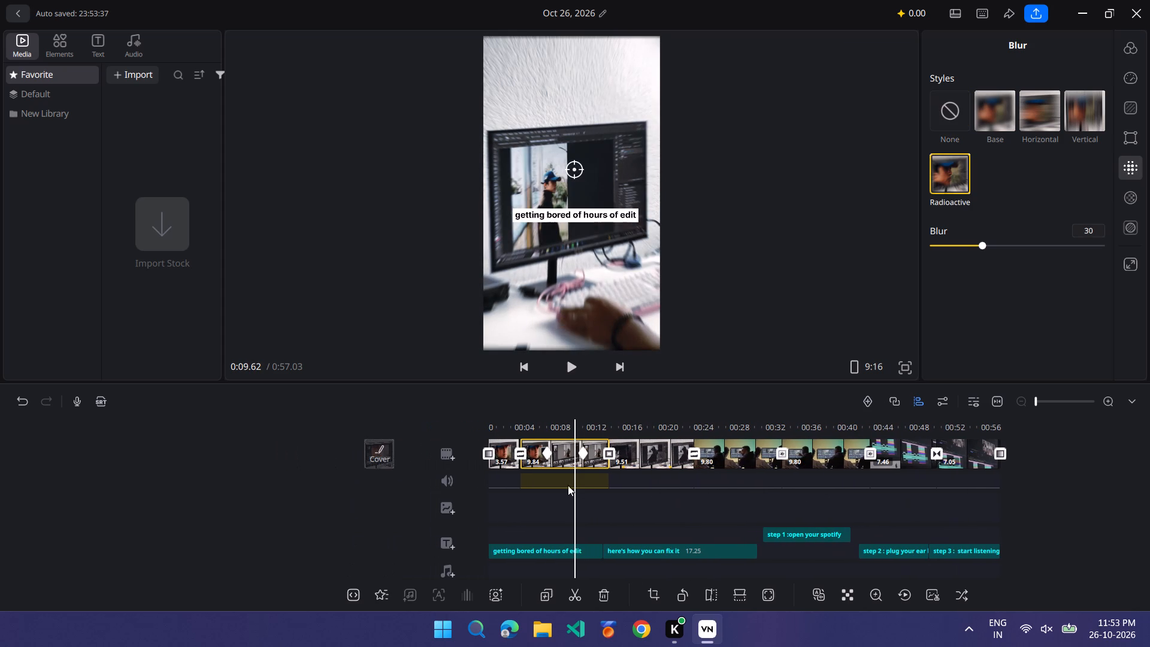
scroll(564, 485, right, 1)
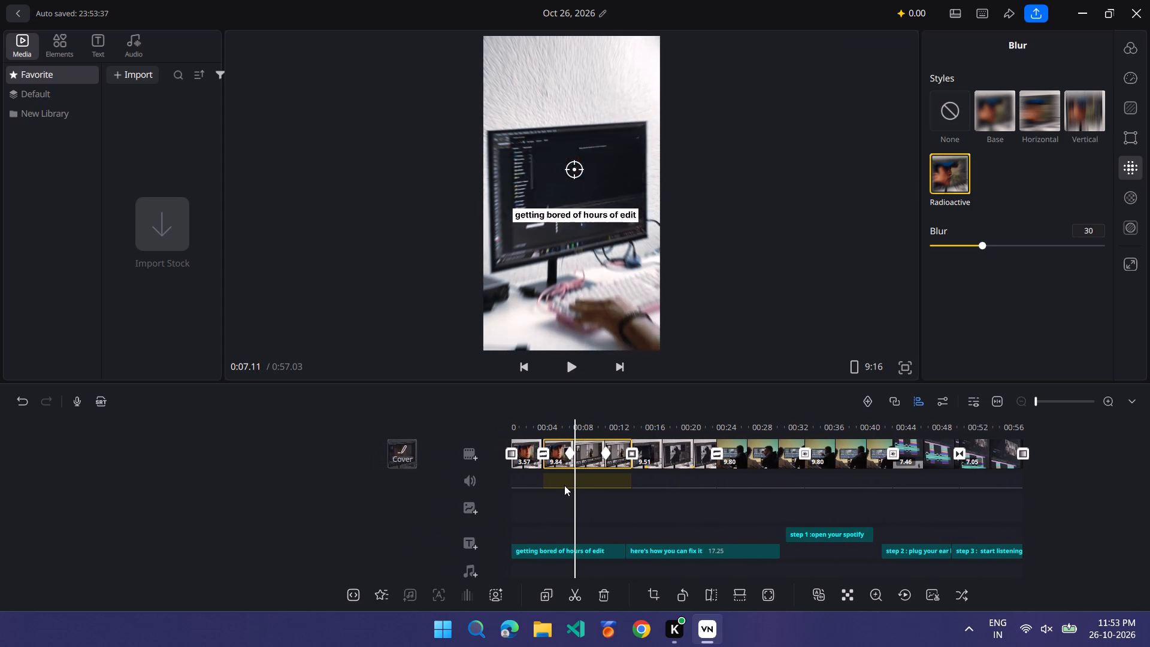
scroll(564, 485, right, 1)
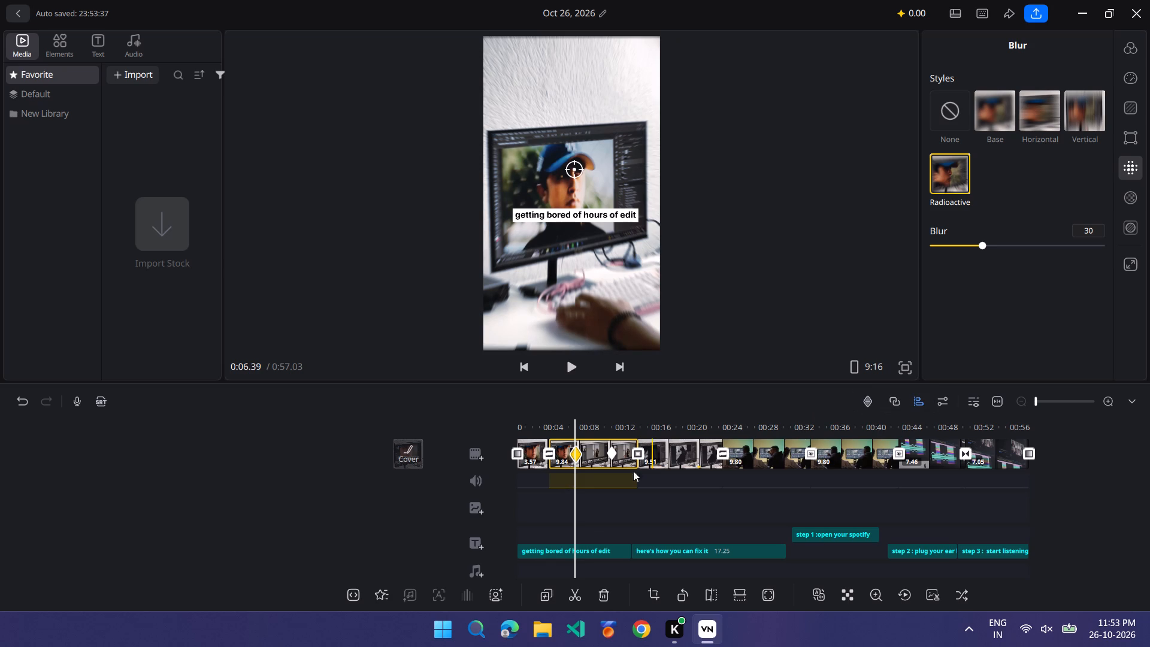
click(579, 452)
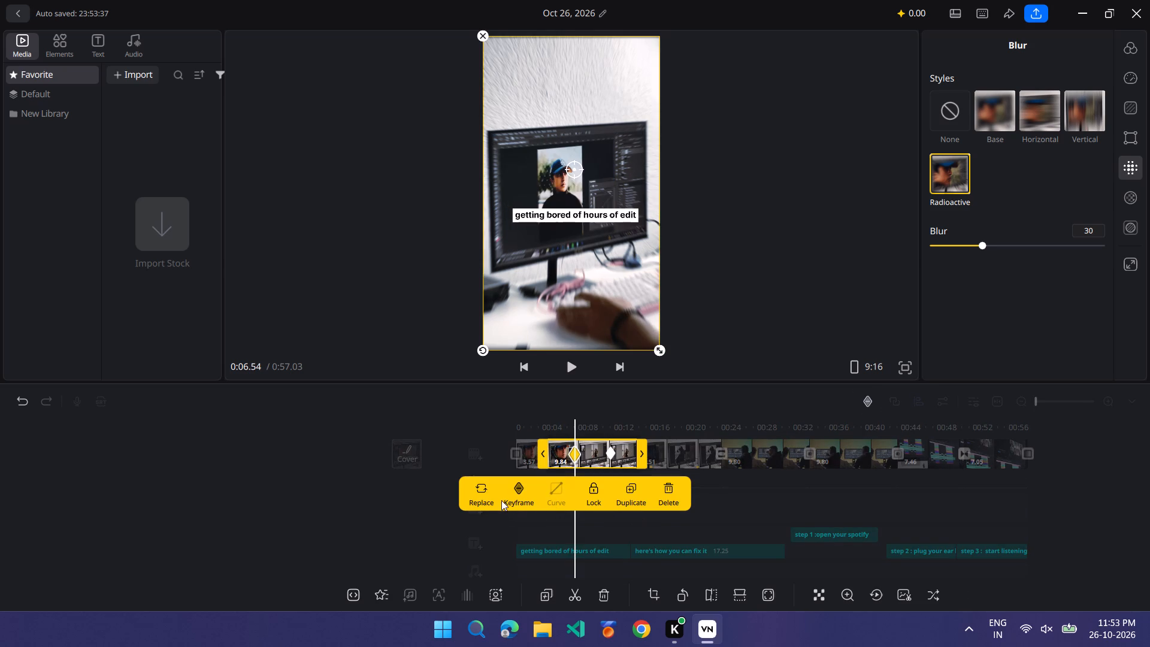
click(374, 540)
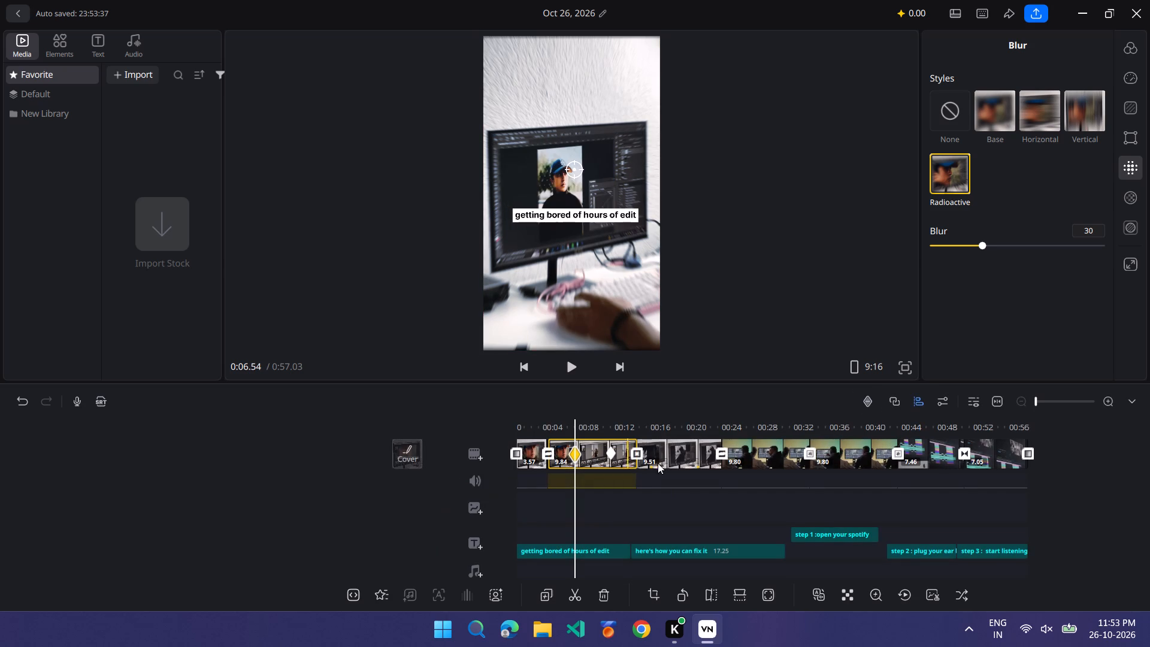
click(977, 402)
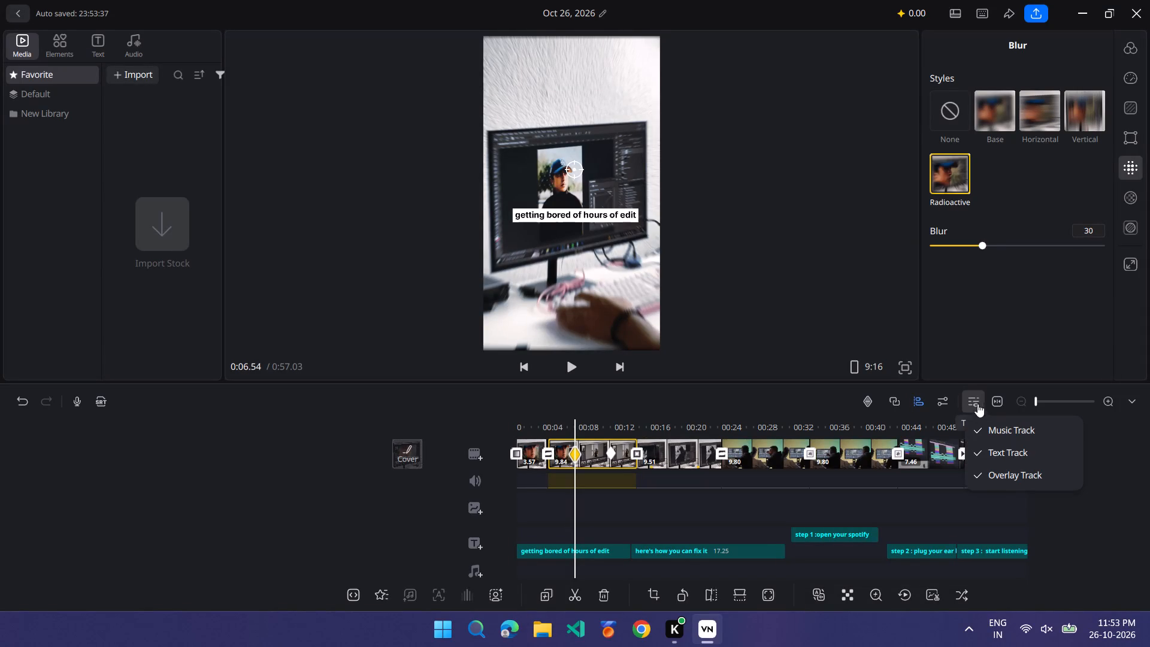
click(1082, 515)
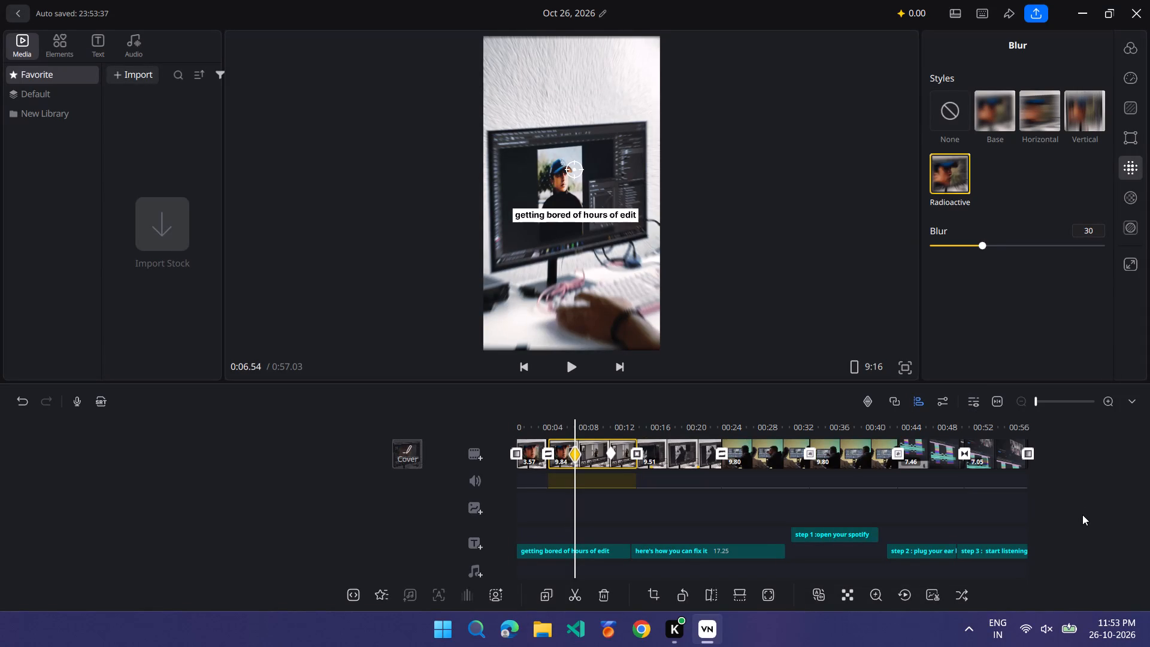
click(1126, 51)
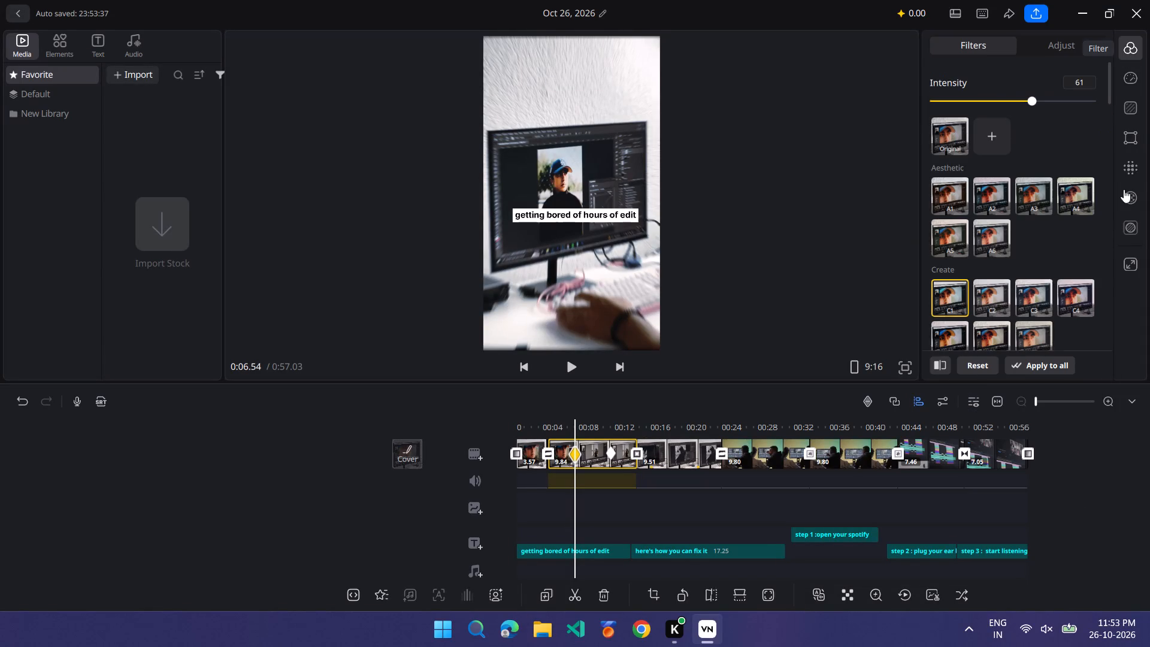
click(1132, 261)
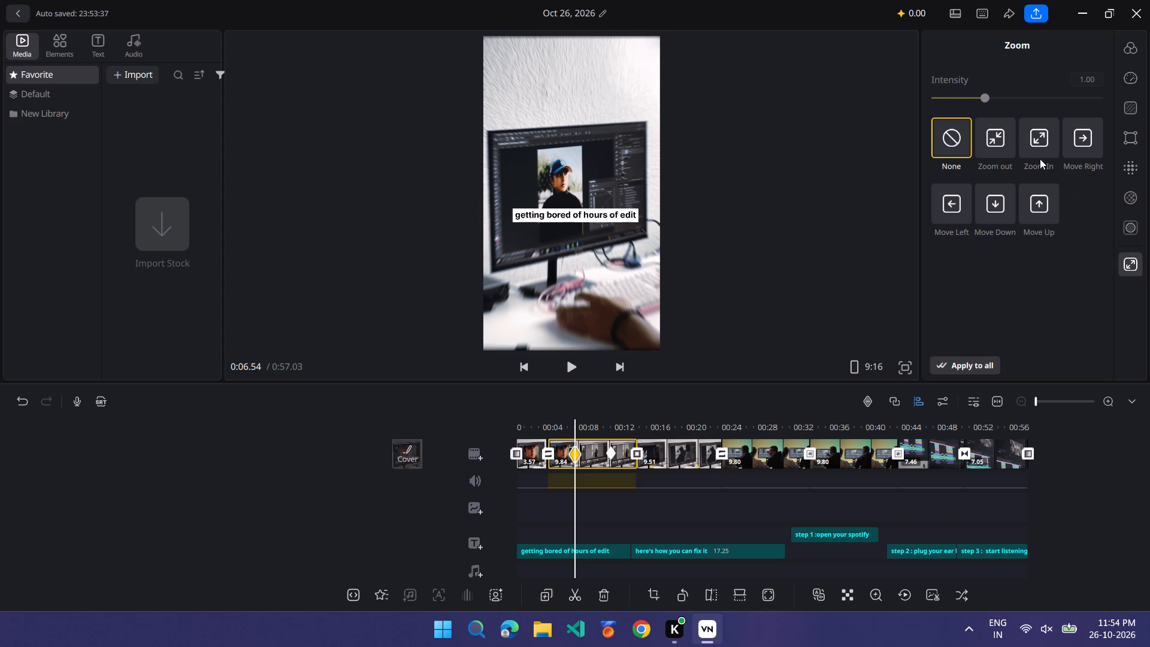
click(1004, 129)
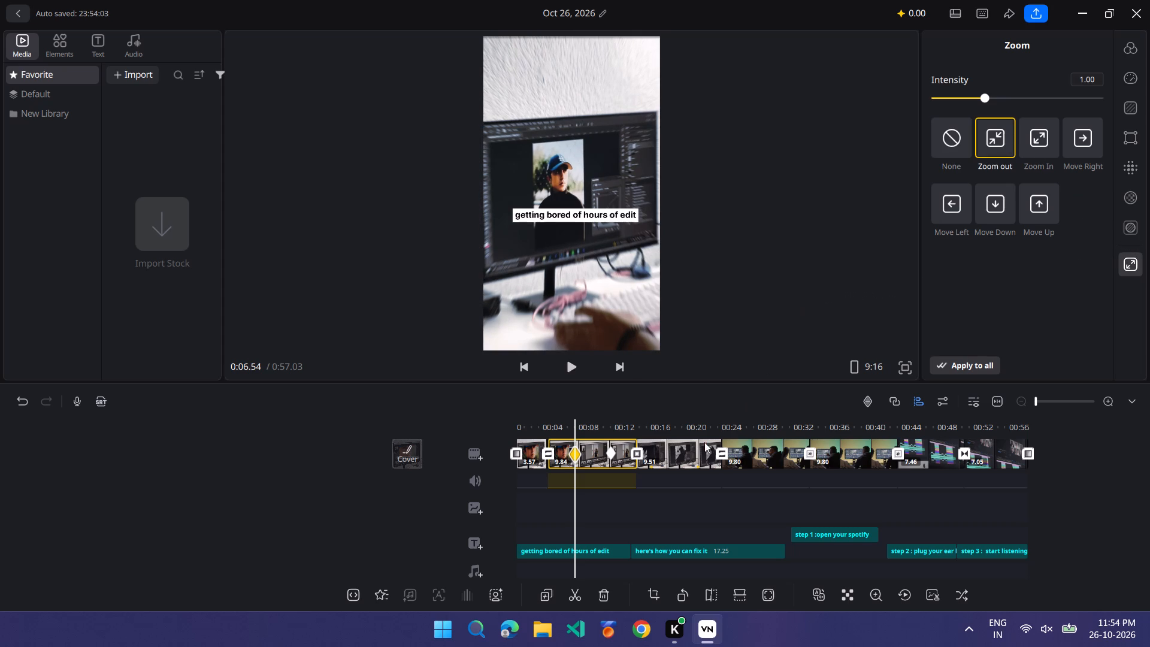
click(609, 452)
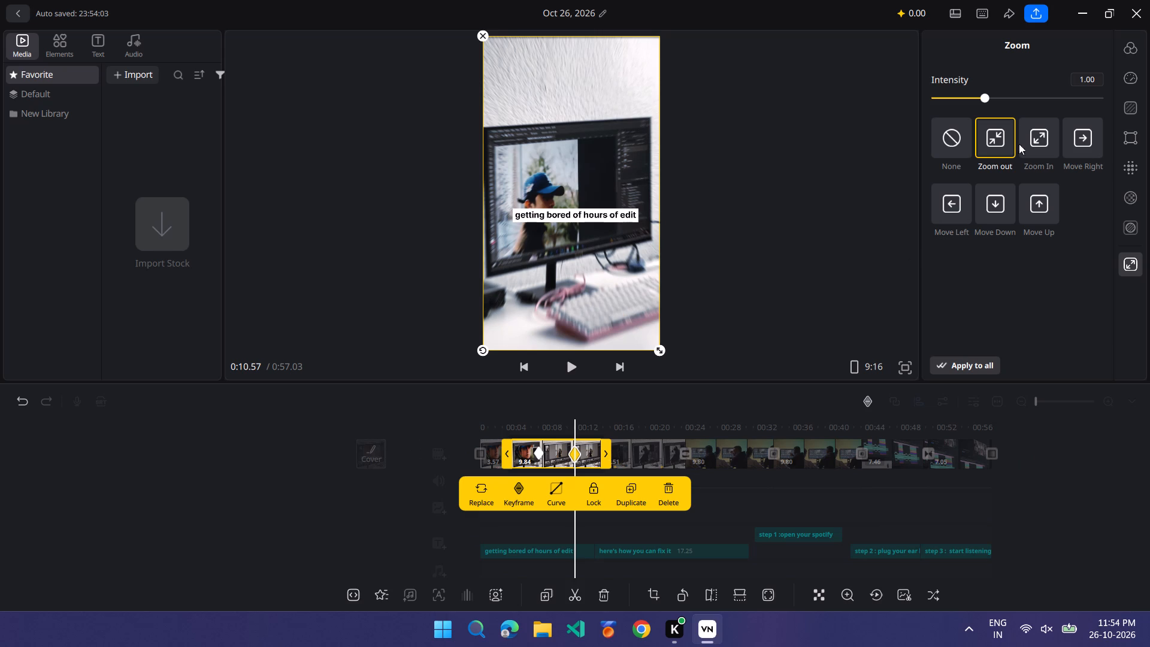
click(1022, 142)
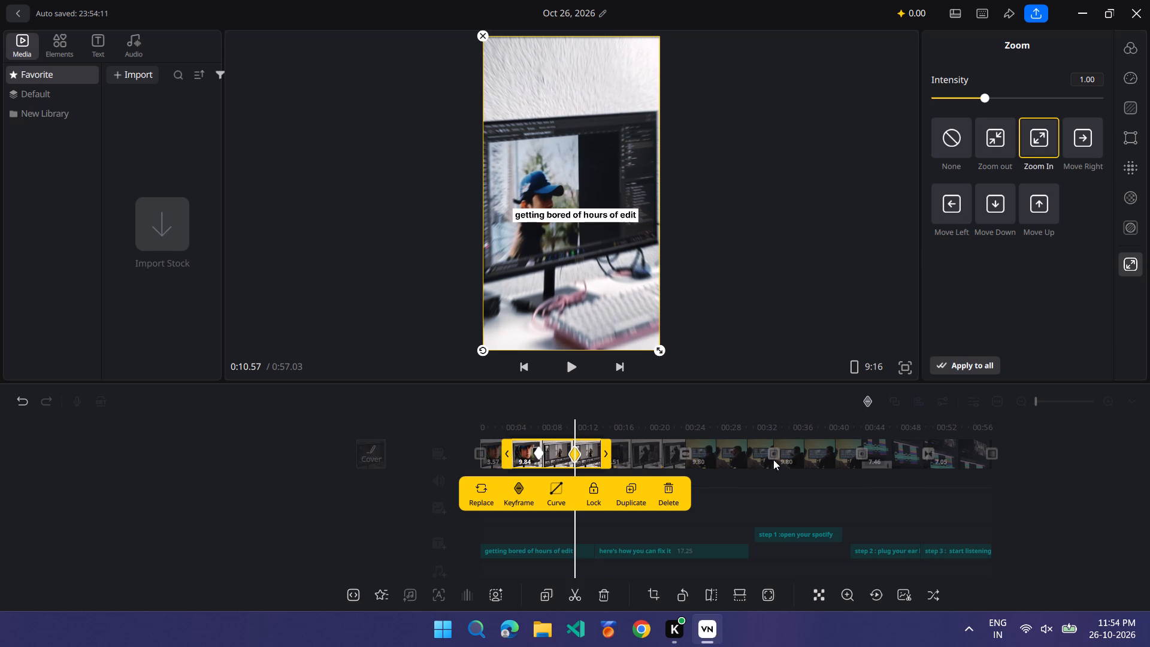
Apply the Move Left zoom effect at the third clip's first keyframe and Move Right at its second keyframe.
click(637, 462)
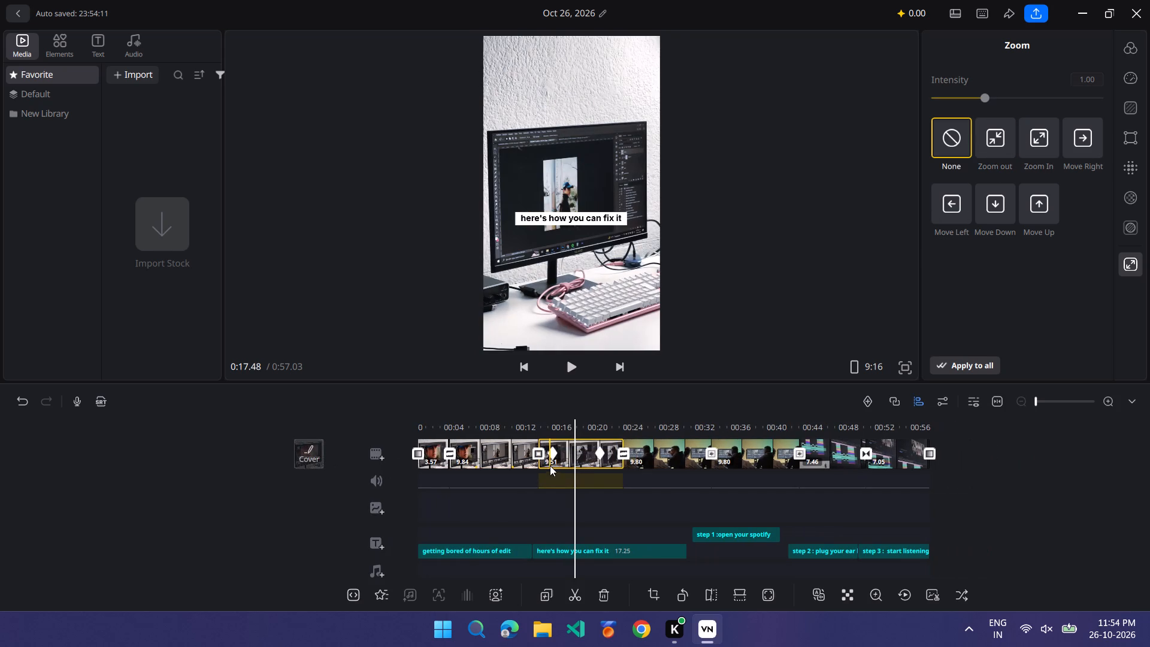
click(552, 452)
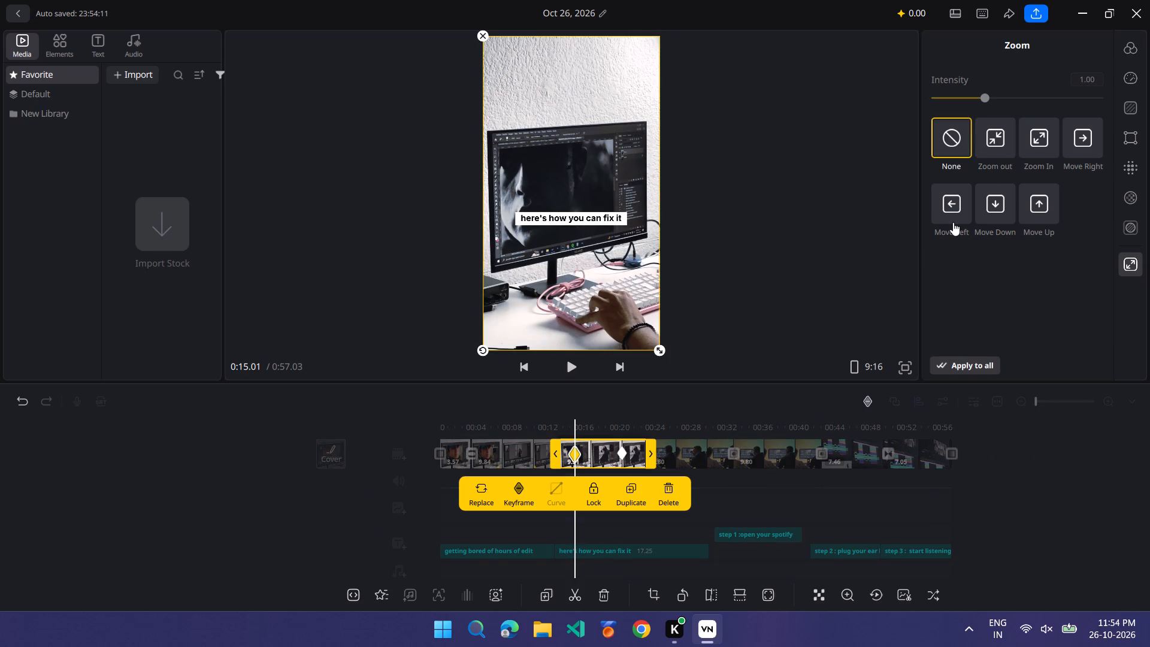
click(945, 211)
click(621, 453)
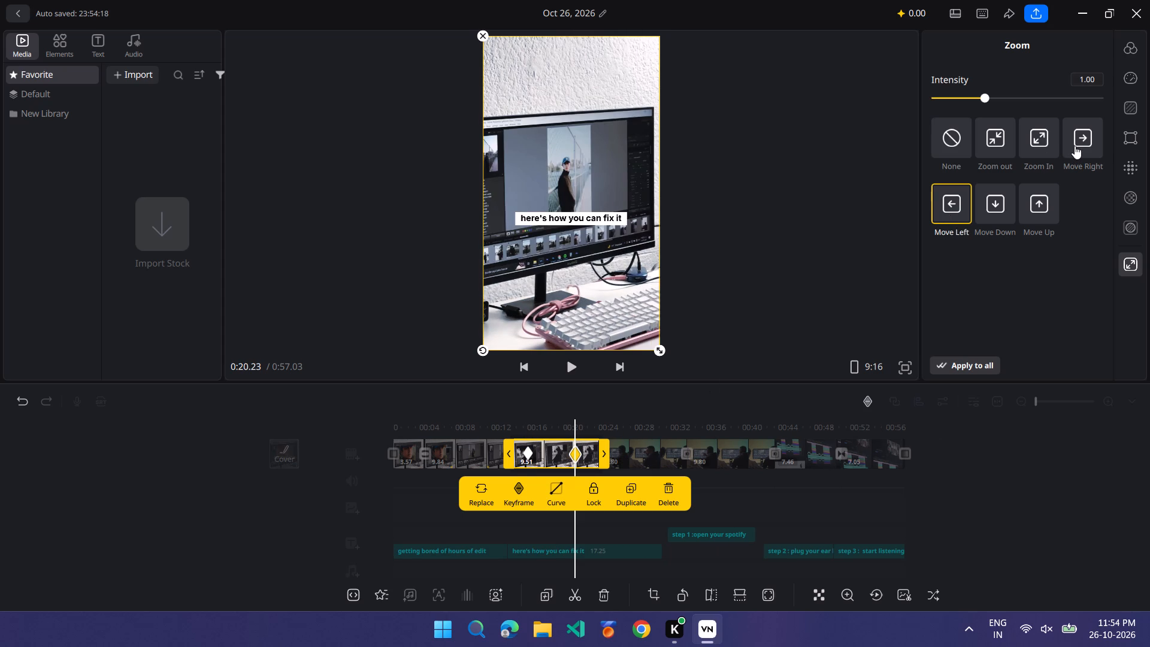
click(1075, 146)
click(651, 464)
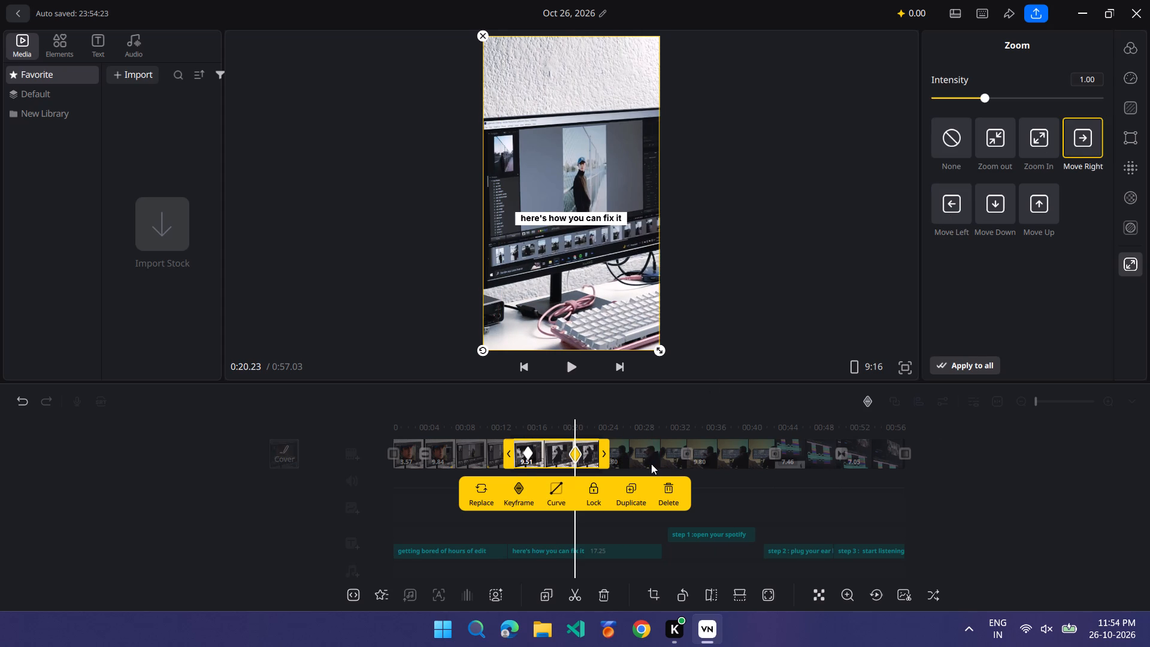
click(622, 459)
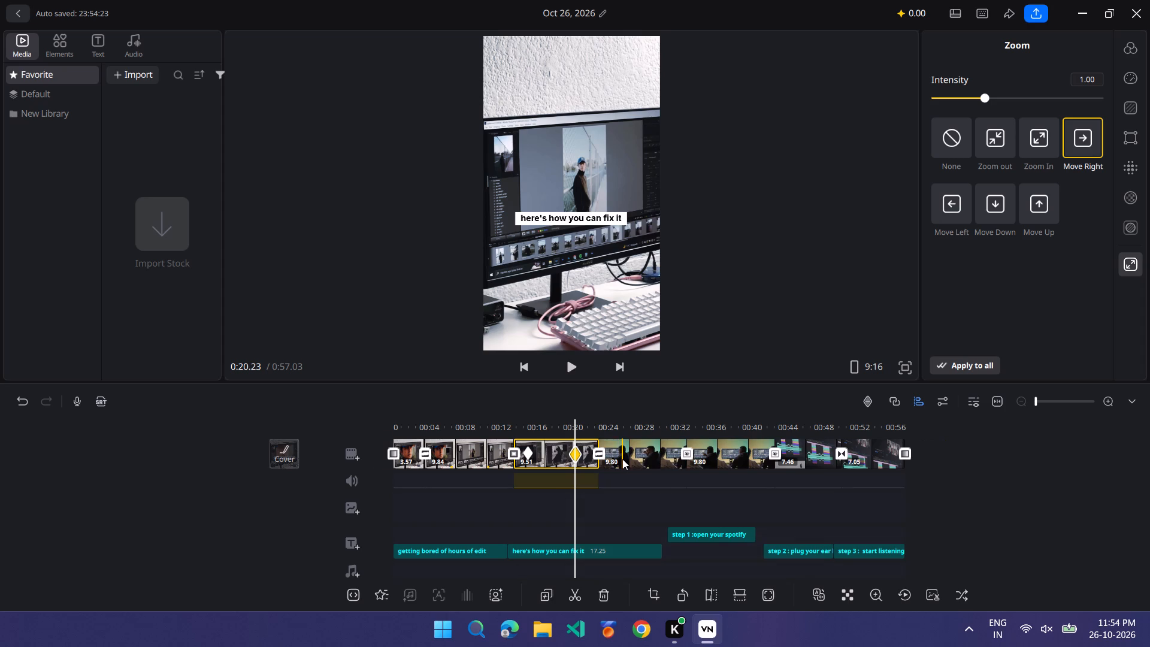
Add two keyframes to the fourth clip, at about 0:26.13 and 0:29.87.
click(565, 376)
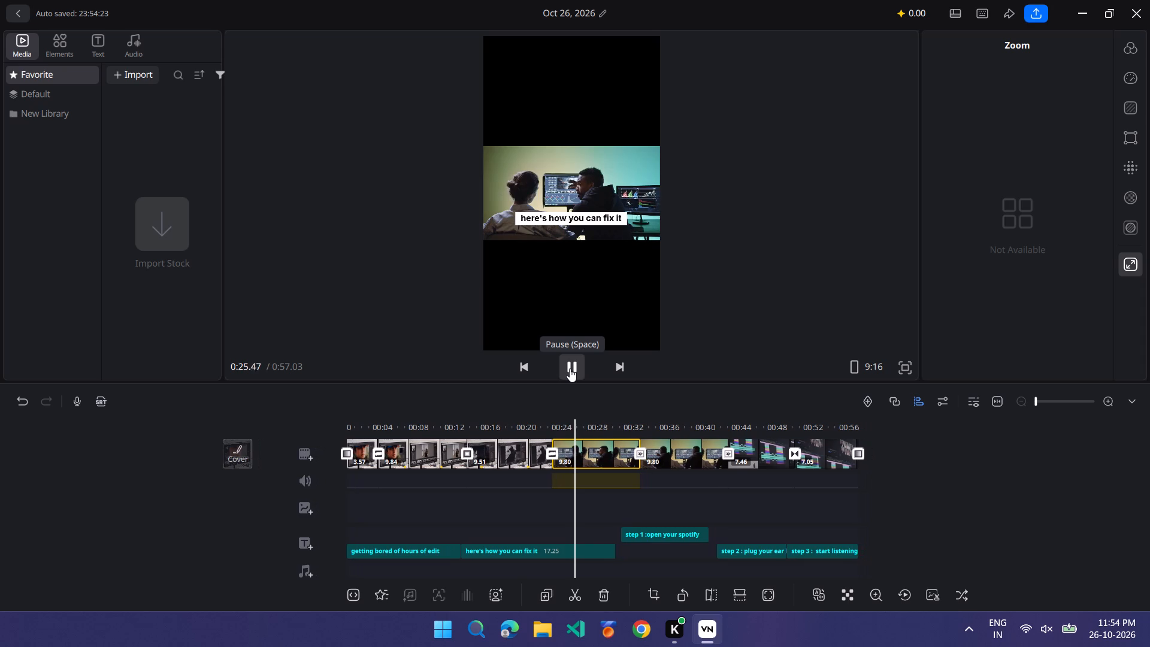
click(570, 368)
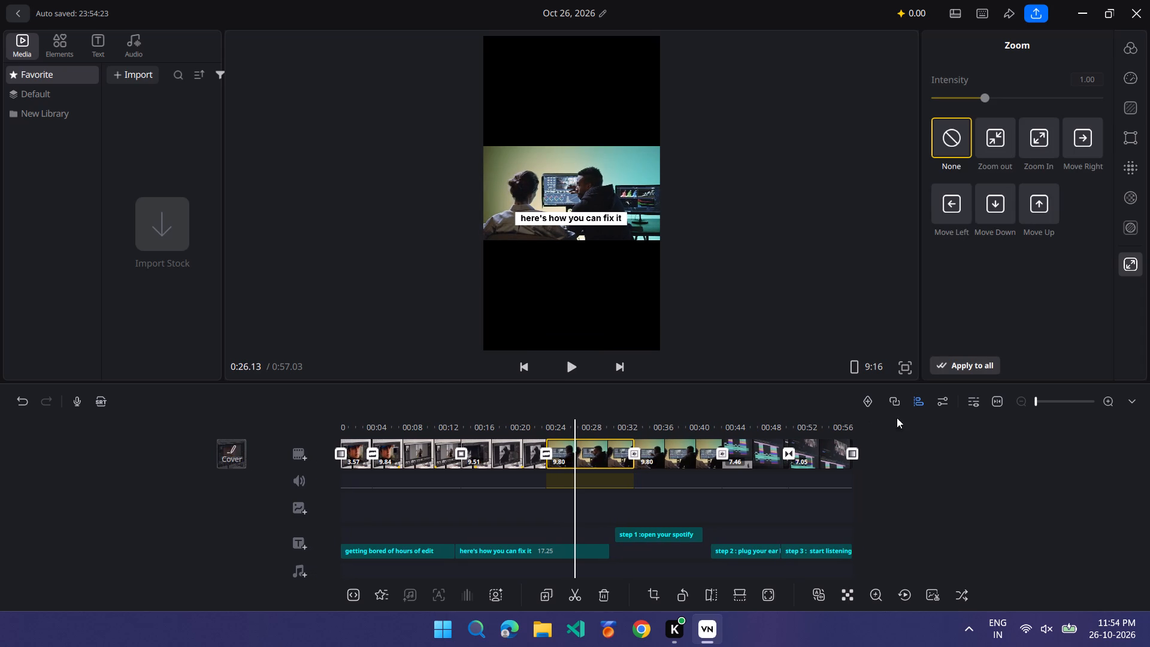
click(865, 404)
scroll(902, 504, left, 1)
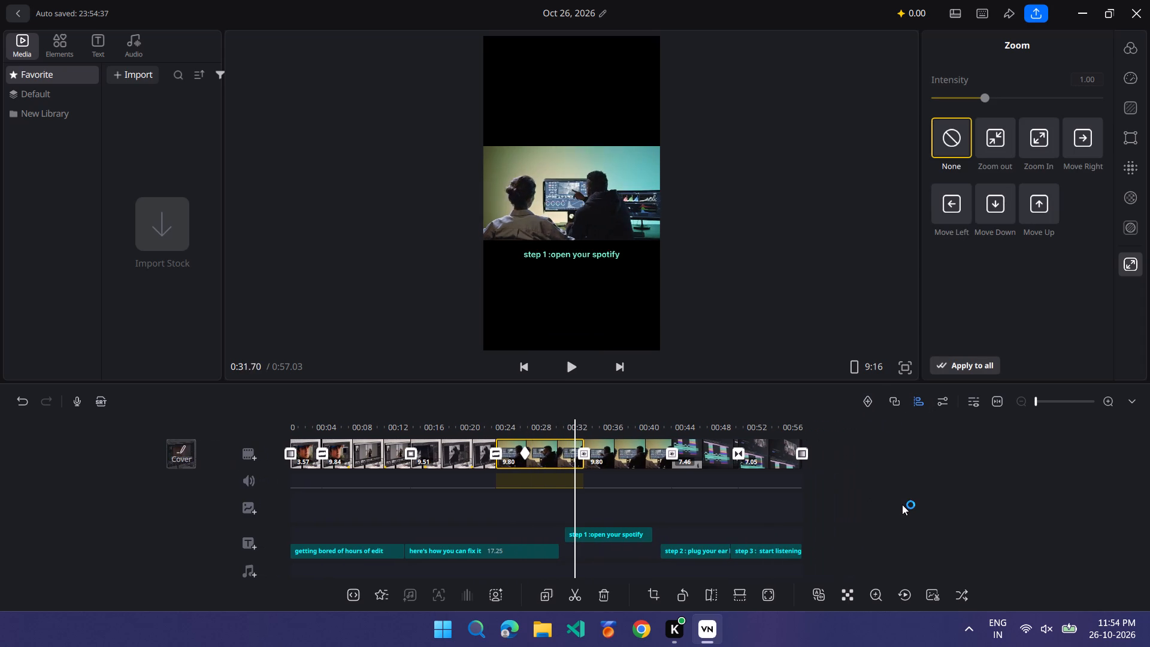
scroll(902, 504, left, 1)
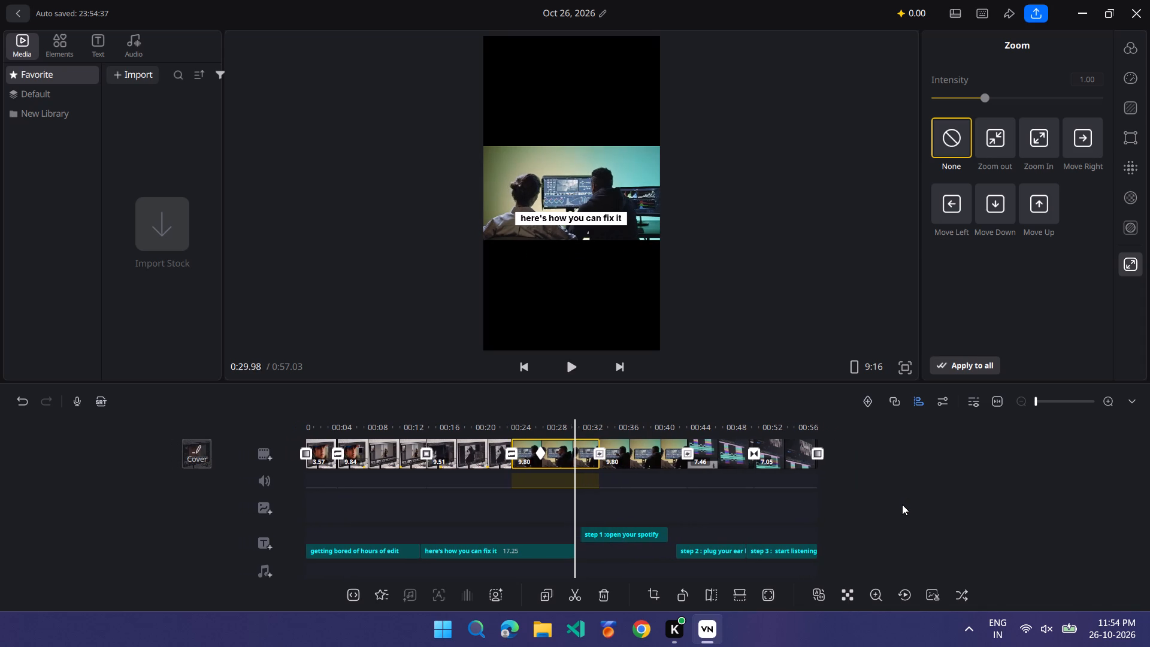
scroll(902, 504, left, 1)
click(868, 395)
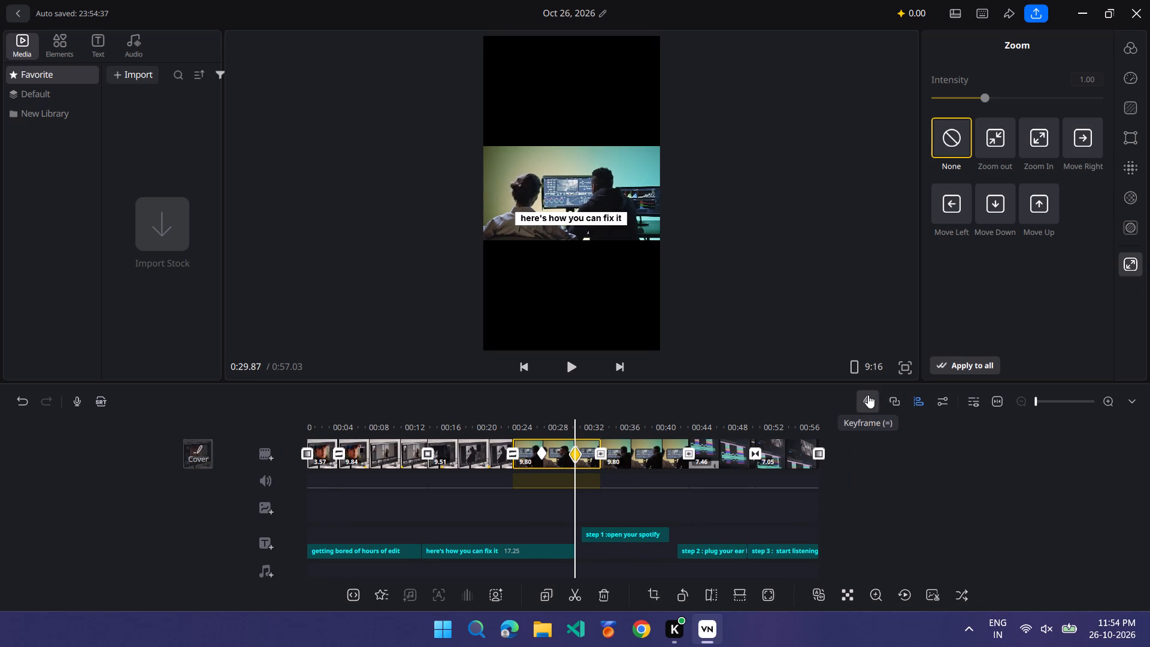
Apply the Move Up zoom effect at the fourth clip's first keyframe and Move Down at its second keyframe.
click(540, 452)
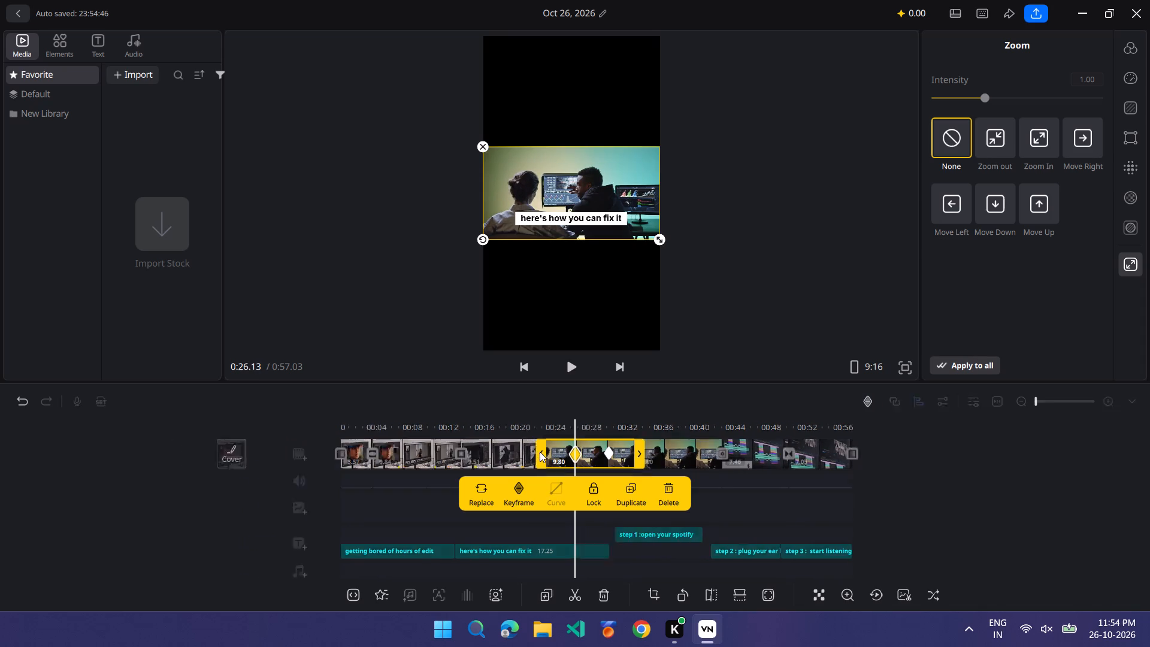
click(1033, 205)
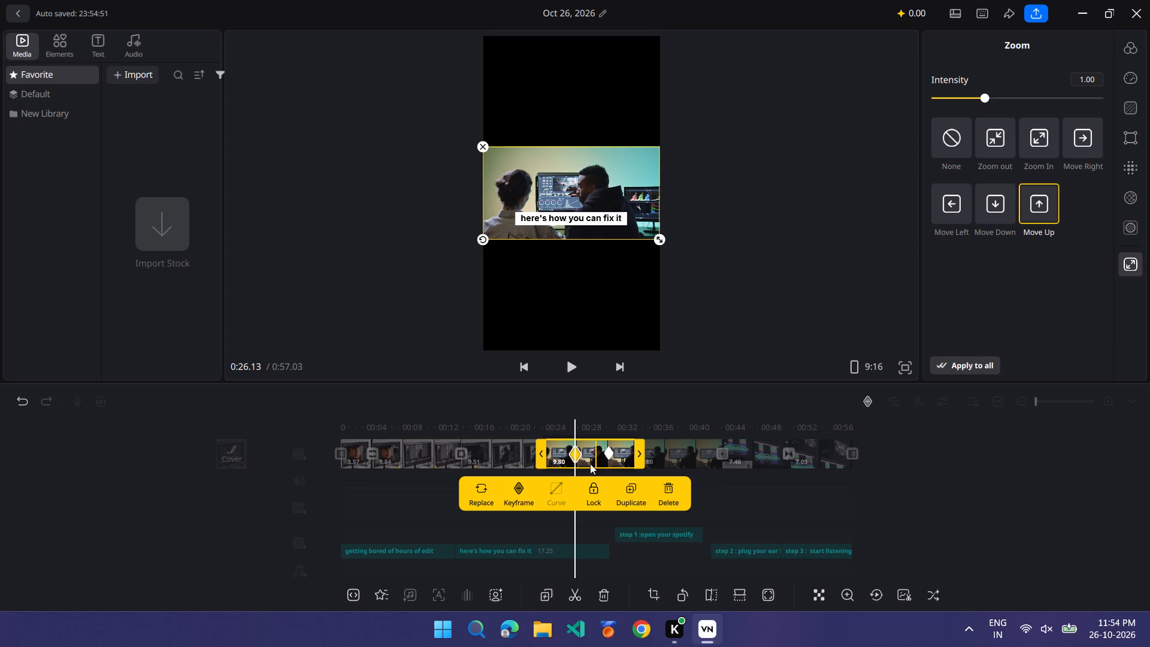
click(560, 490)
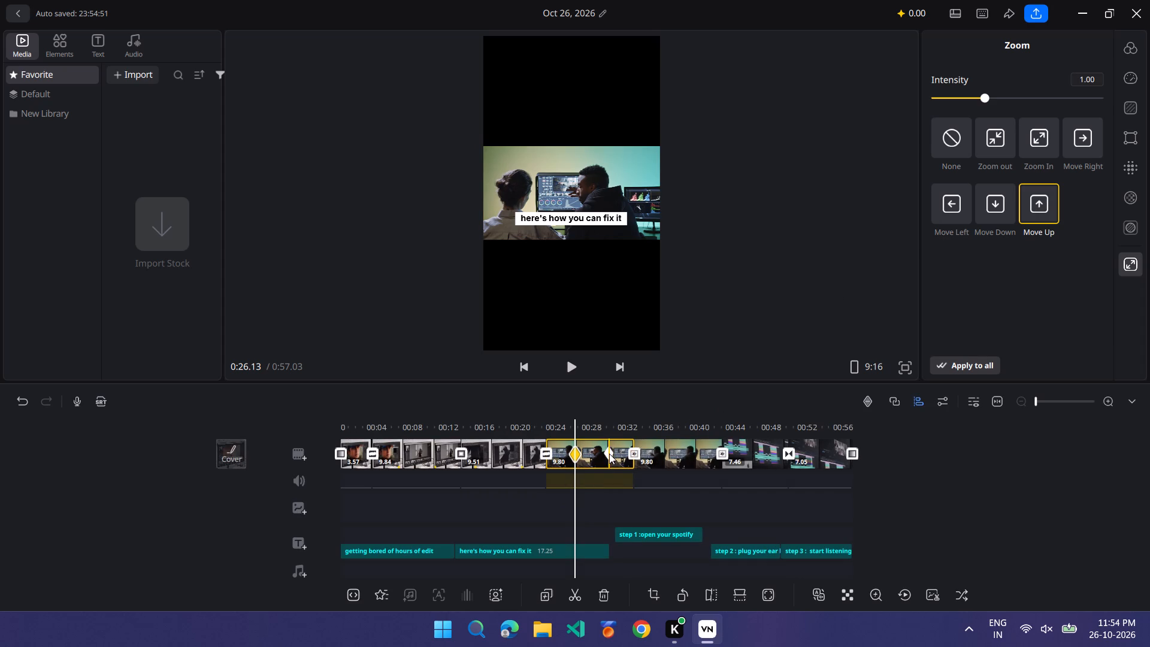
click(609, 453)
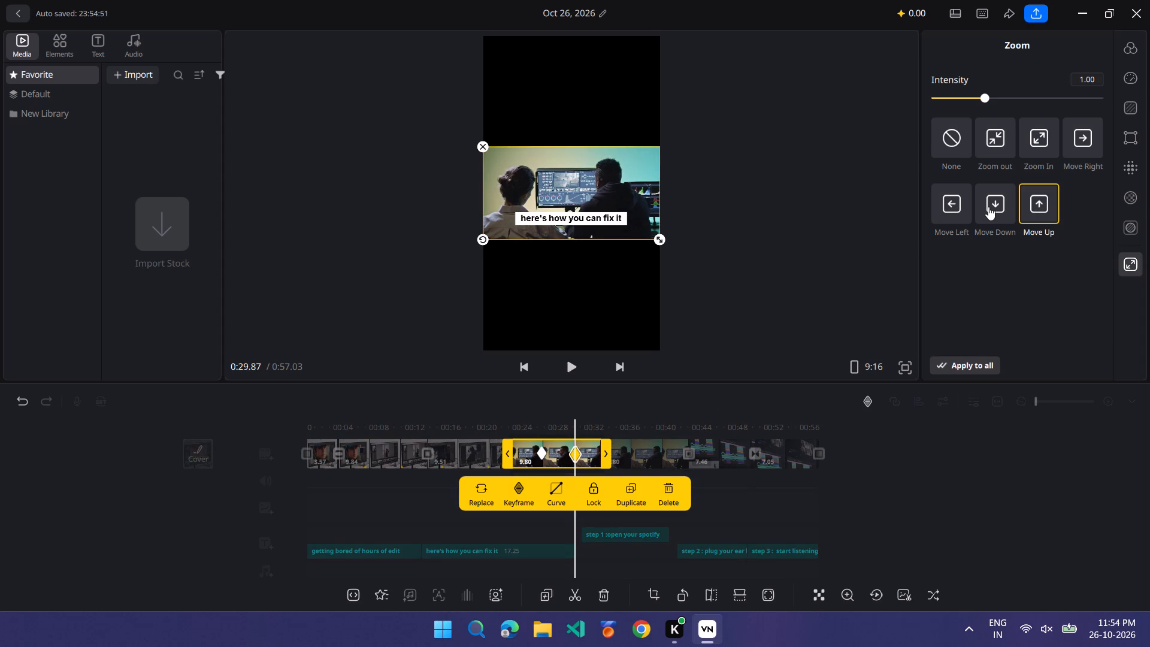
click(984, 196)
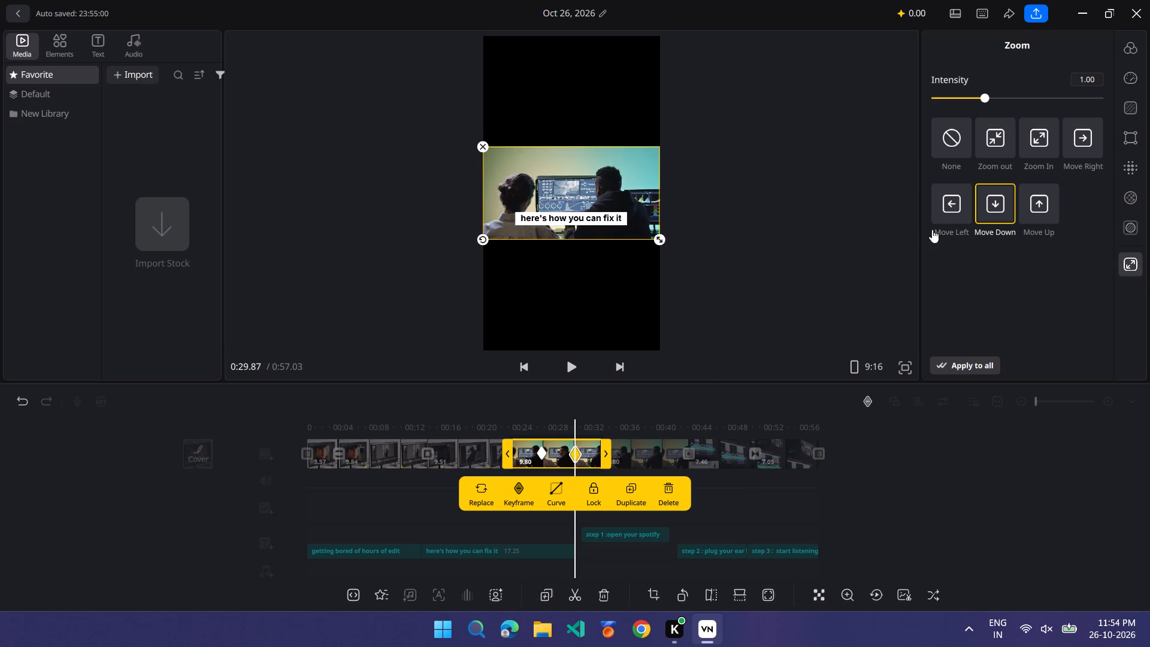
click(636, 455)
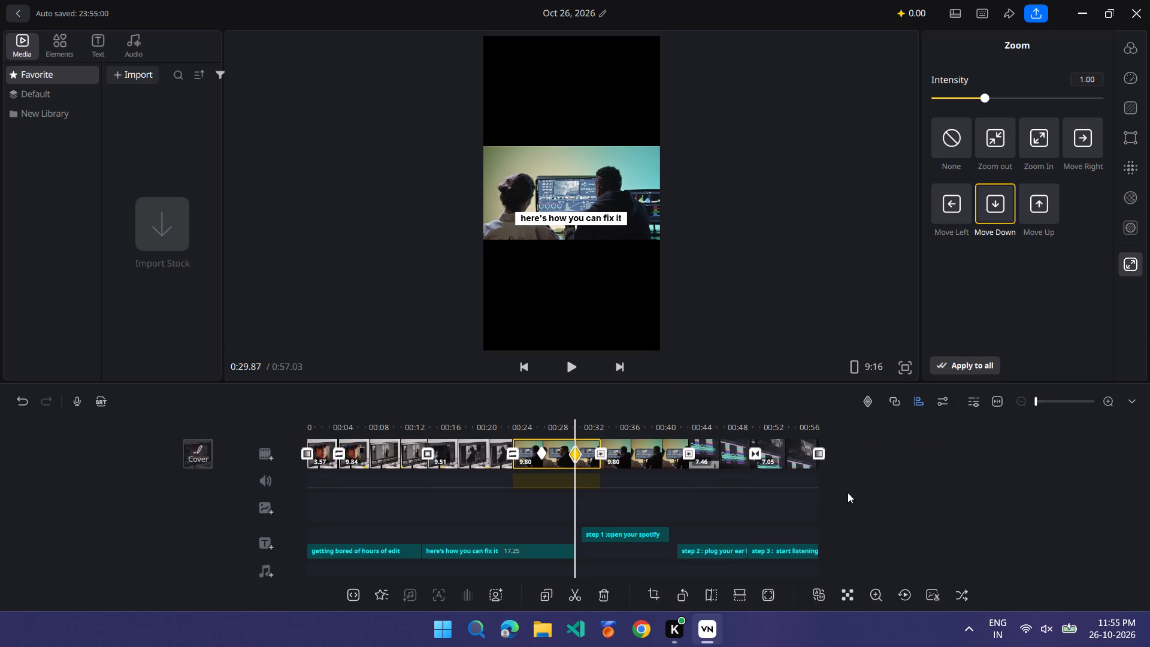
Add two keyframes to the fifth clip, at about 0:33.78 and 0:36.95.
scroll(861, 494, left, 2)
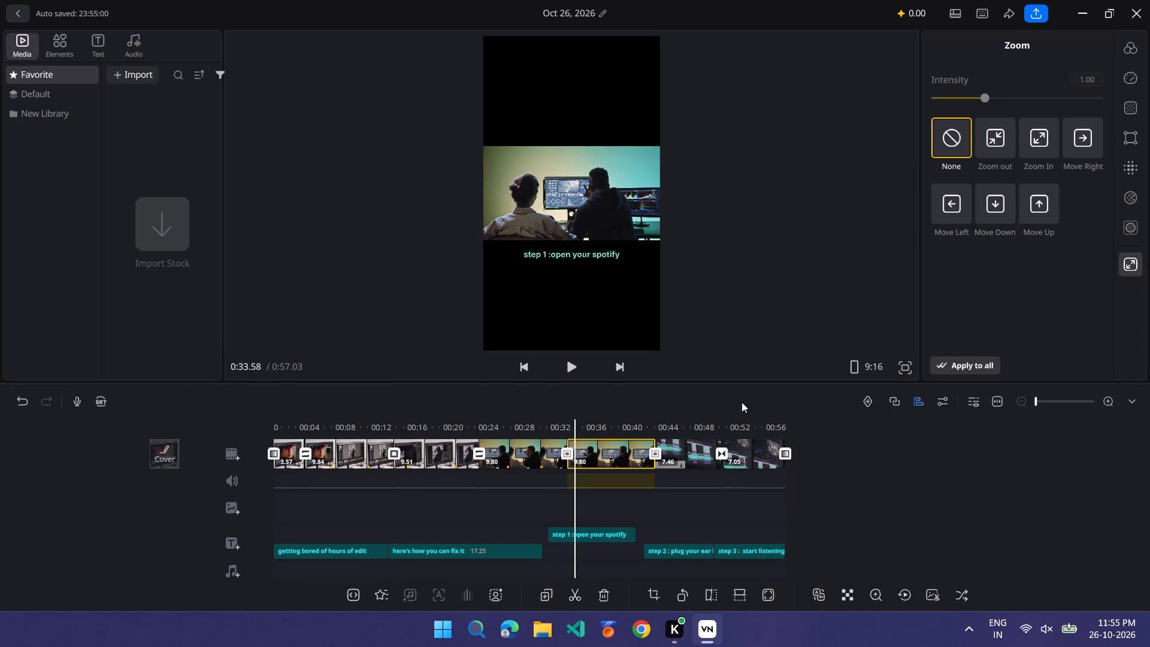
click(871, 407)
scroll(886, 439, left, 1)
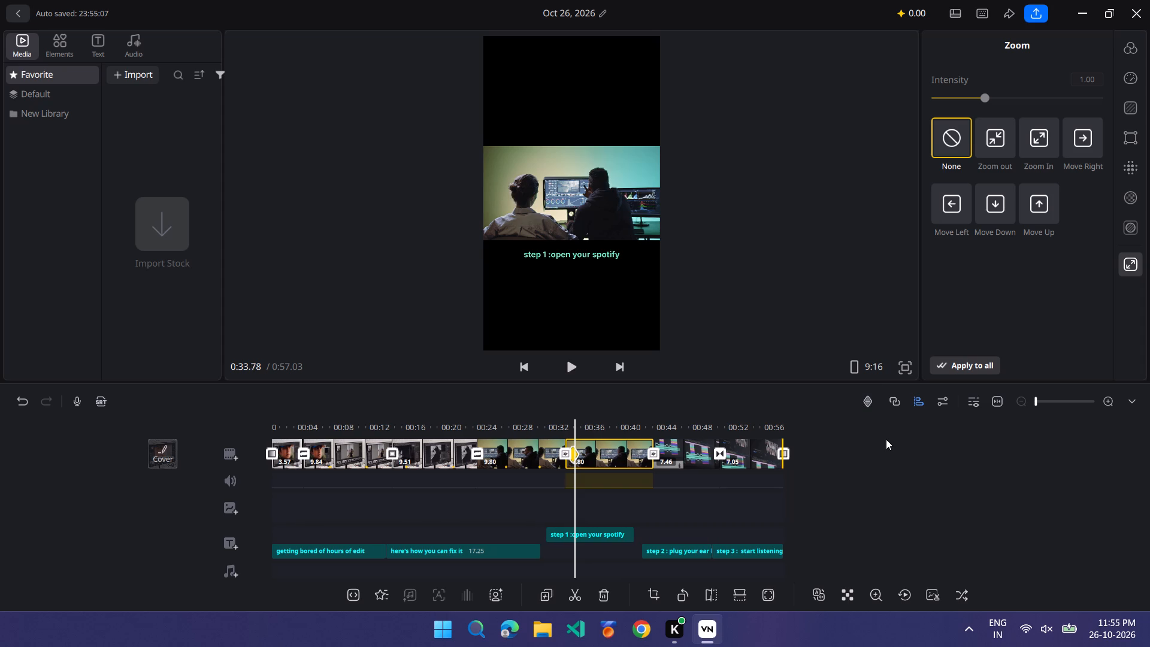
scroll(886, 439, left, 1)
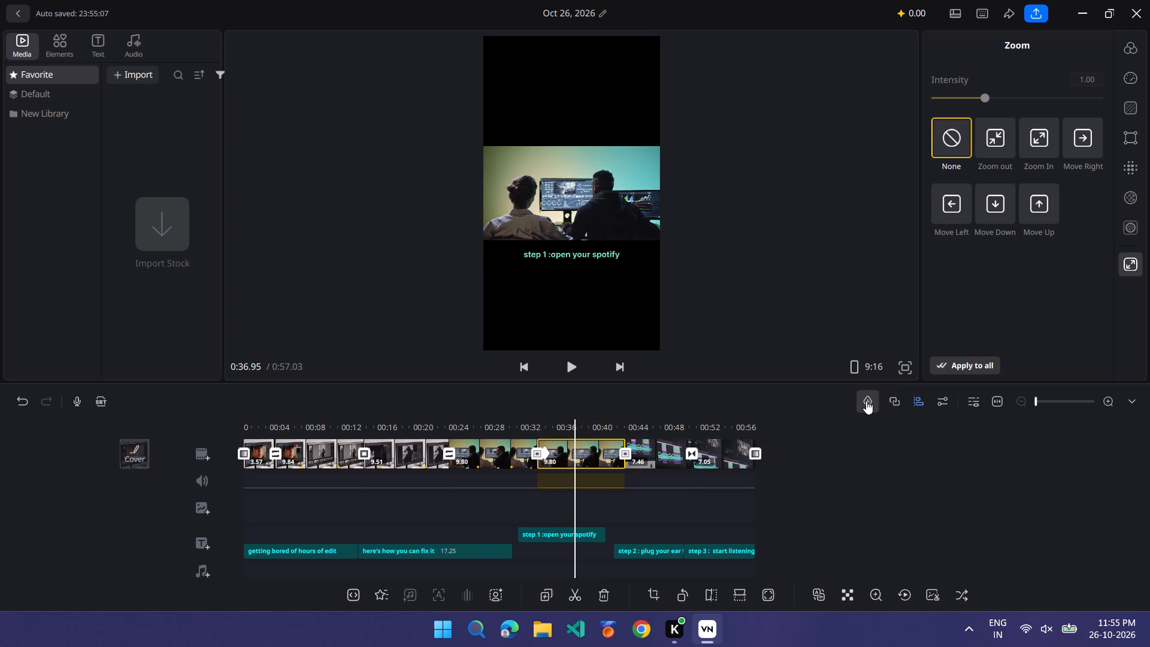
click(866, 401)
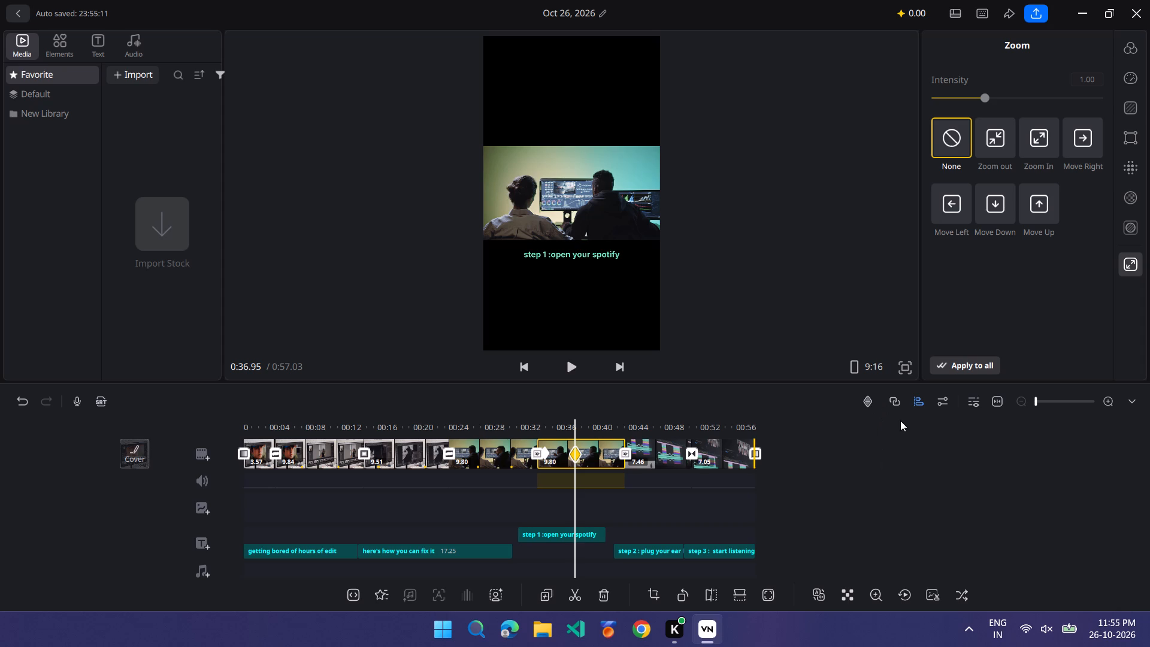
scroll(848, 492, left, 2)
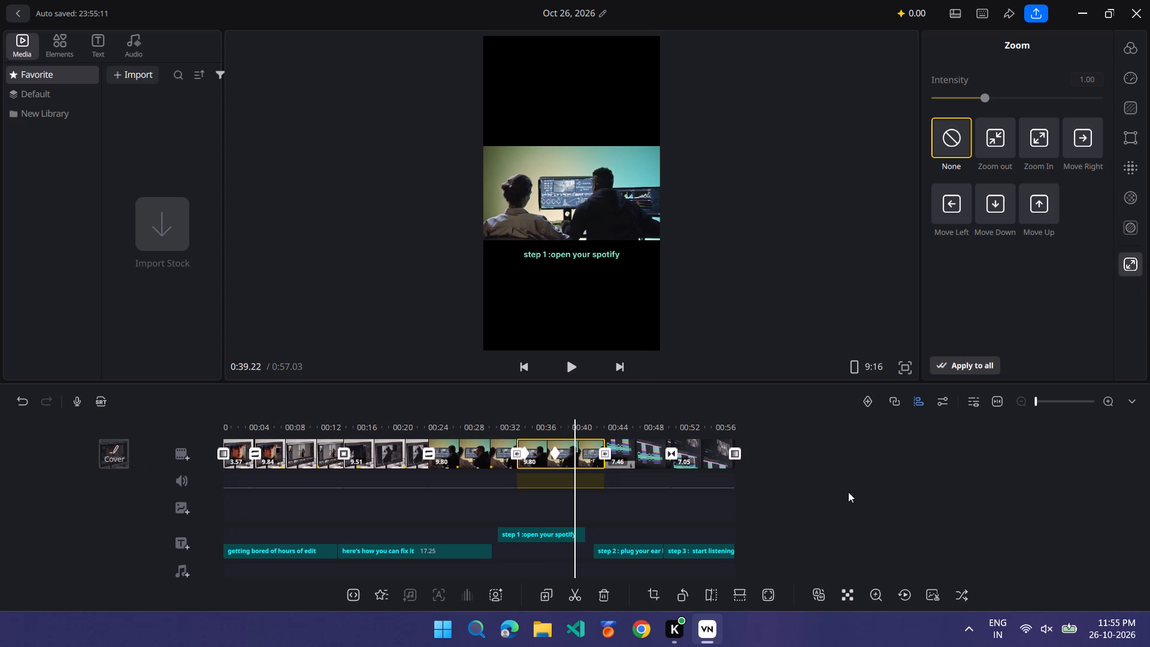
Add a third keyframe near the end of the fifth clip, at about 0:42.11.
scroll(848, 492, left, 1)
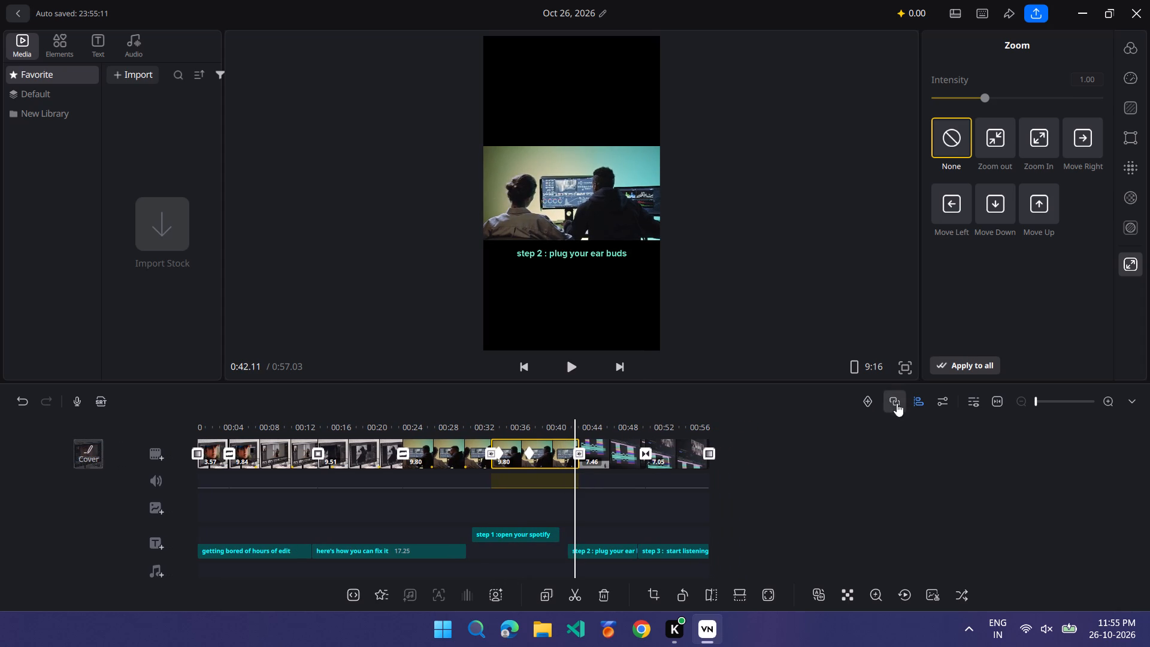
click(865, 401)
Add three keyframes to the sixth clip, at about 0:43.65, 0:46.71 and 0:48.68.
scroll(885, 484, left, 1)
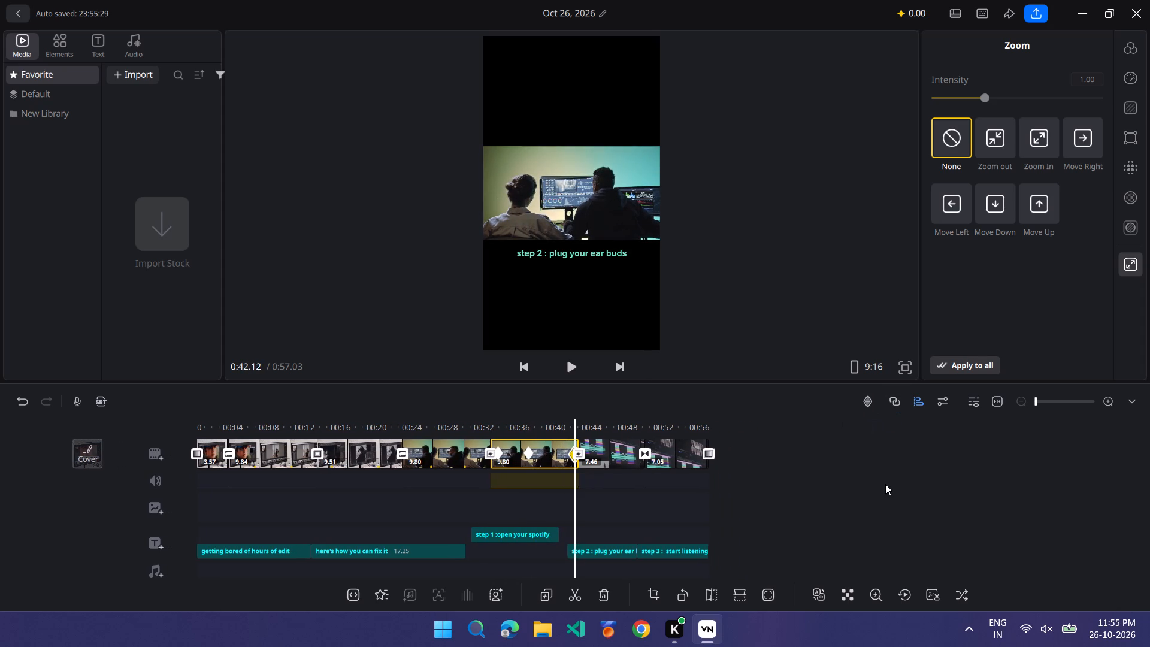
scroll(885, 484, left, 1)
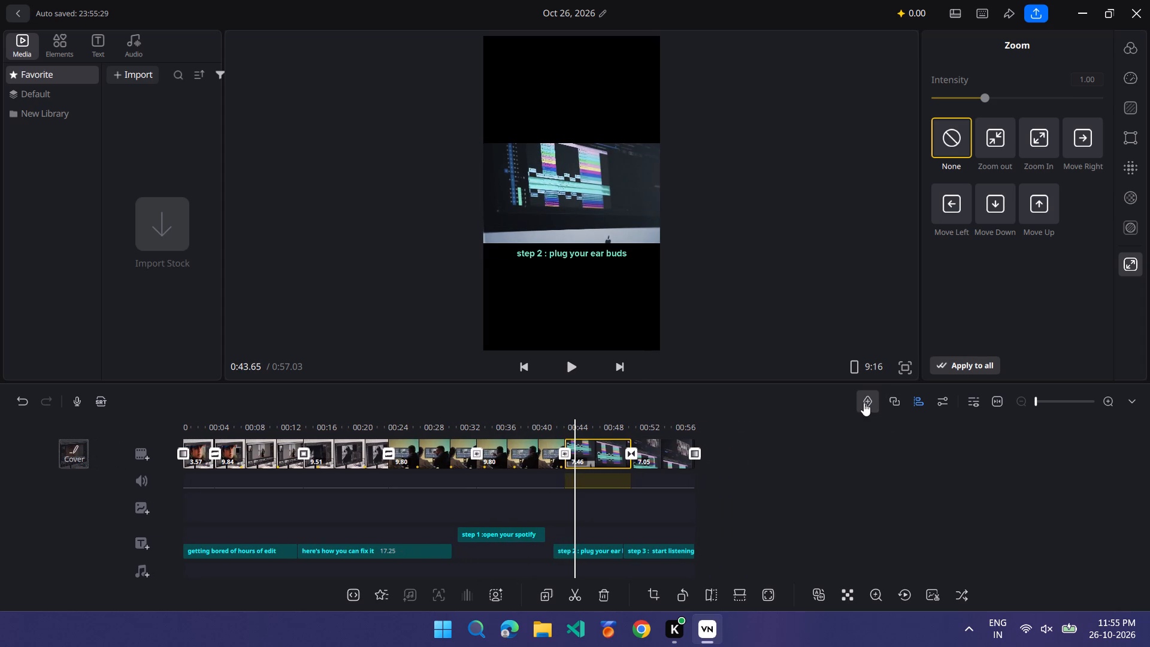
click(864, 403)
scroll(878, 481, left, 1)
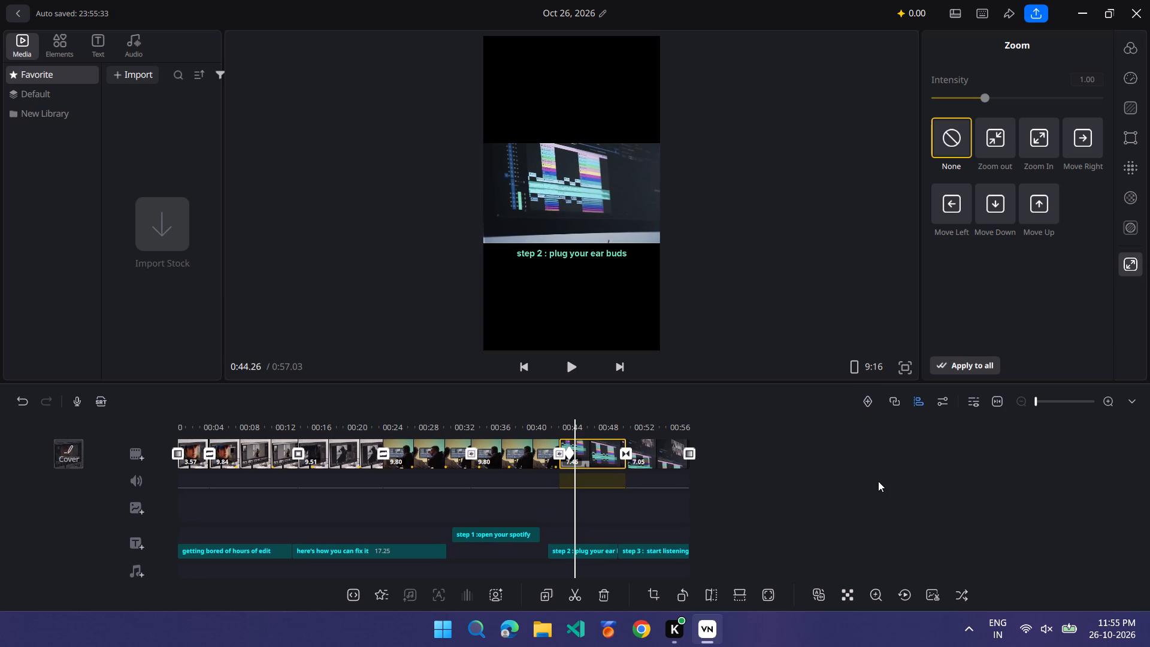
scroll(878, 481, left, 1)
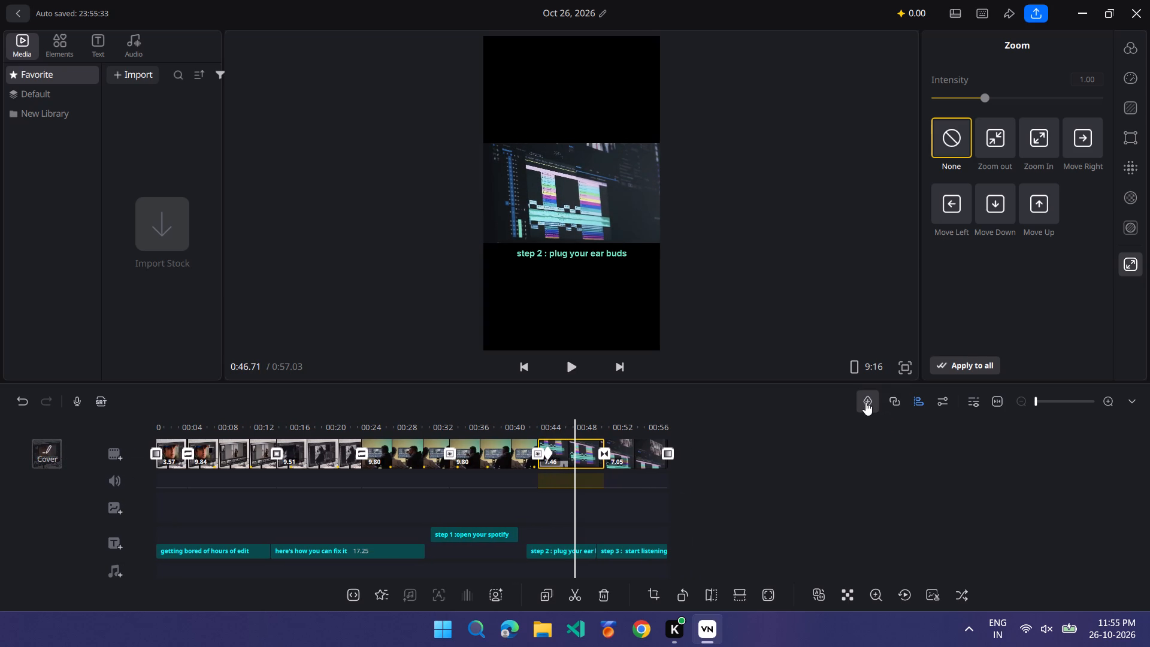
click(865, 403)
scroll(885, 462, left, 1)
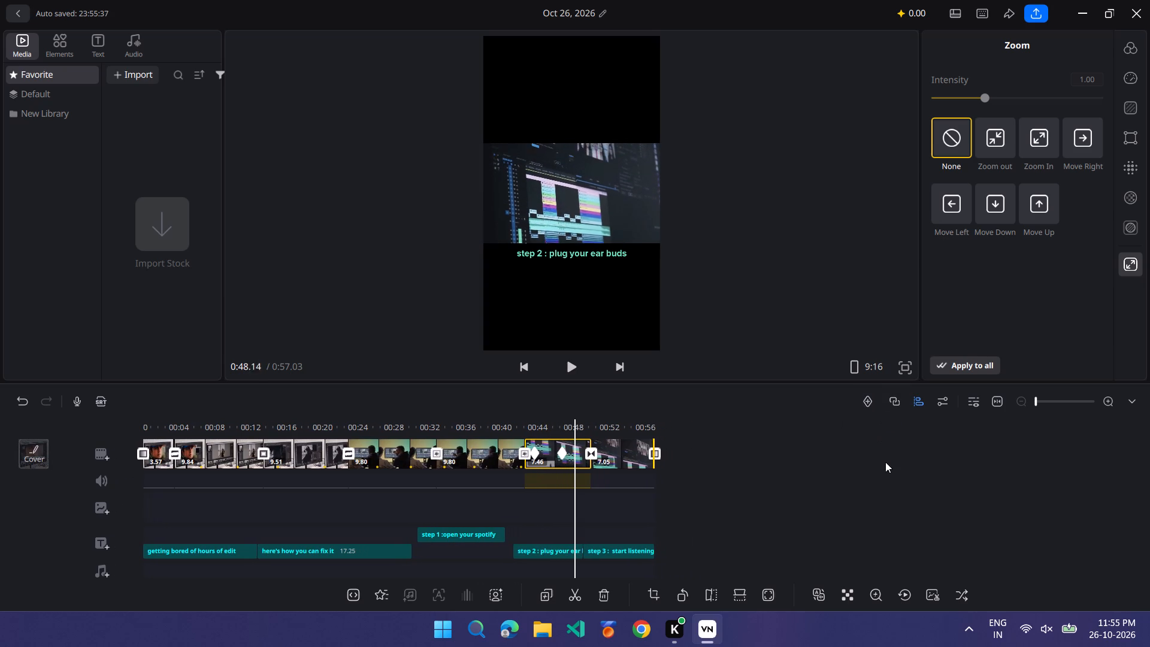
scroll(885, 462, left, 1)
click(868, 396)
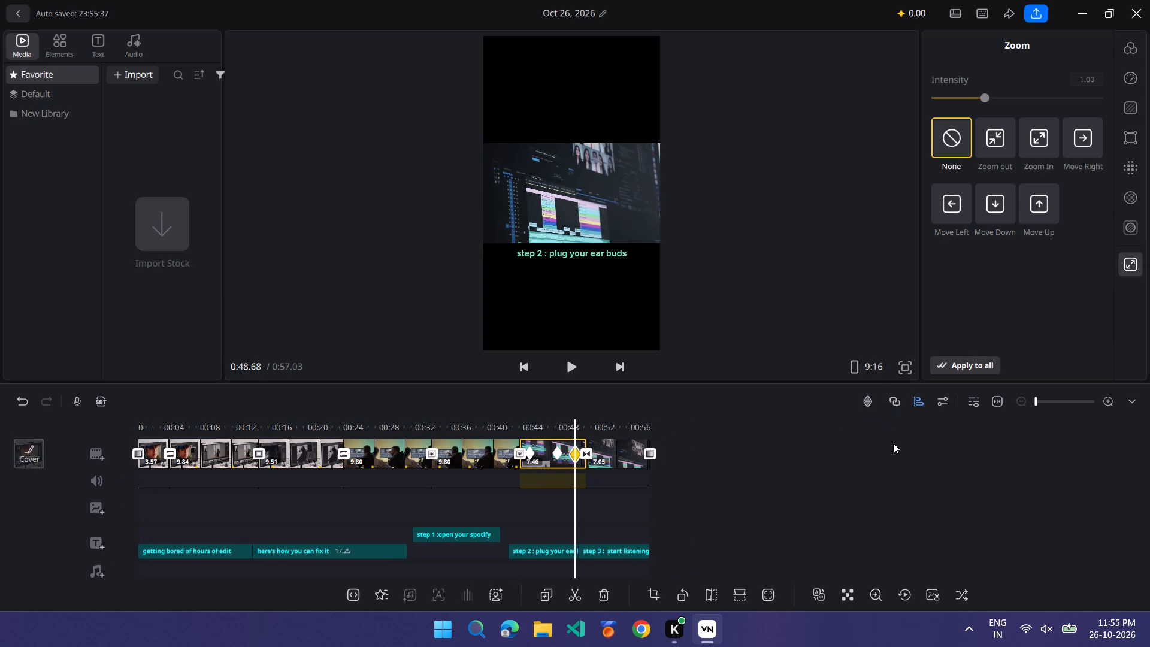
Add two keyframes to the seventh clip, at about 0:51.69 and 0:56.39.
scroll(893, 443, left, 1)
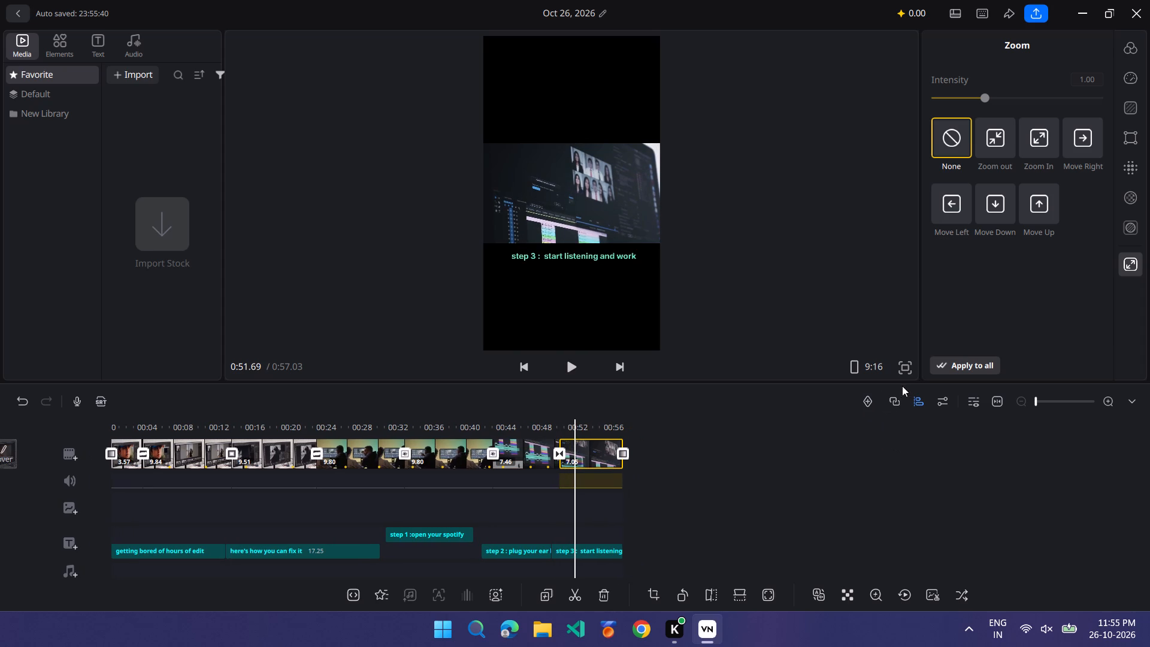
click(872, 398)
scroll(872, 398, left, 1)
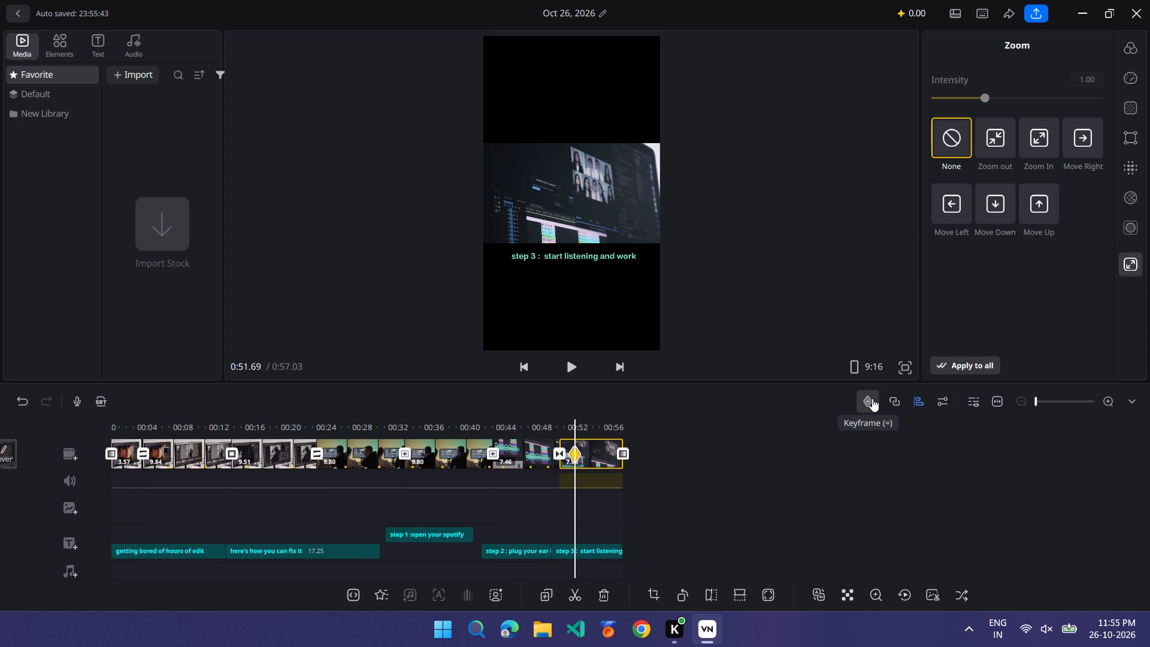
scroll(872, 398, left, 1)
scroll(833, 479, left, 1)
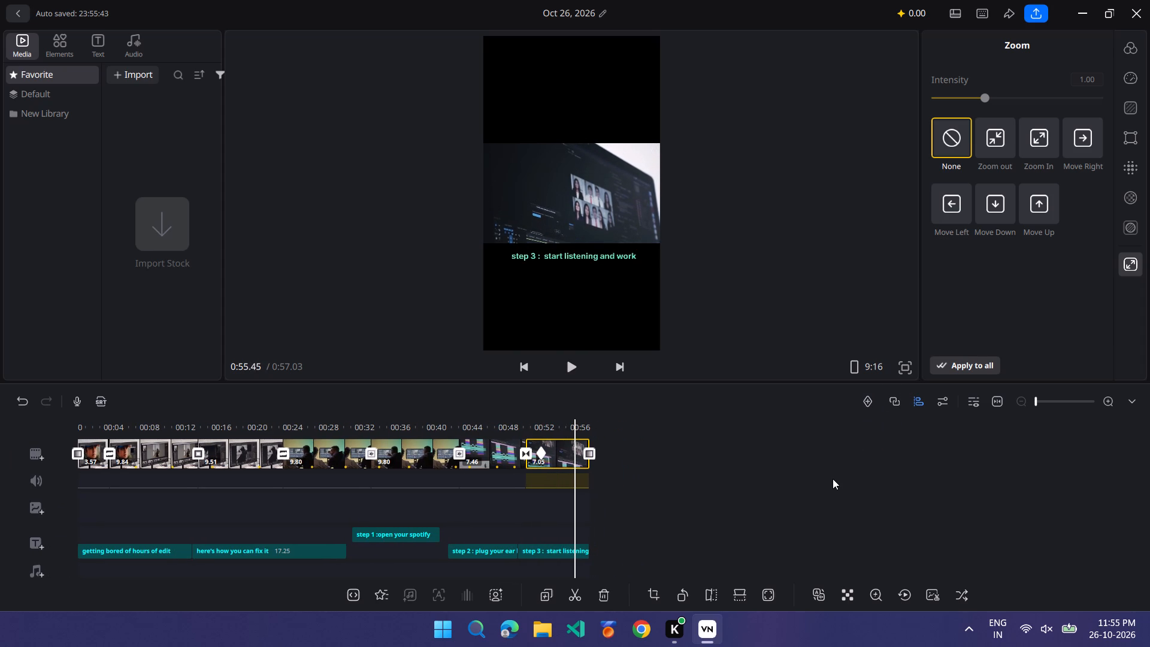
scroll(833, 479, left, 1)
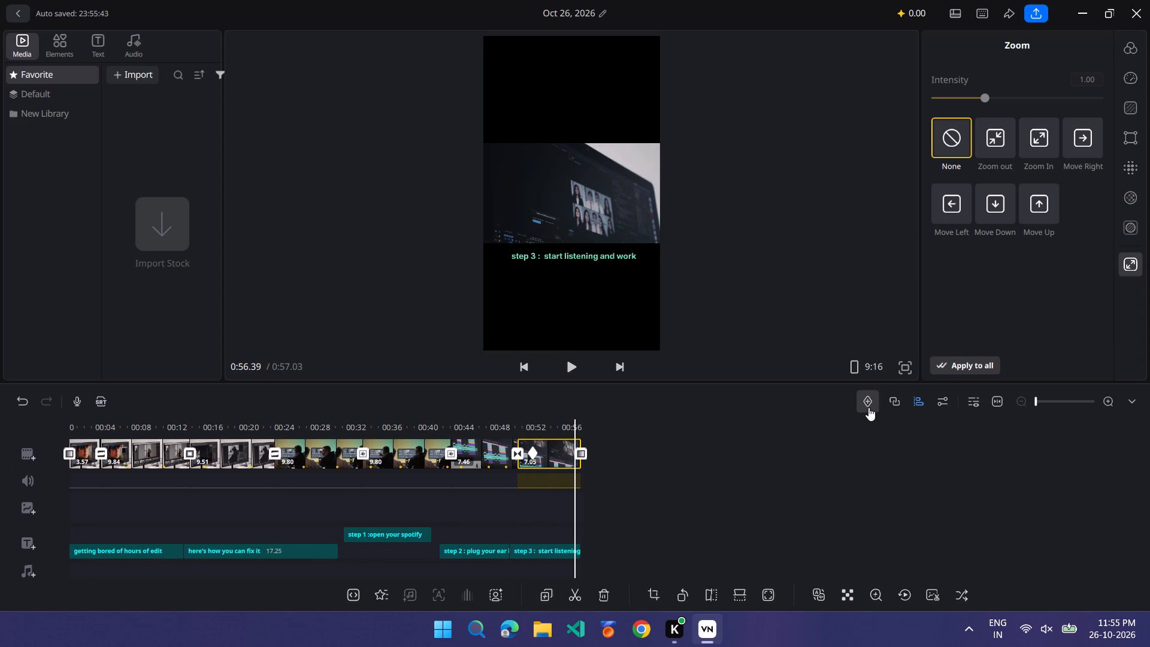
click(868, 407)
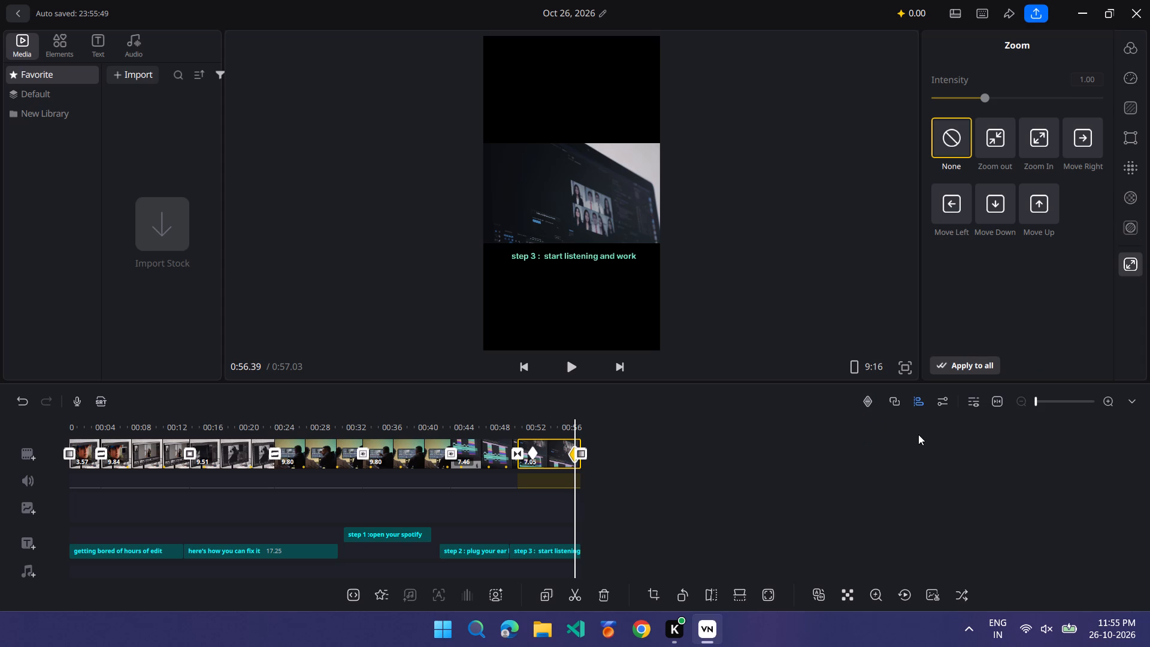
Apply a rectangle mask at the fifth clip's first keyframe and round its corners to about 96.
scroll(918, 434, right, 4)
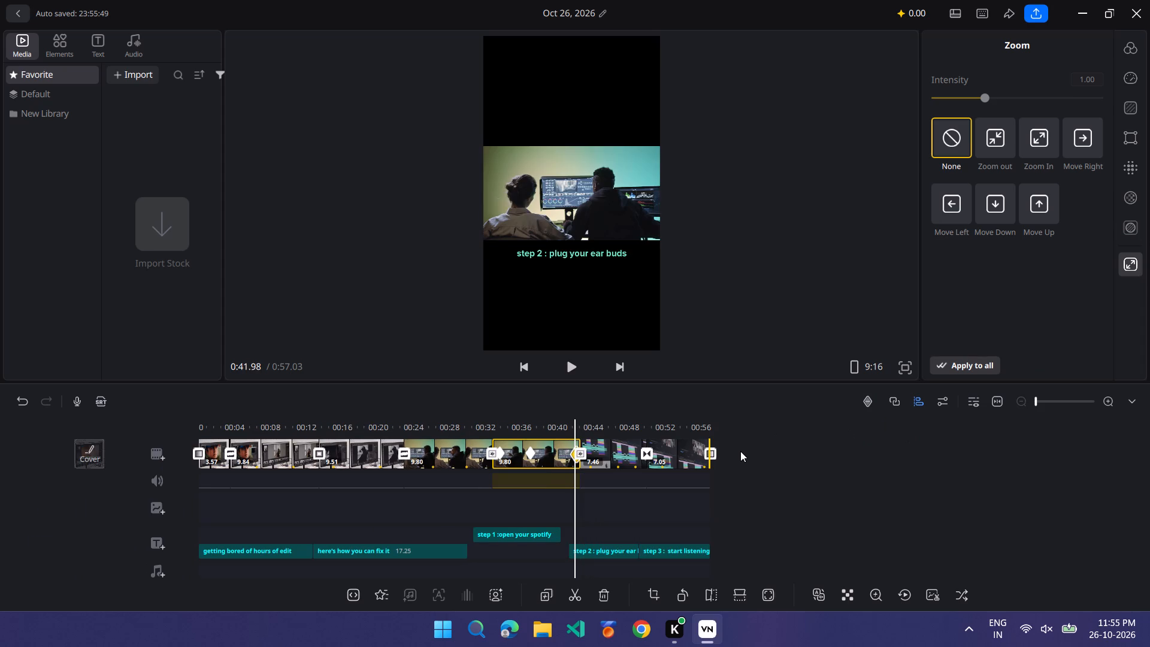
scroll(740, 451, right, 3)
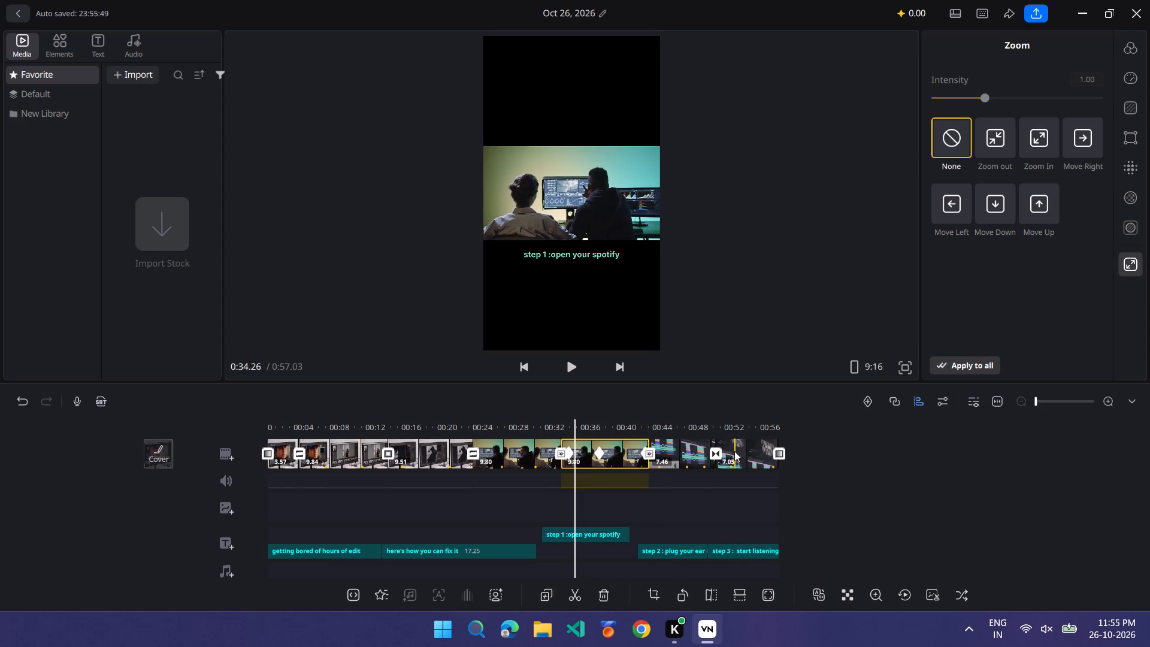
scroll(685, 469, right, 1)
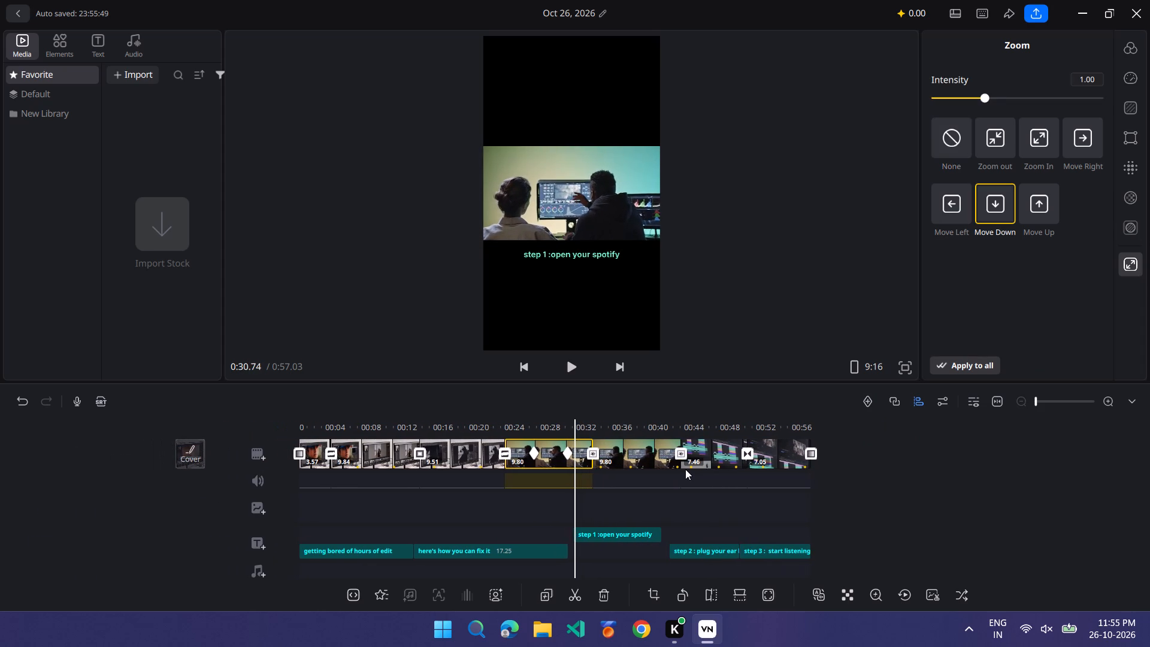
scroll(685, 469, right, 1)
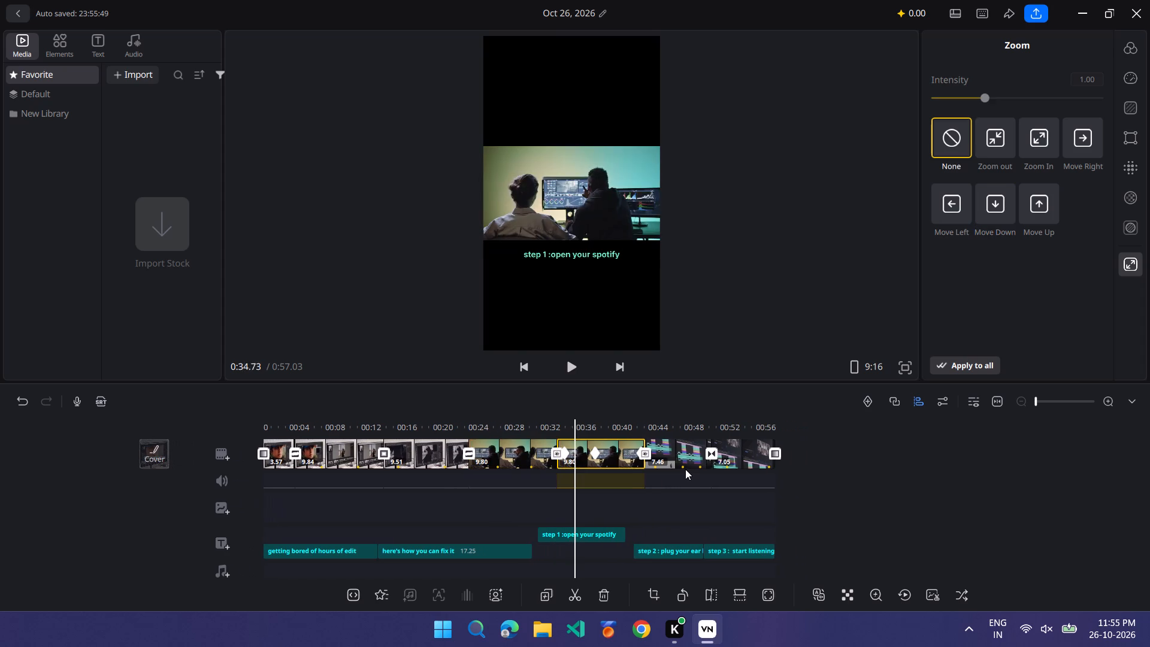
scroll(685, 469, right, 1)
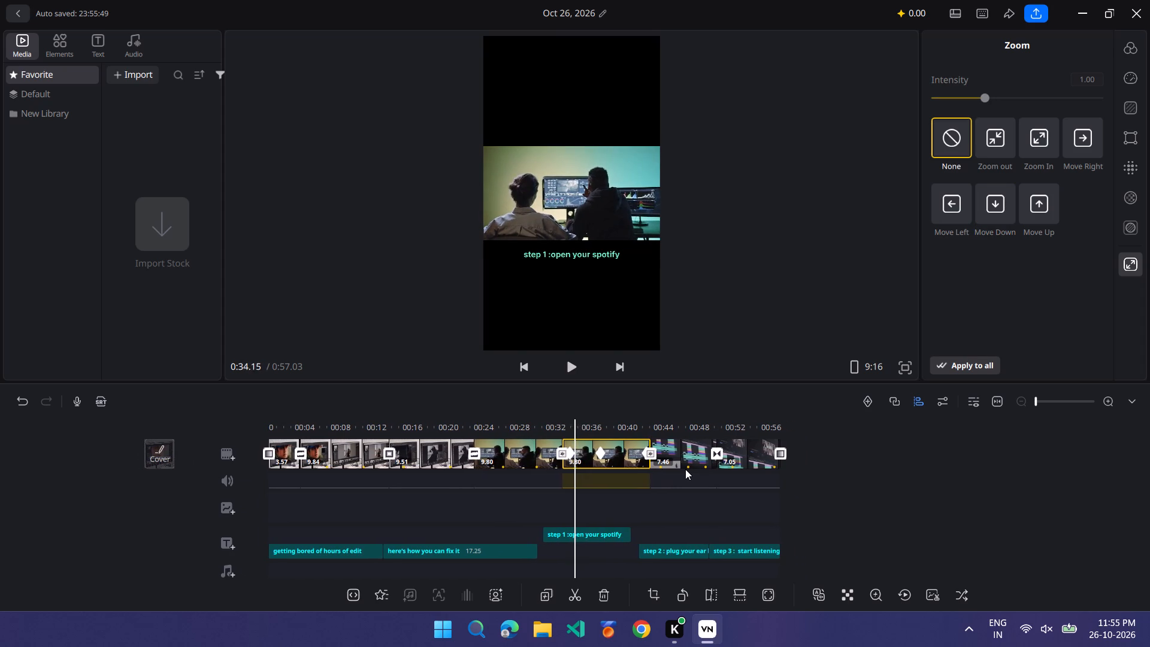
scroll(685, 469, right, 1)
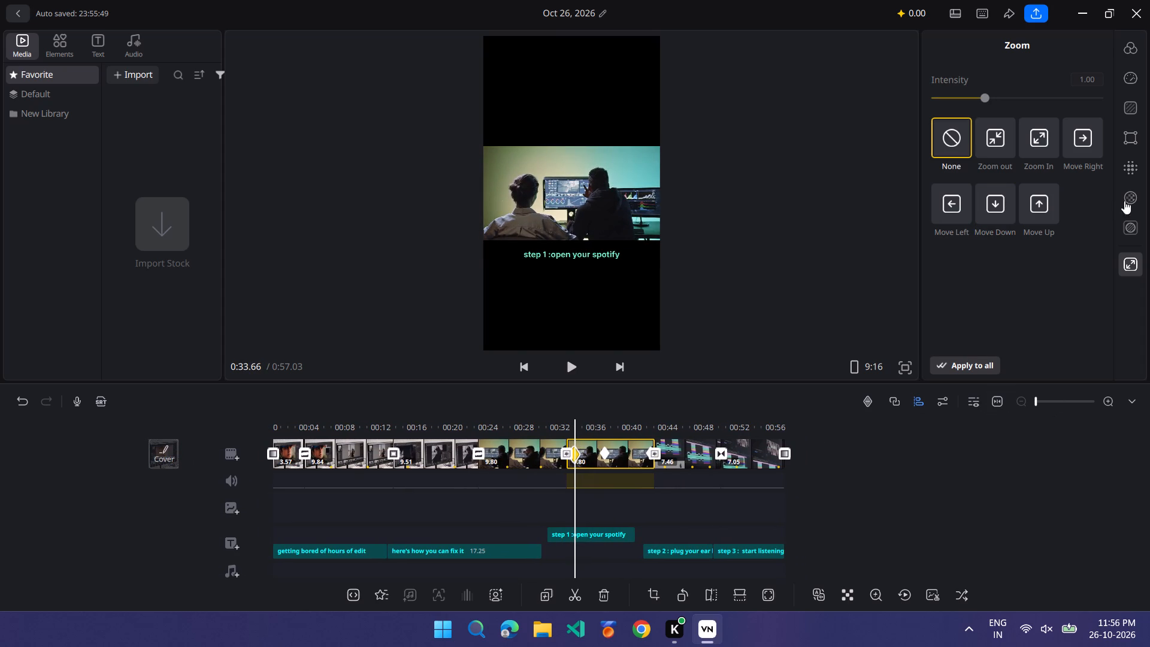
click(1138, 229)
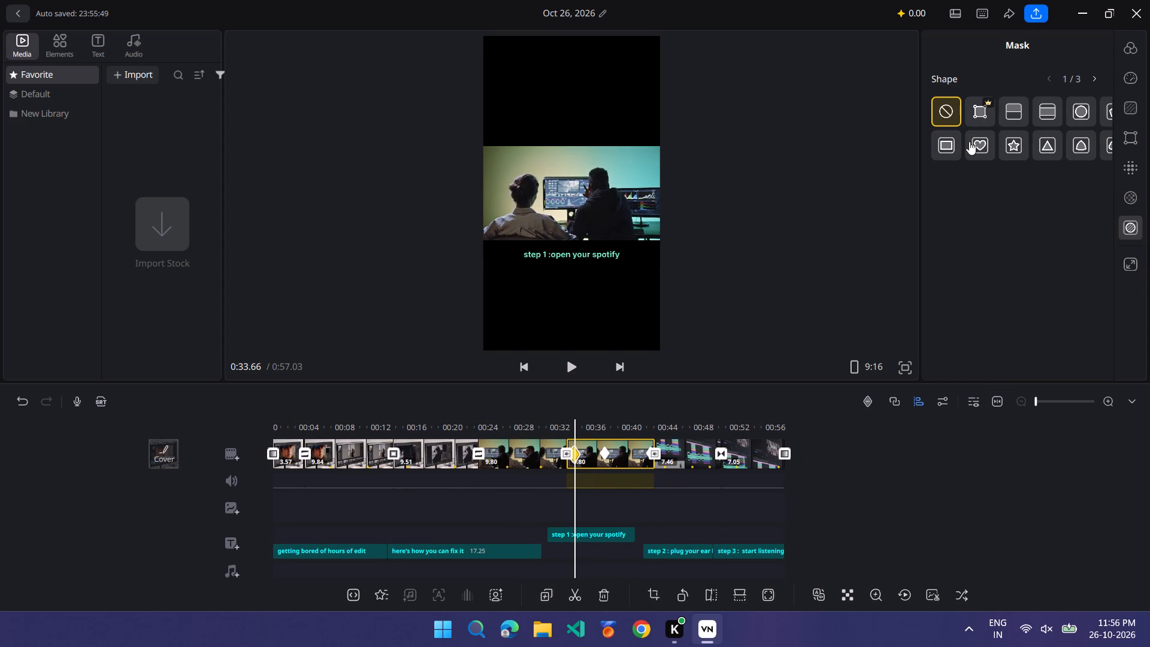
click(950, 136)
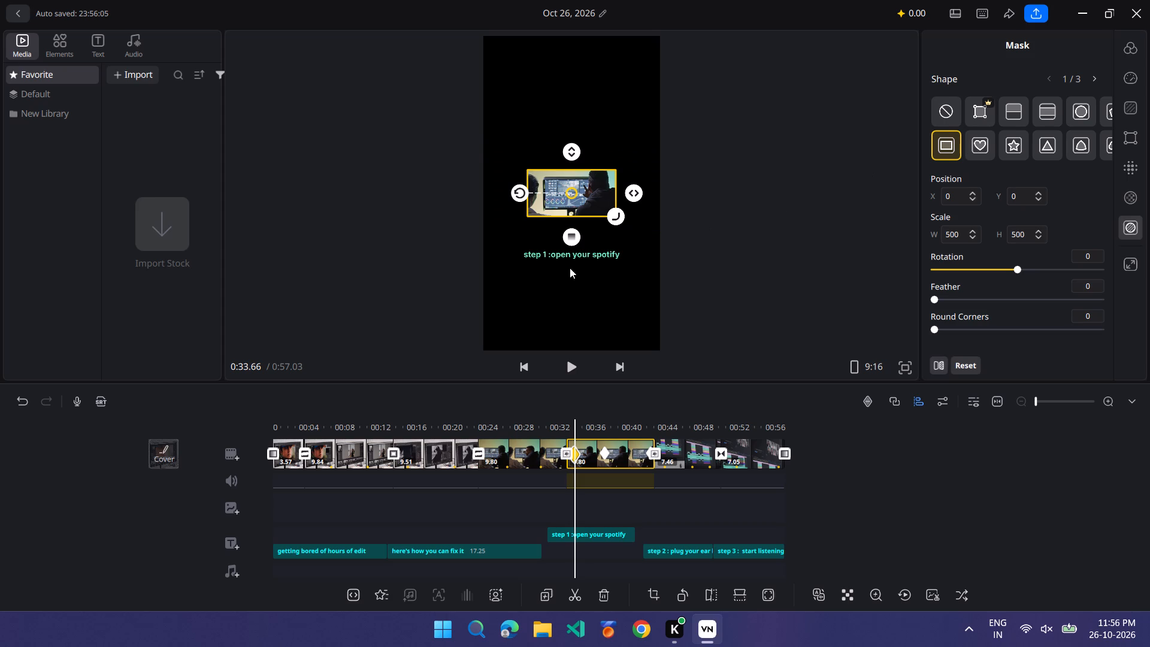
drag(618, 221, 615, 221)
drag(615, 221, 632, 234)
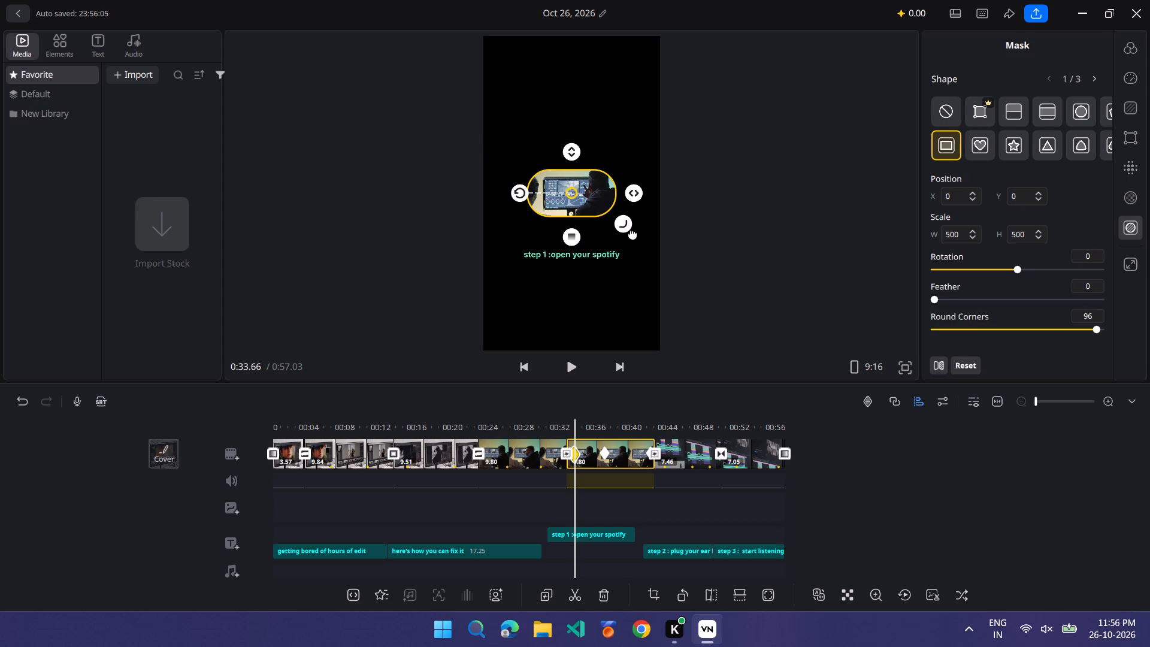
drag(632, 234, 638, 239)
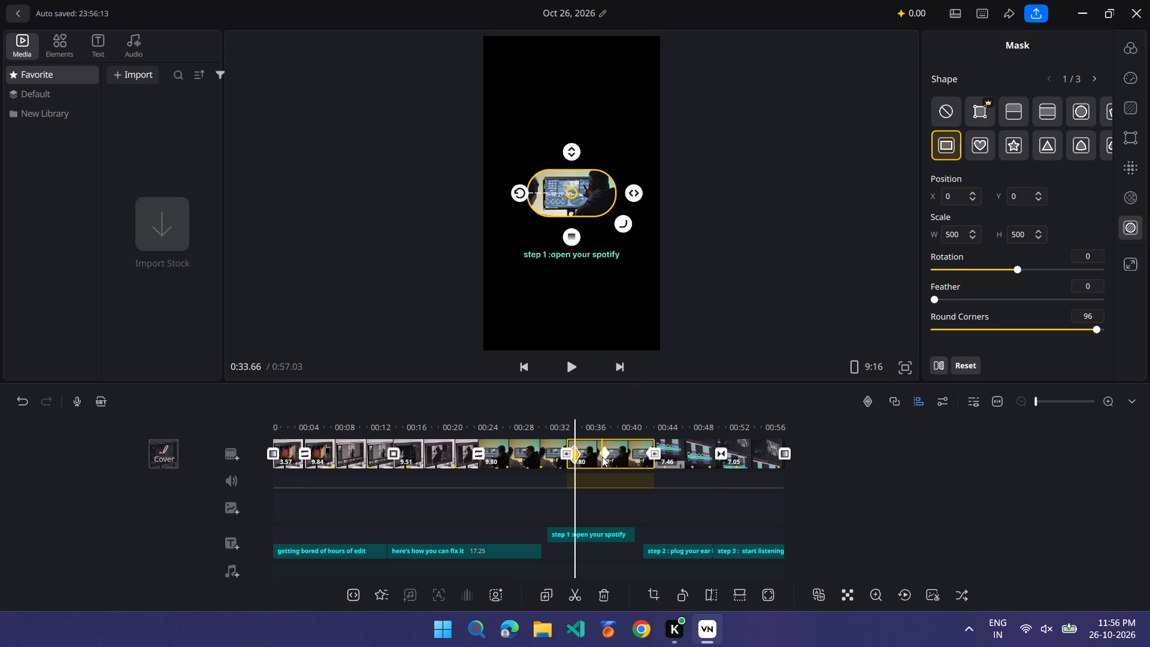
At the fifth clip's second keyframe, enlarge the rectangle mask to about 1008 wide and 2000 high.
click(604, 454)
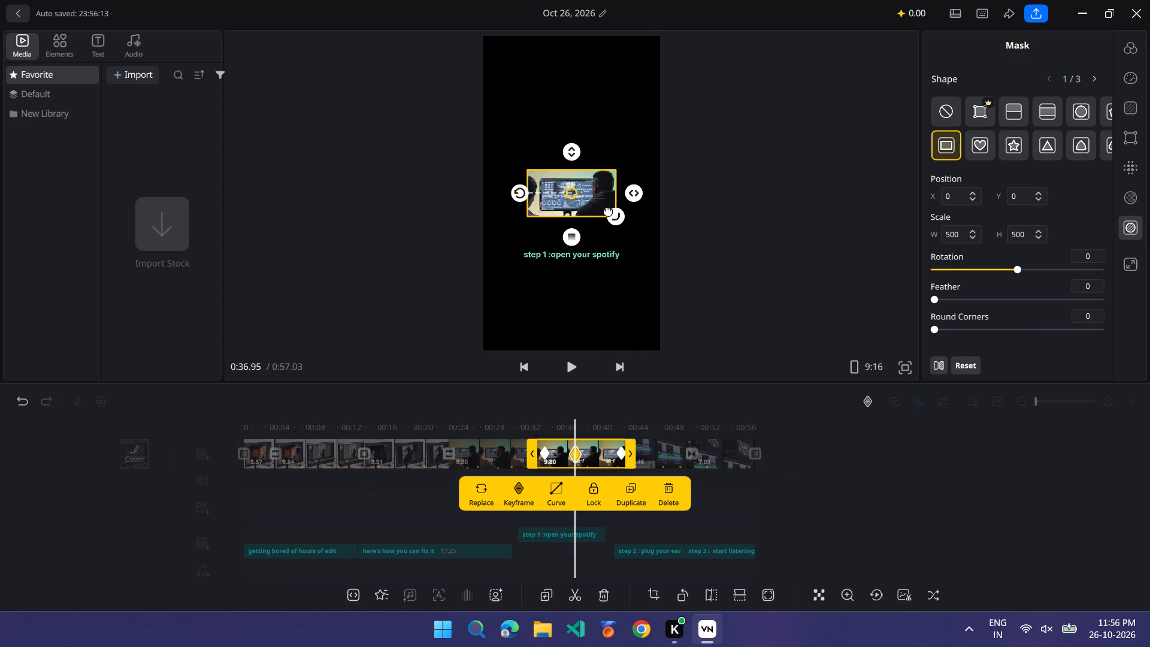
drag(573, 153, 573, 130)
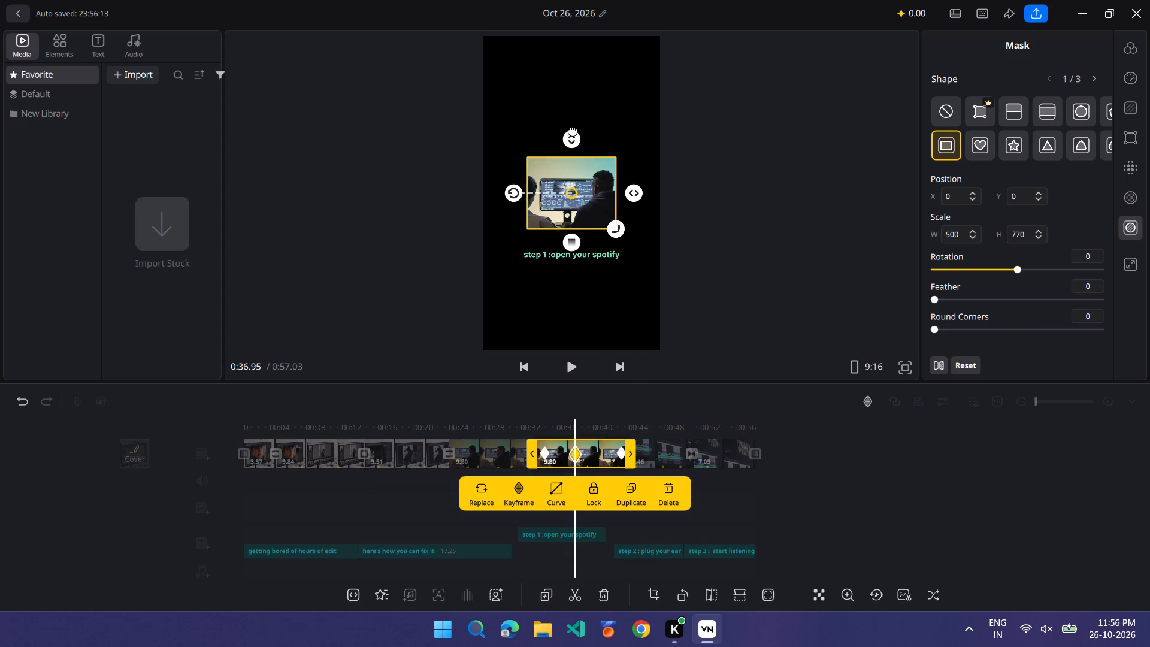
drag(573, 130, 574, 109)
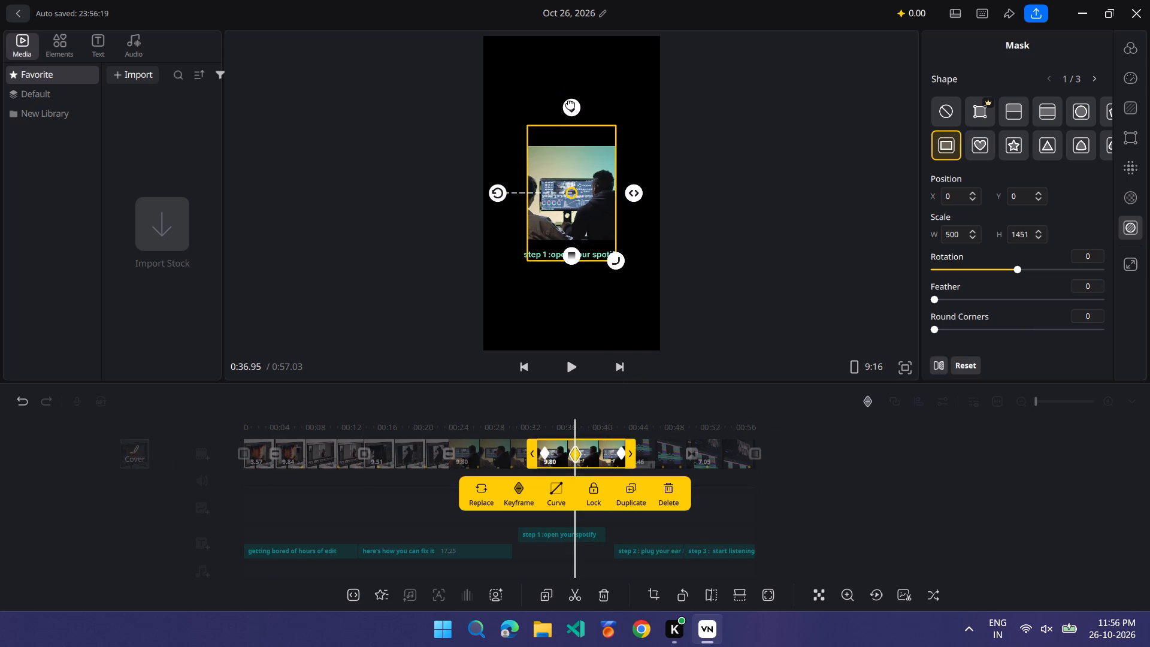
drag(570, 104, 582, 0)
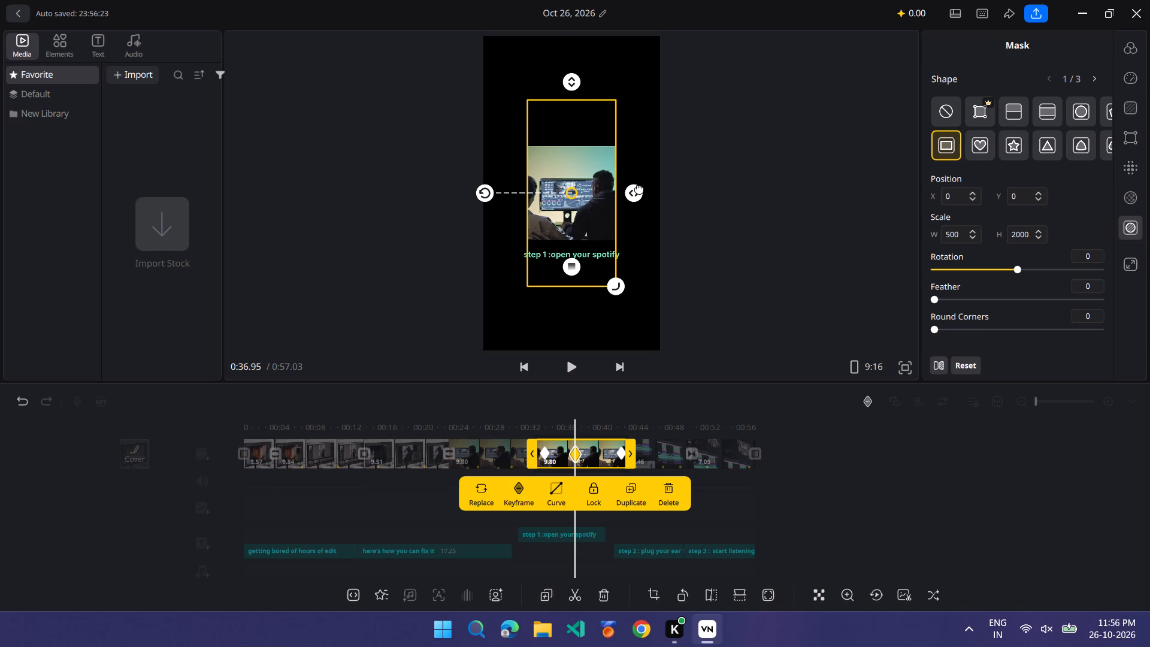
drag(636, 194, 658, 197)
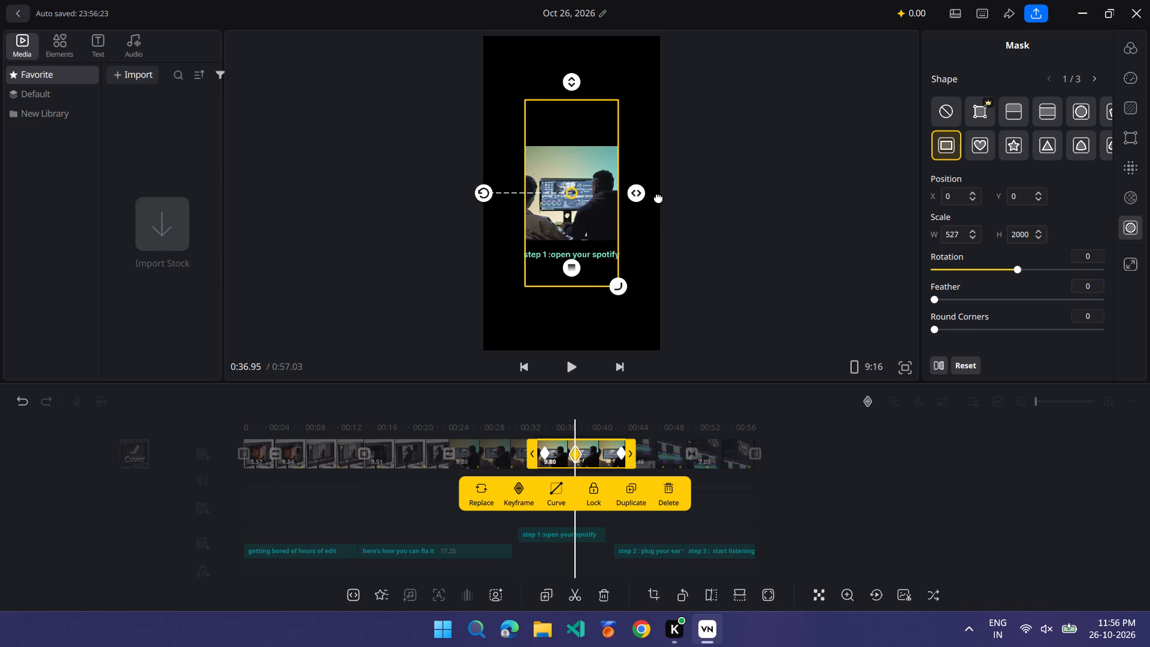
drag(658, 197, 681, 201)
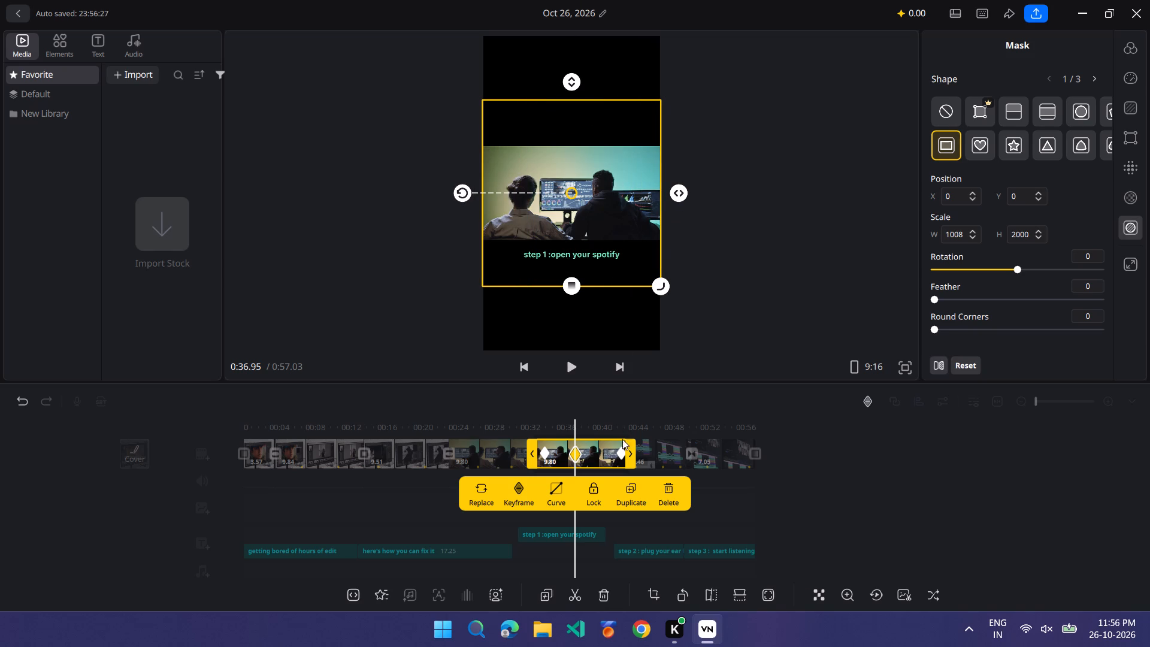
At the fifth clip's third keyframe, stretch the rectangle mask's height to 2000.
click(619, 451)
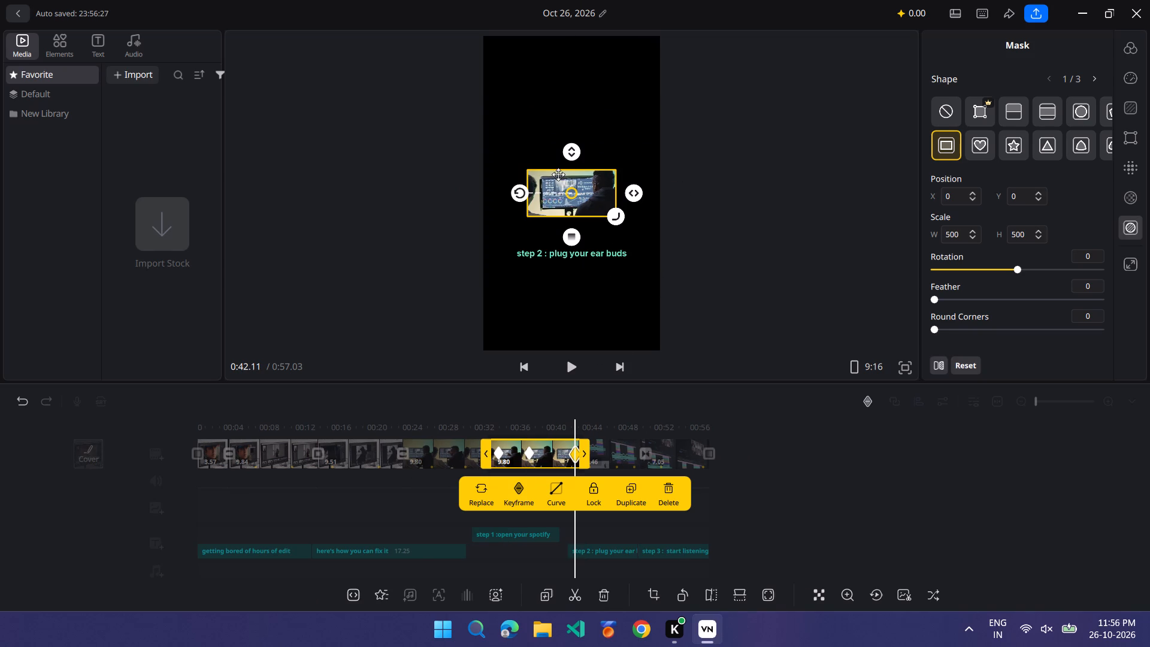
drag(571, 158, 573, 132)
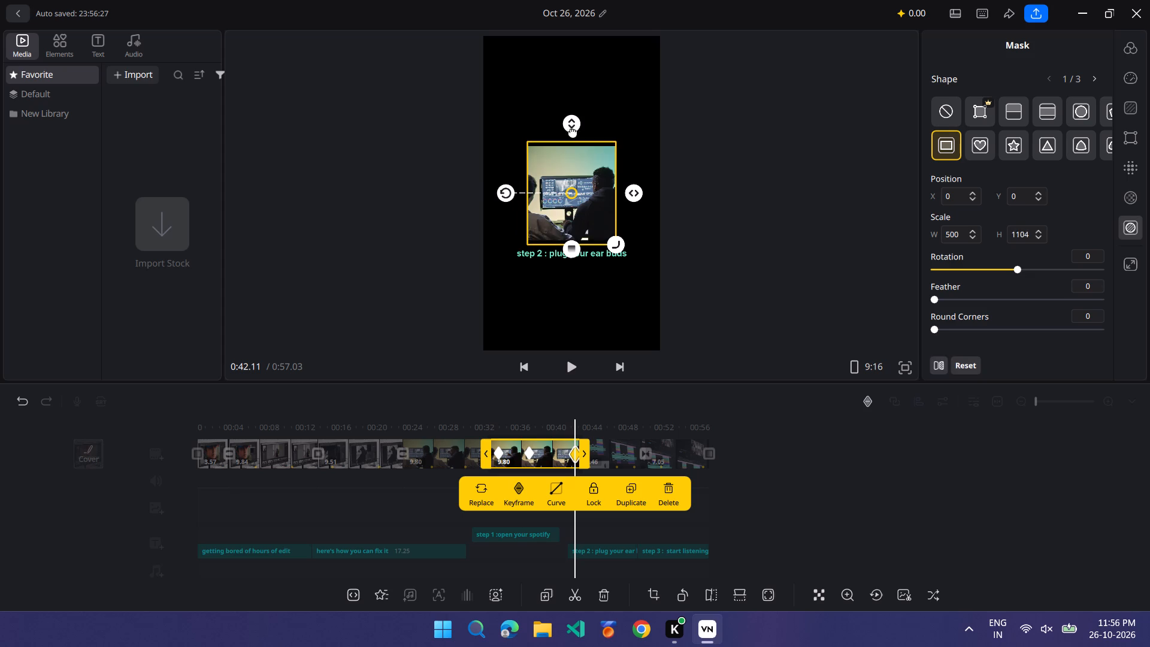
drag(573, 132, 577, 310)
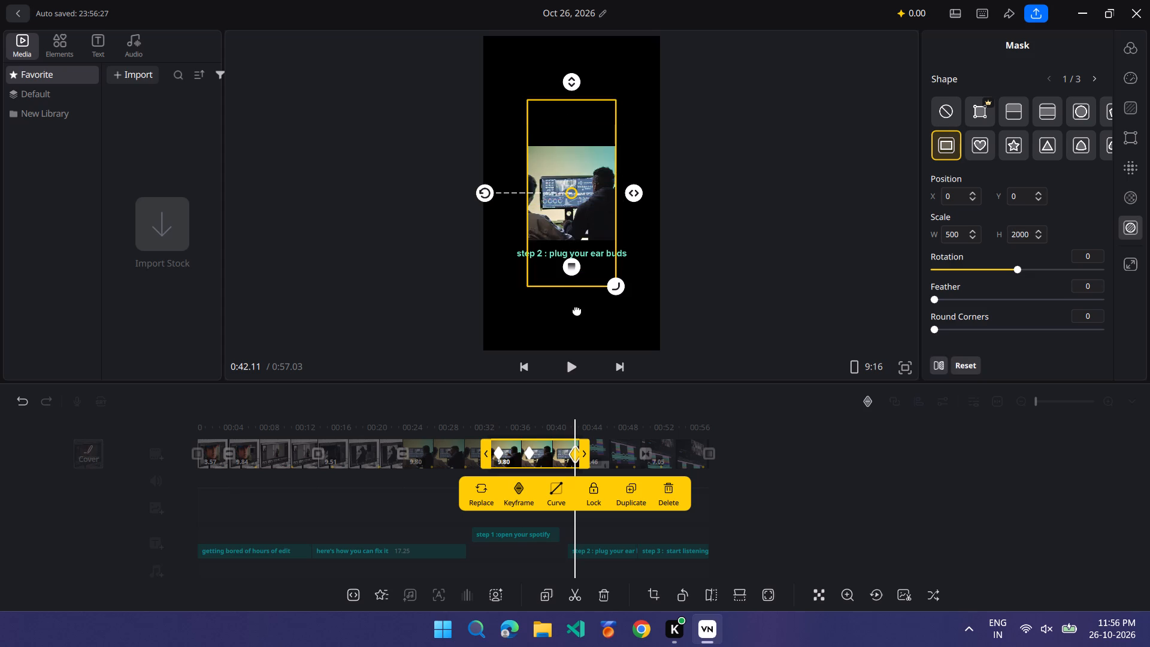
drag(577, 310, 586, 187)
click(783, 507)
Play back the video from about 0:31.28 to review the fifth clip's mask animation.
scroll(783, 507, right, 3)
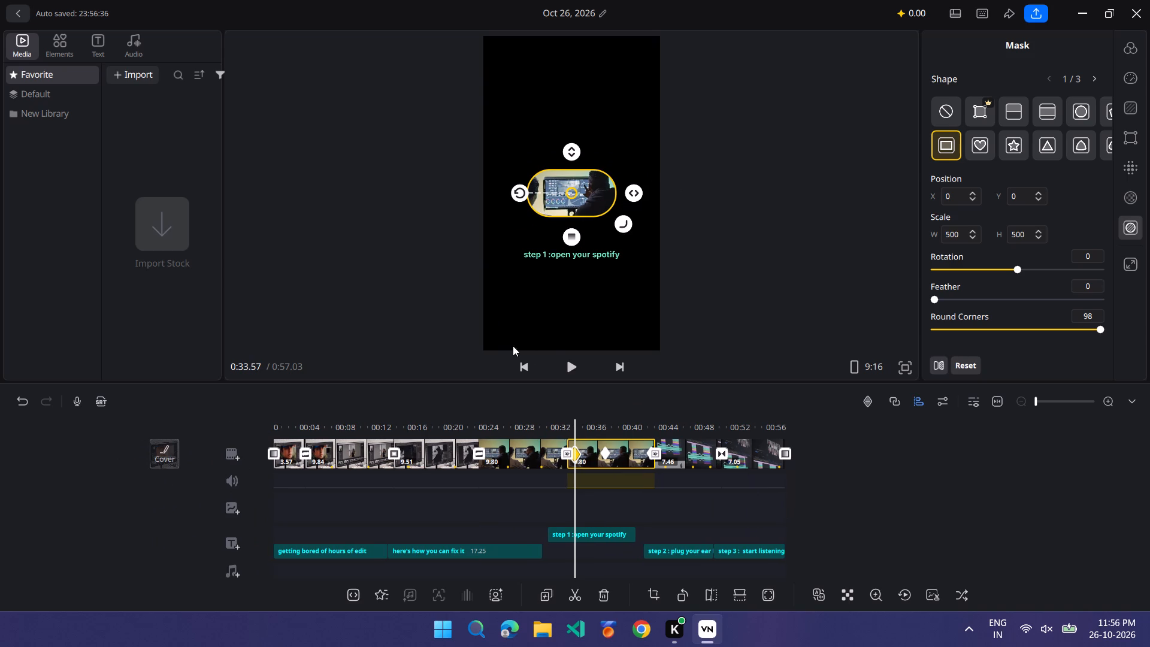
scroll(616, 434, right, 1)
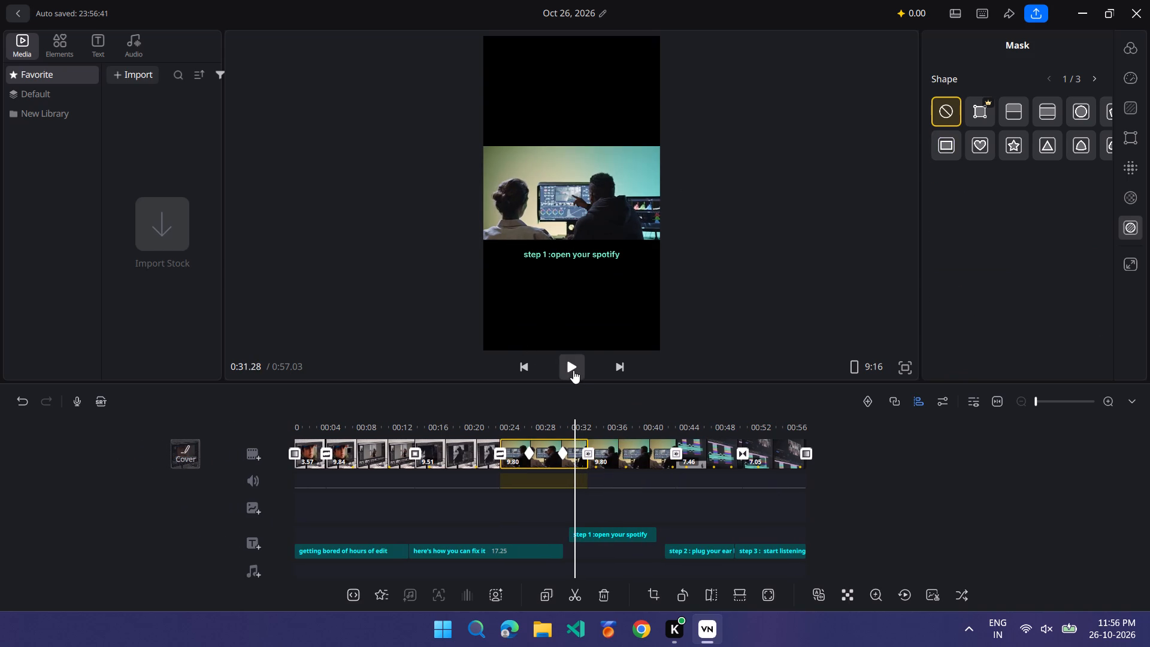
click(573, 370)
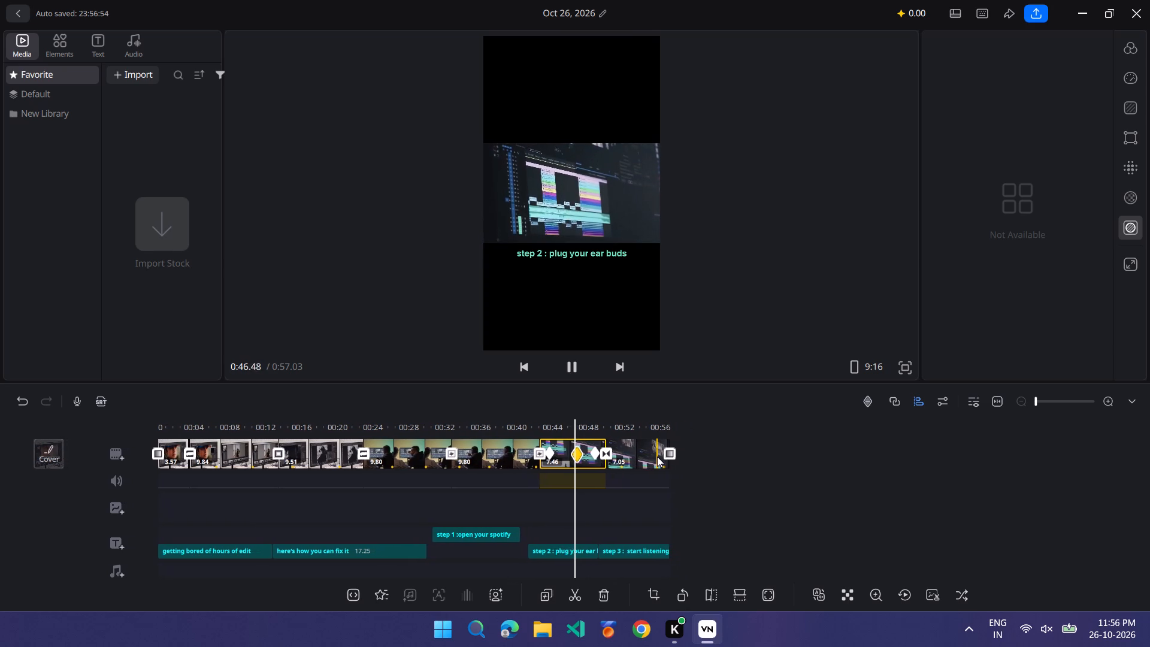
Apply a half-frame linear mask at the sixth clip's first keyframe and lower its edge to a Y position of about 760.
scroll(589, 486, right, 1)
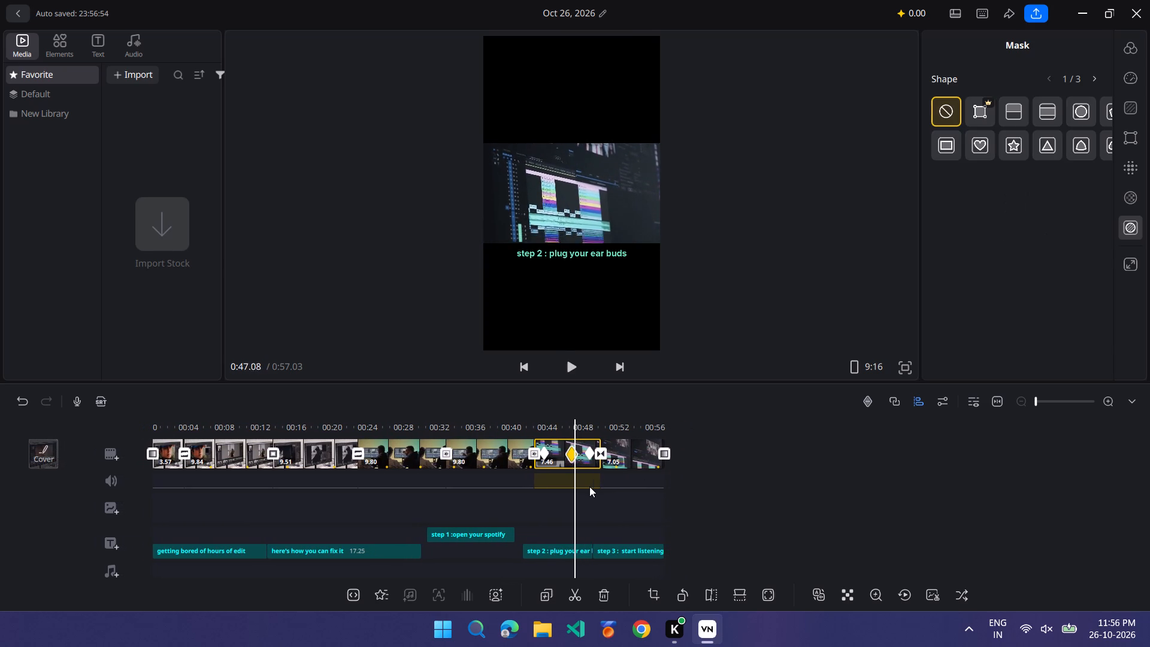
scroll(589, 486, right, 1)
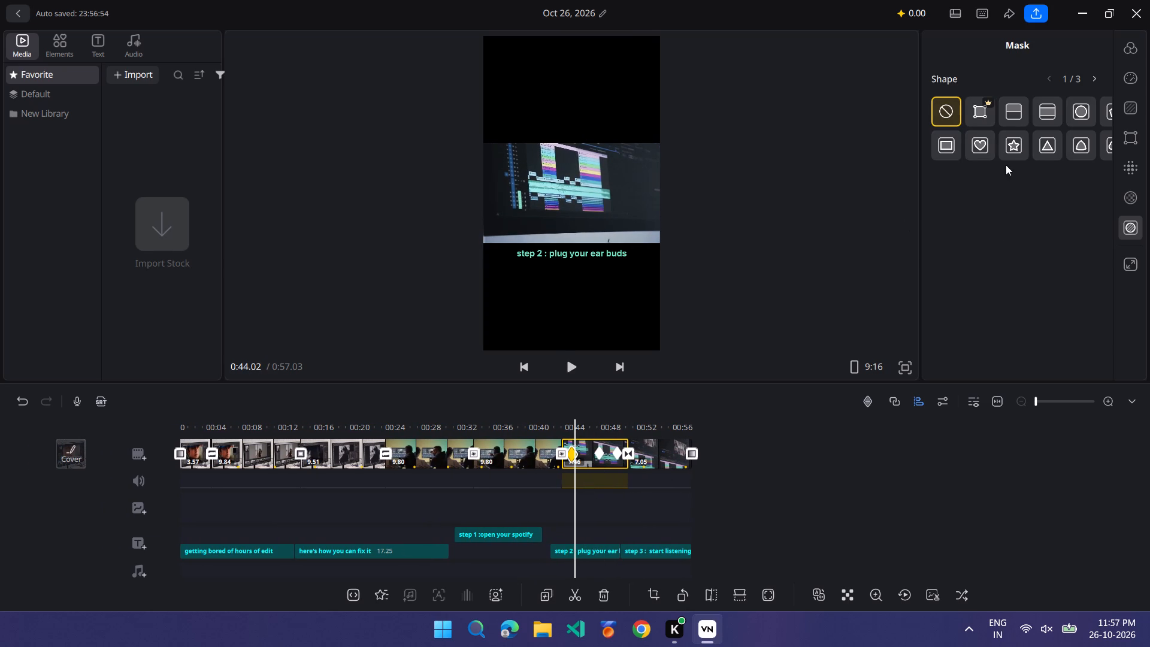
scroll(1047, 149, left, 1)
click(1019, 113)
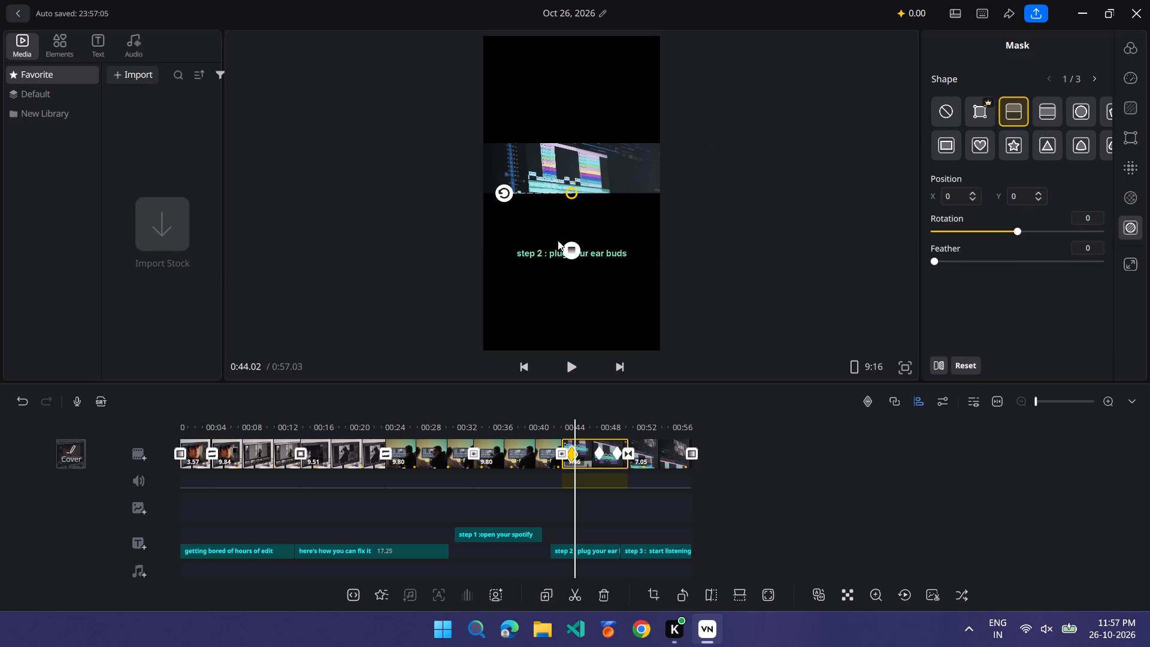
drag(571, 194, 571, 195)
drag(571, 195, 571, 255)
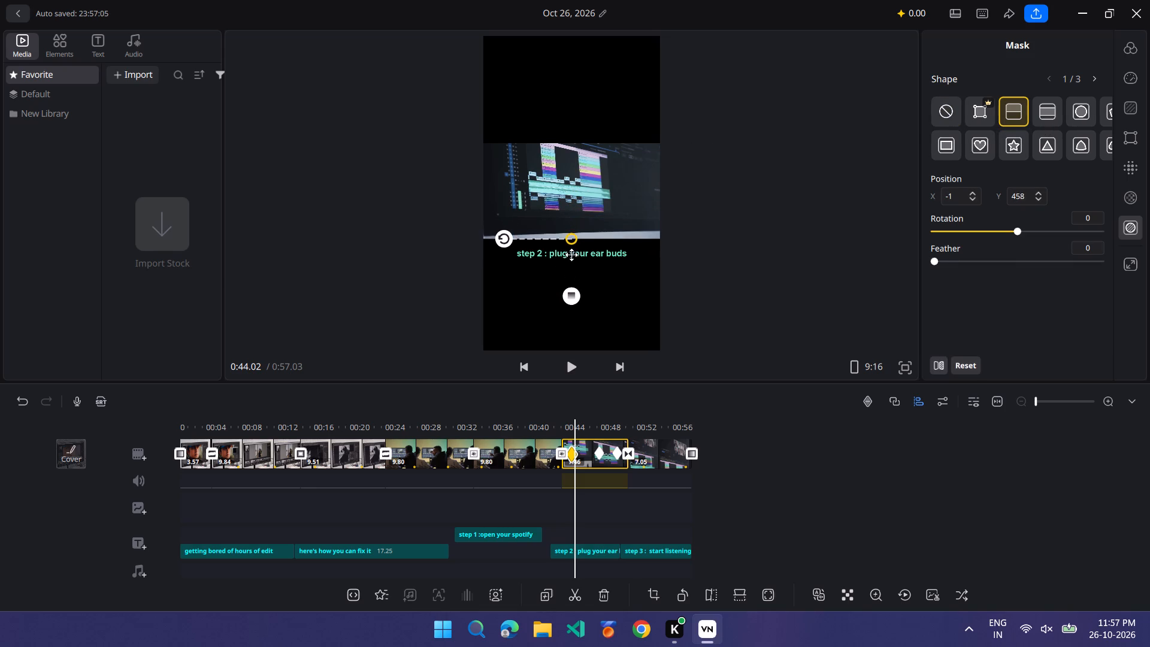
drag(571, 255, 573, 260)
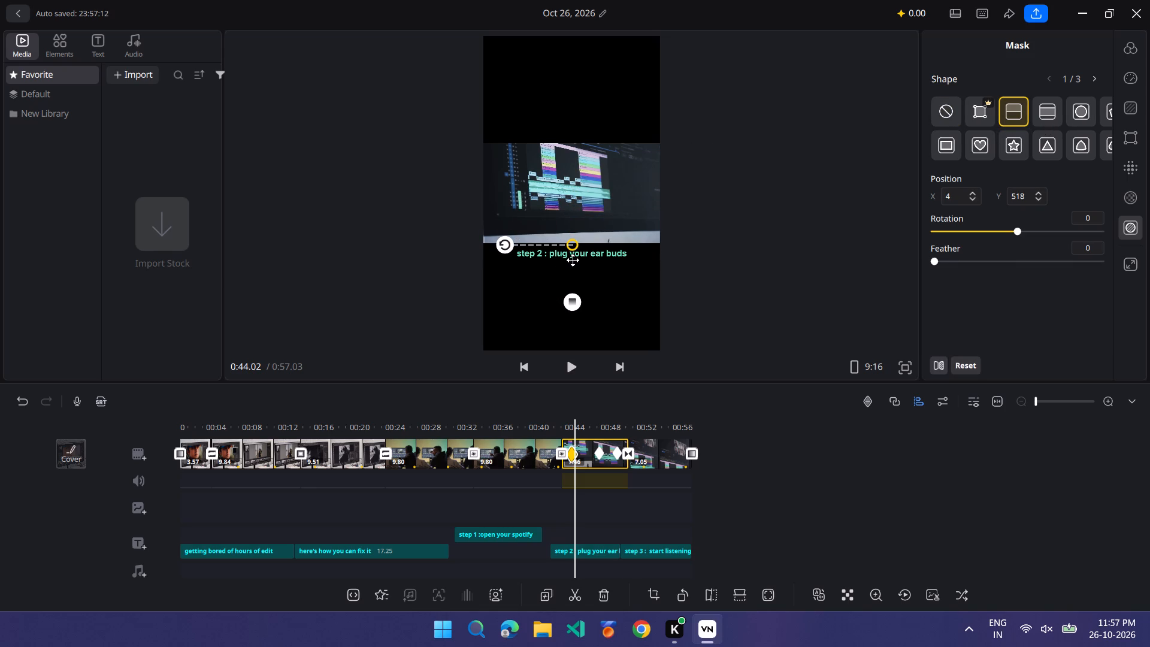
drag(573, 243, 573, 276)
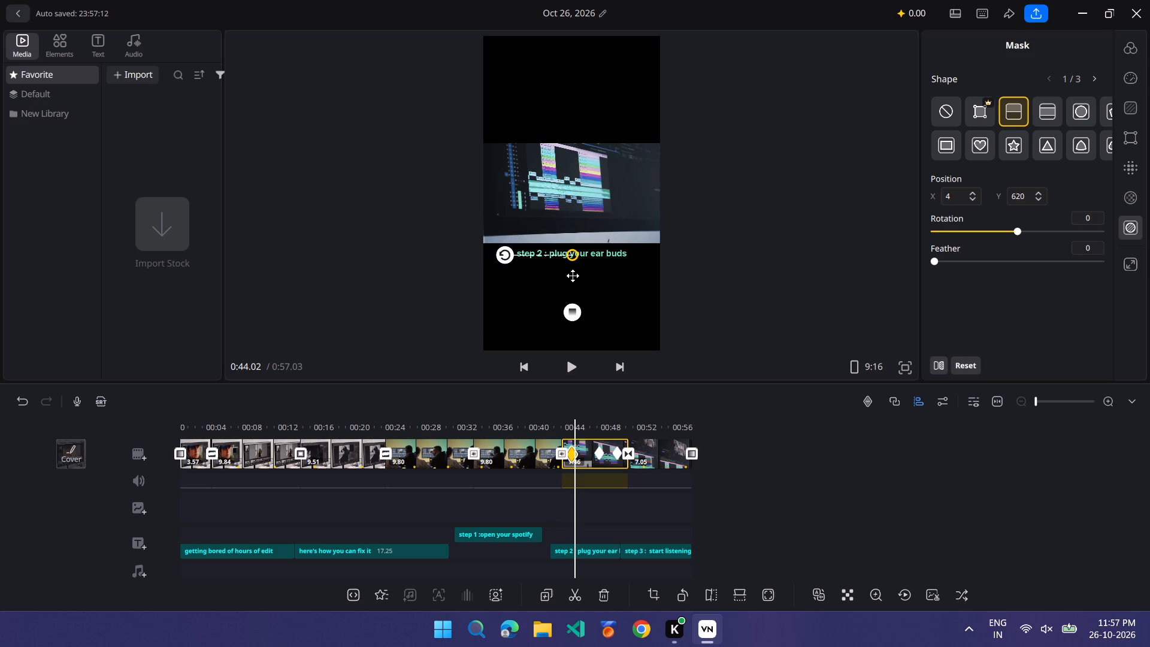
drag(573, 276, 573, 291)
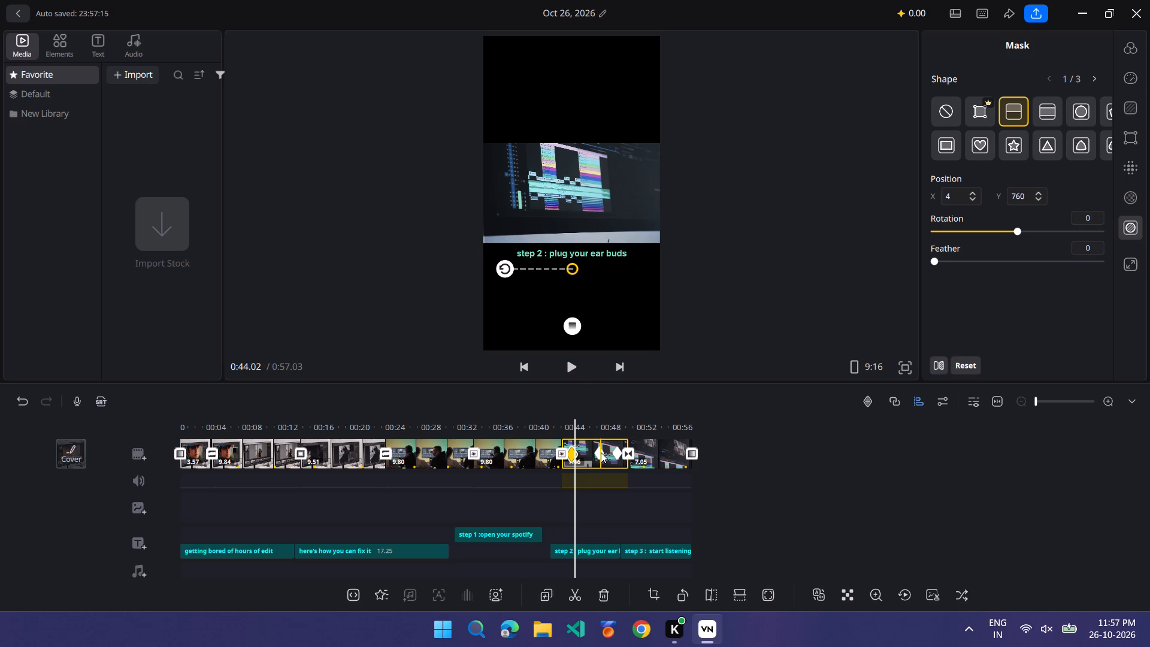
At the sixth clip's second keyframe, change the mask shape to the horizontal band.
click(601, 452)
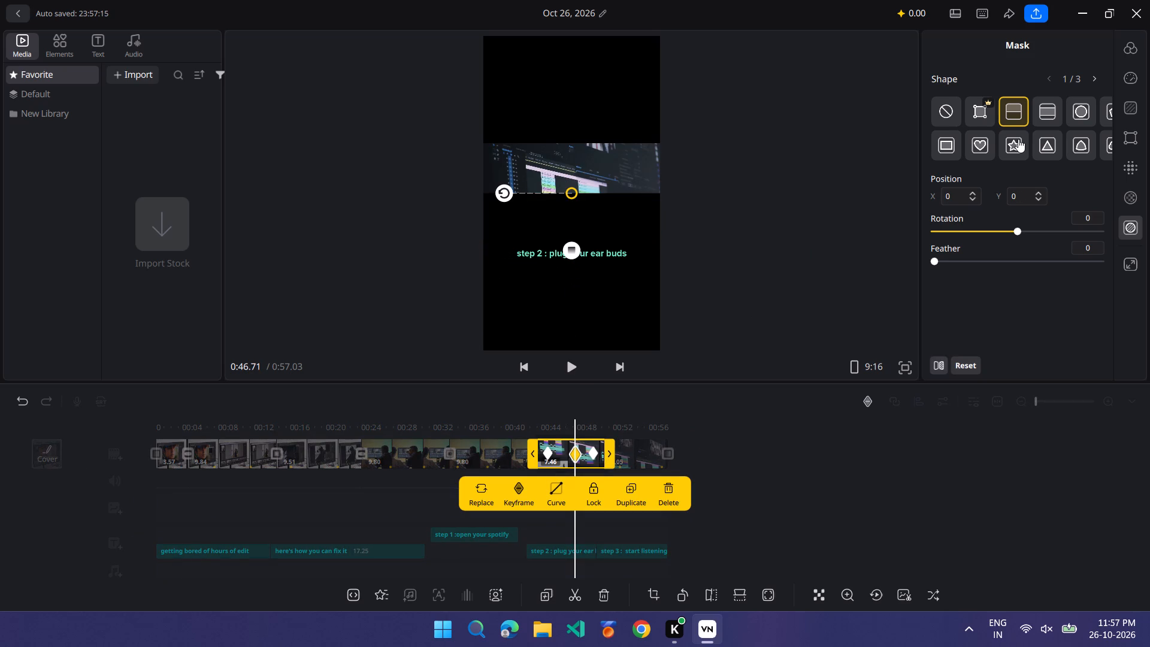
scroll(1018, 139, left, 2)
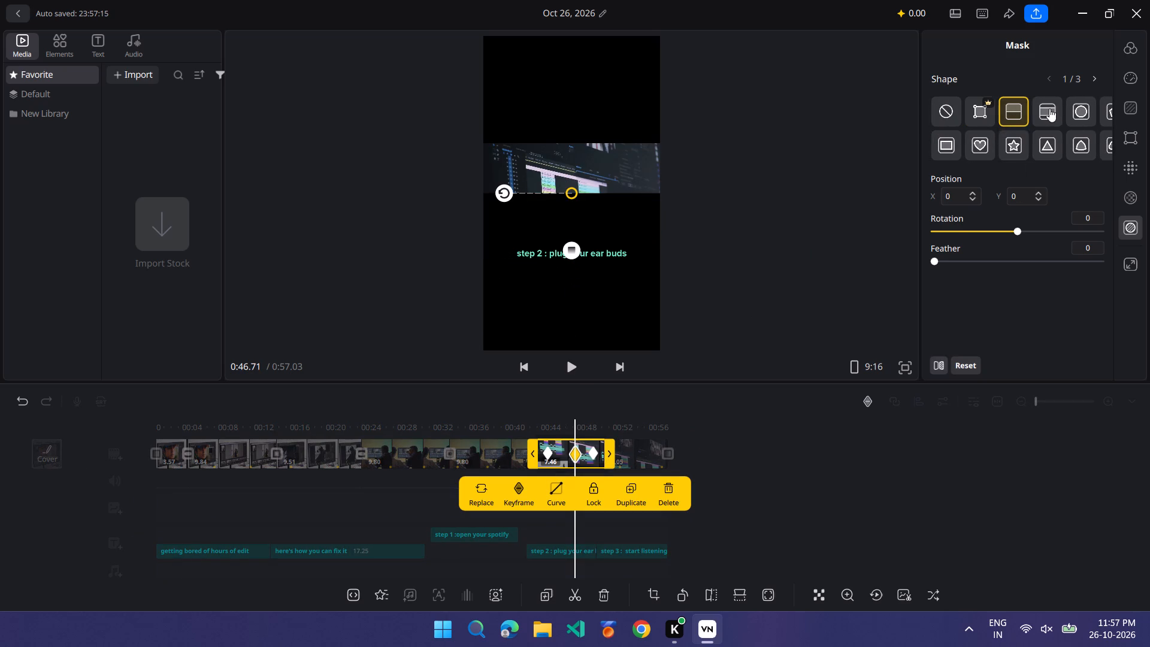
click(1049, 108)
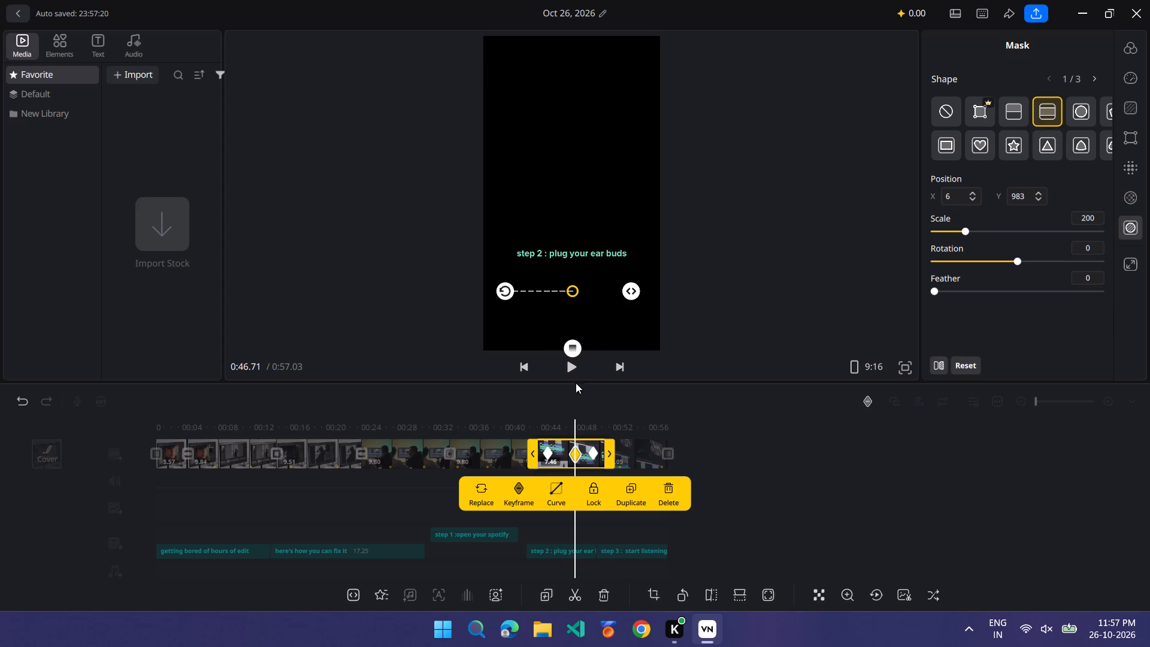
Play back the video from about 0:41.87 to review the sixth clip's mask animation.
click(573, 371)
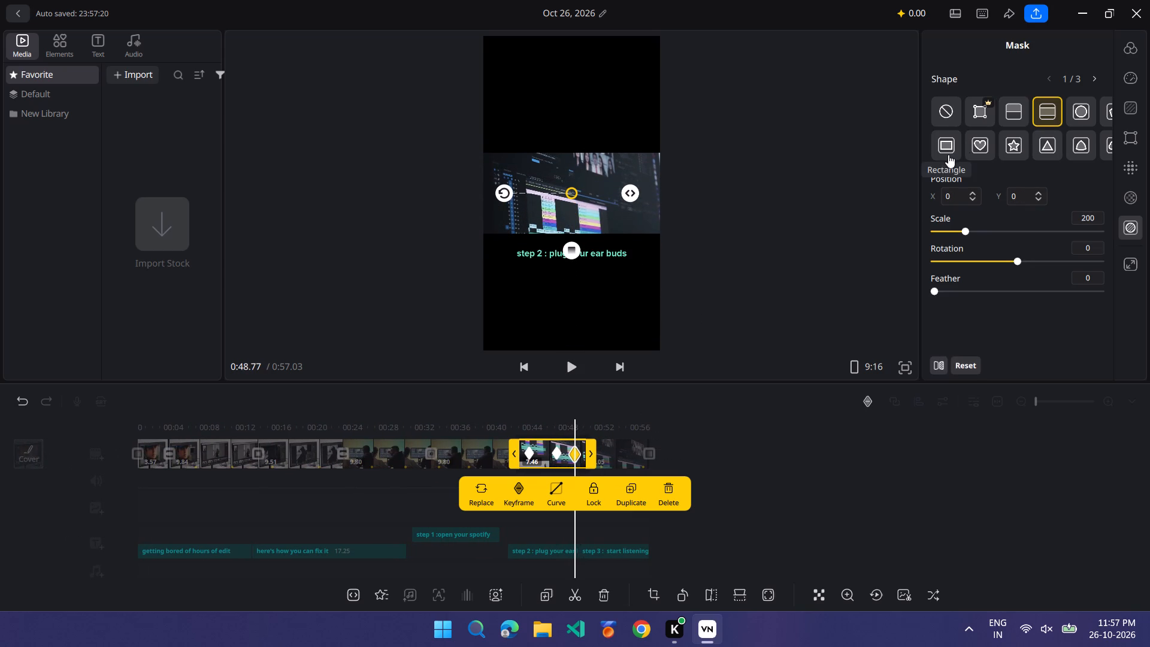
scroll(1043, 139, left, 6)
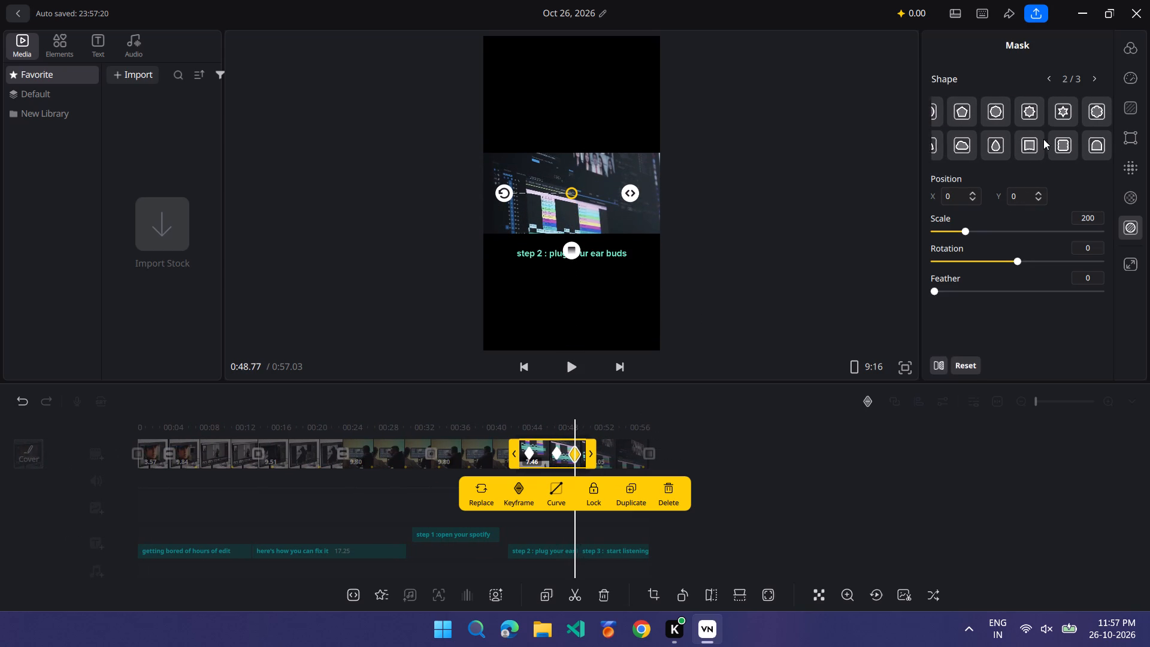
click(843, 577)
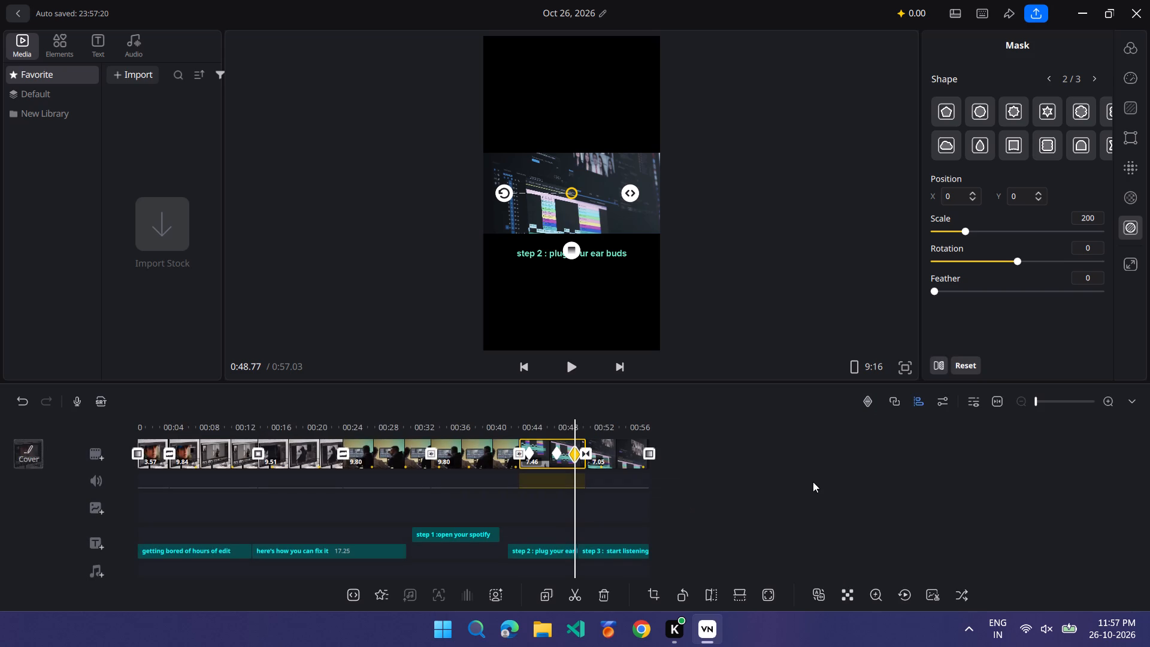
scroll(813, 482, right, 3)
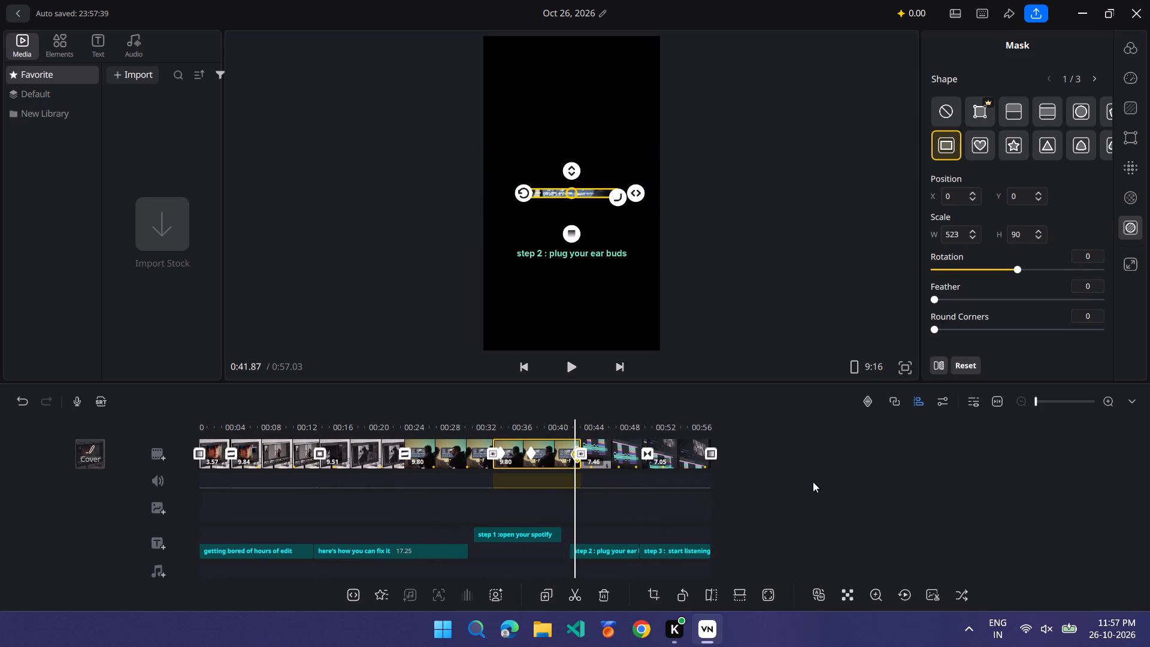
scroll(813, 482, right, 1)
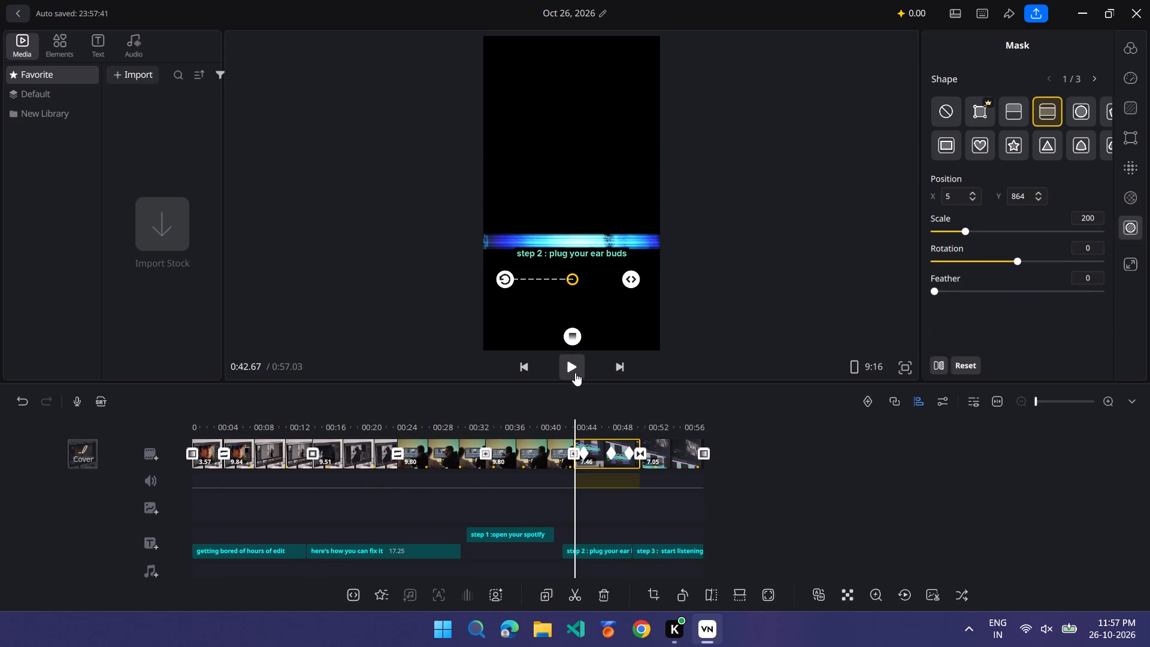
scroll(656, 459, right, 1)
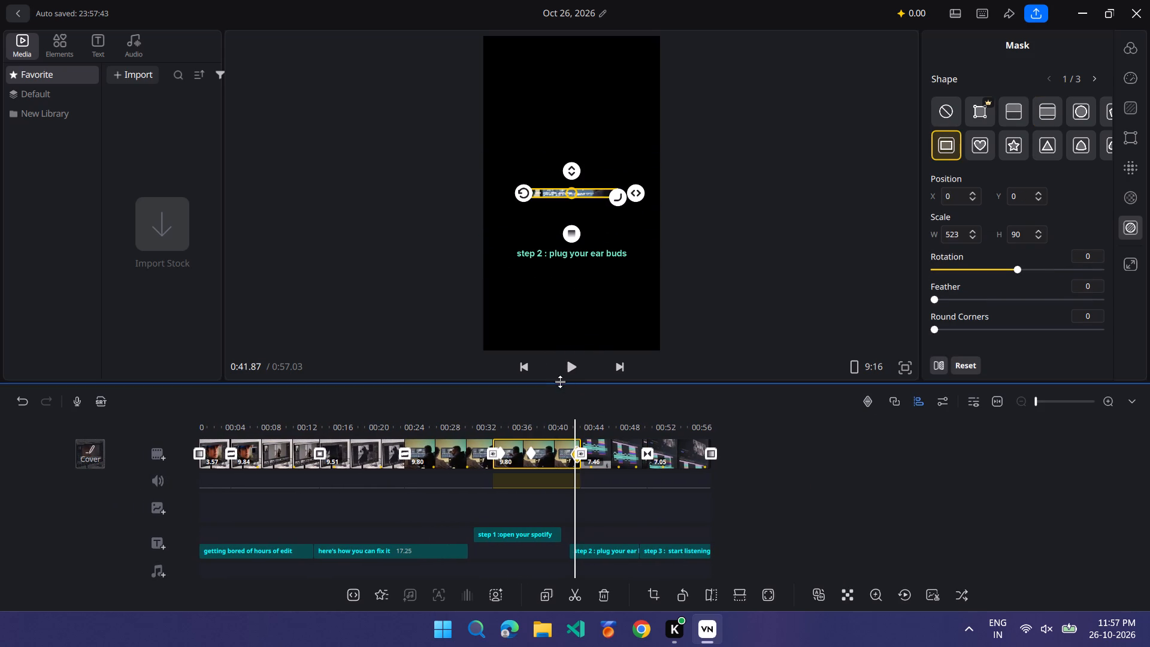
click(565, 376)
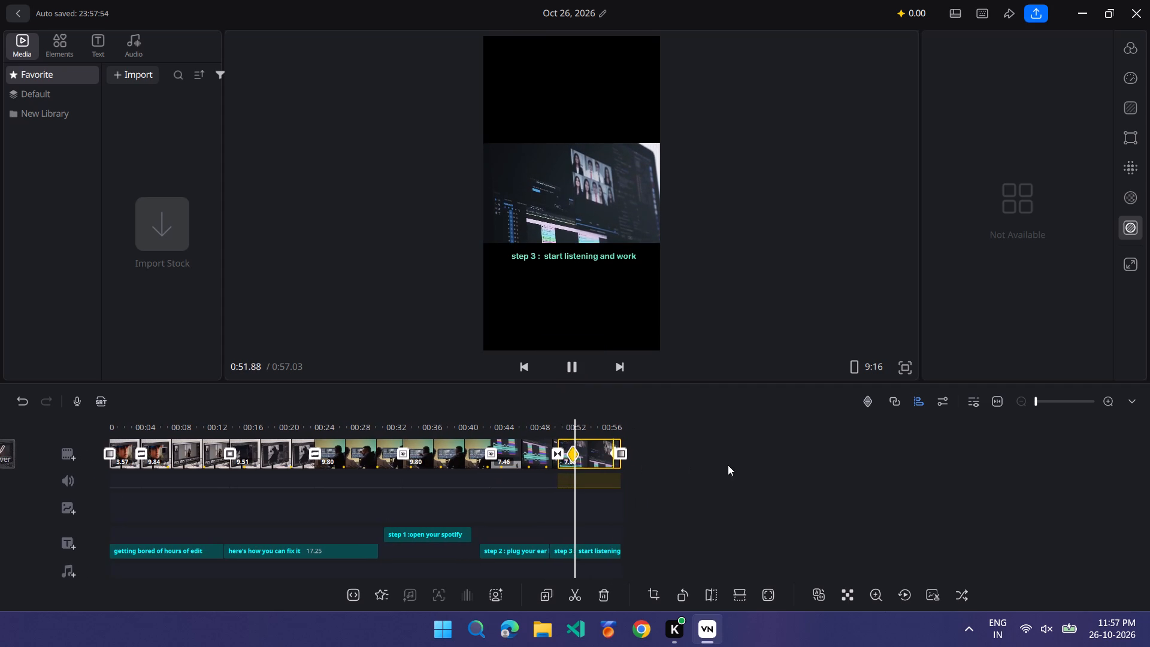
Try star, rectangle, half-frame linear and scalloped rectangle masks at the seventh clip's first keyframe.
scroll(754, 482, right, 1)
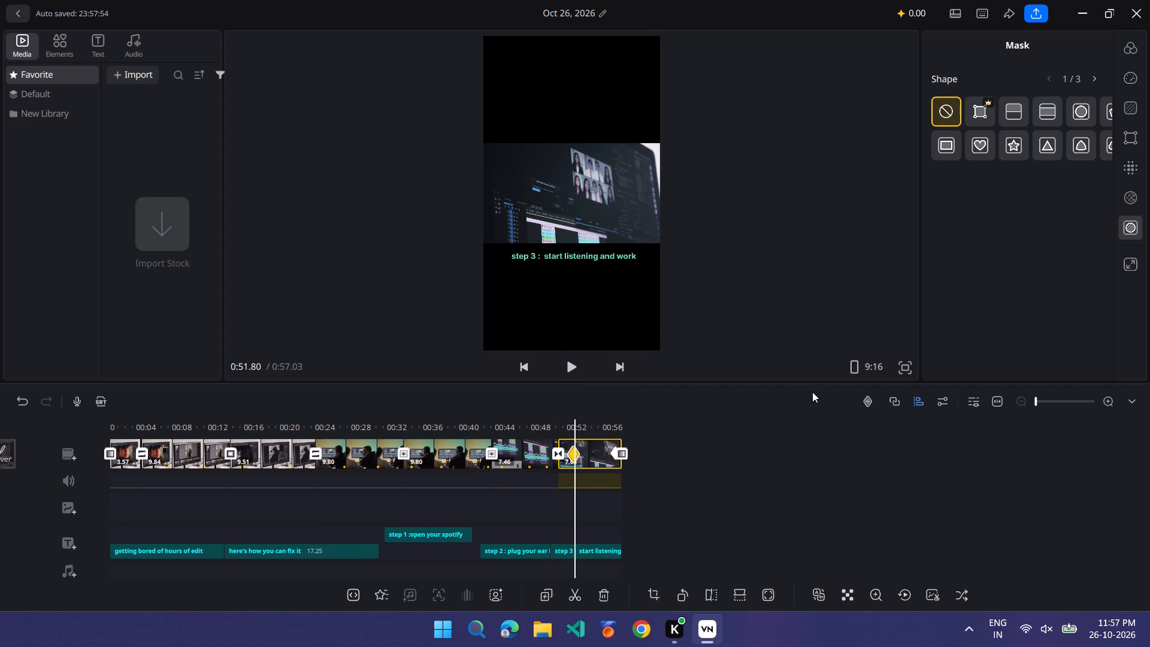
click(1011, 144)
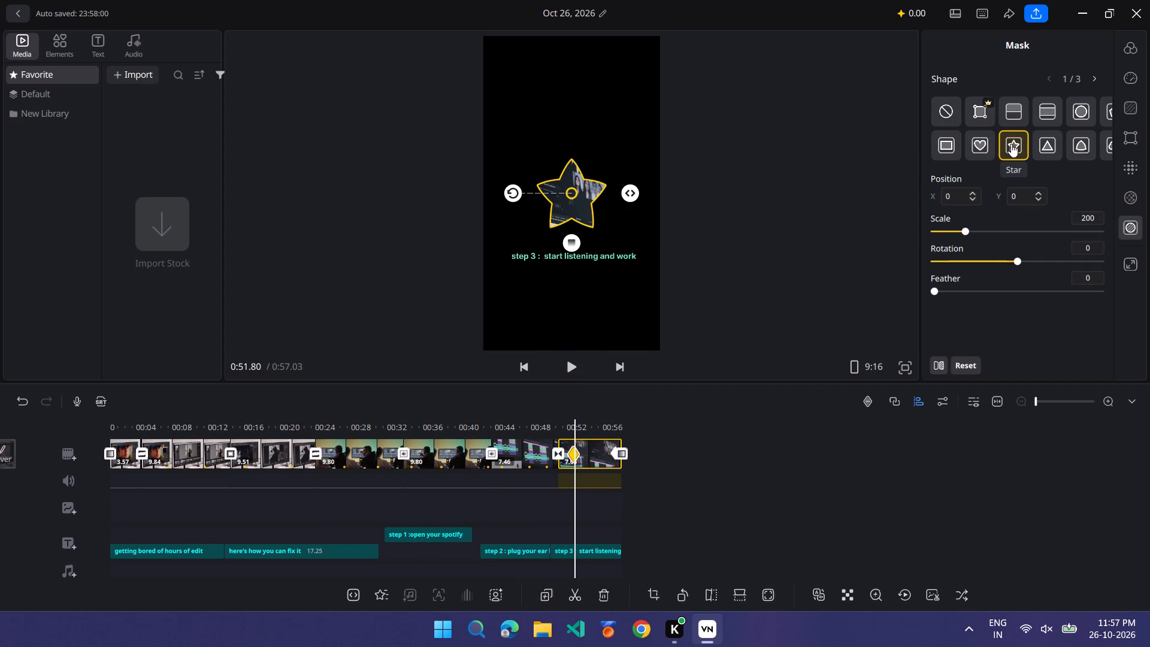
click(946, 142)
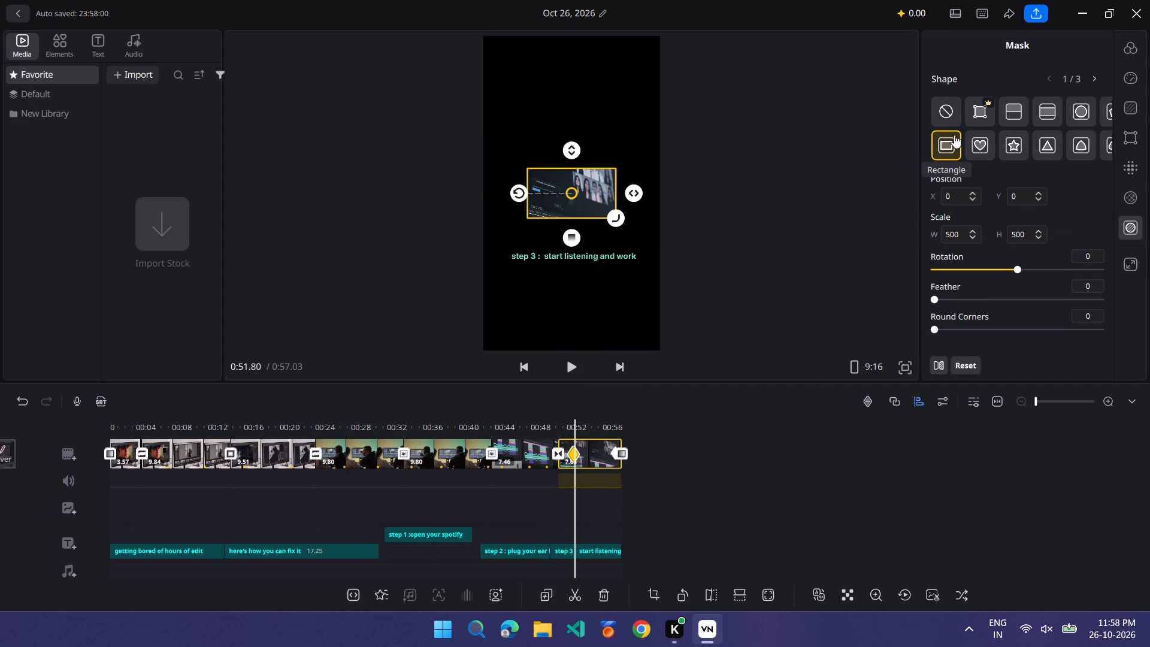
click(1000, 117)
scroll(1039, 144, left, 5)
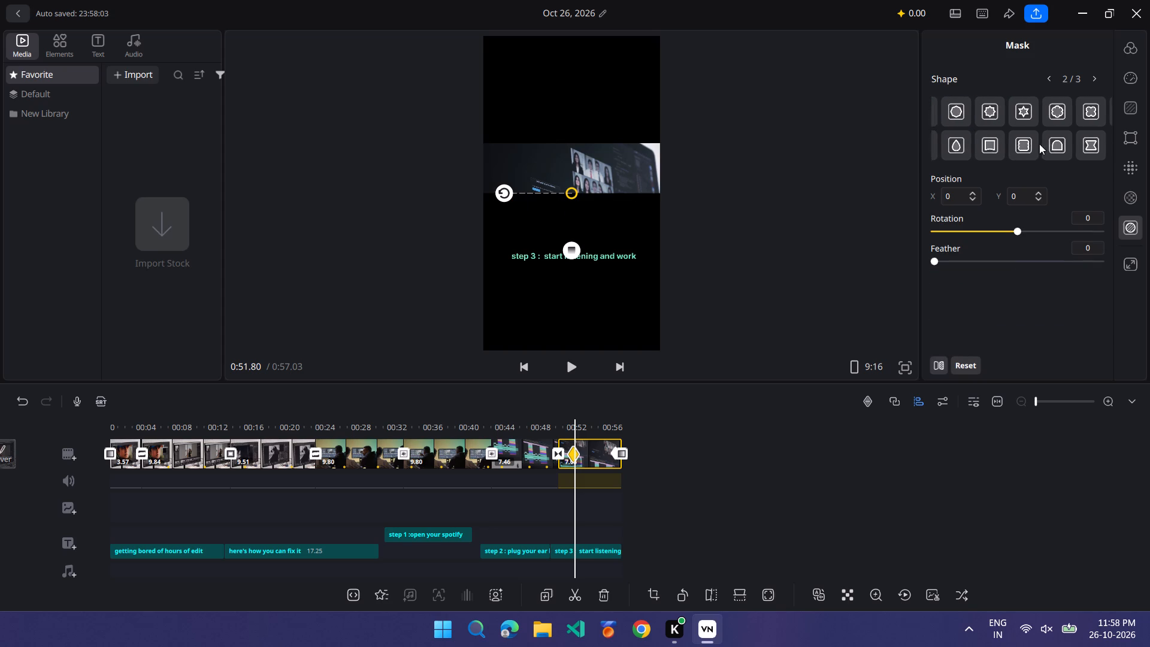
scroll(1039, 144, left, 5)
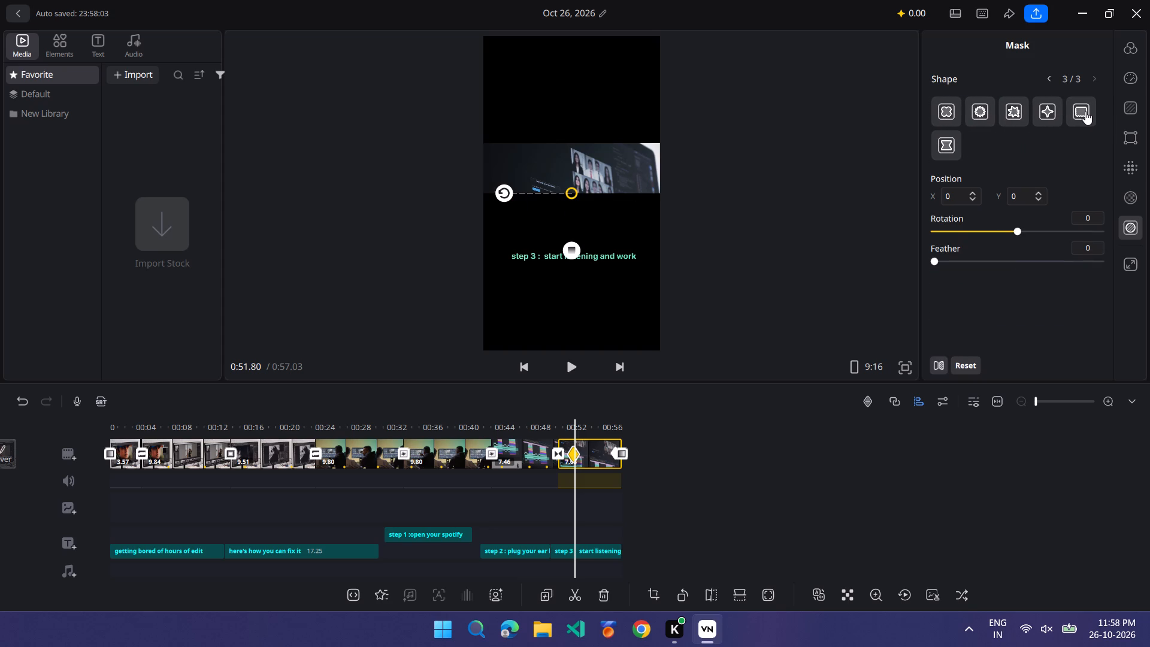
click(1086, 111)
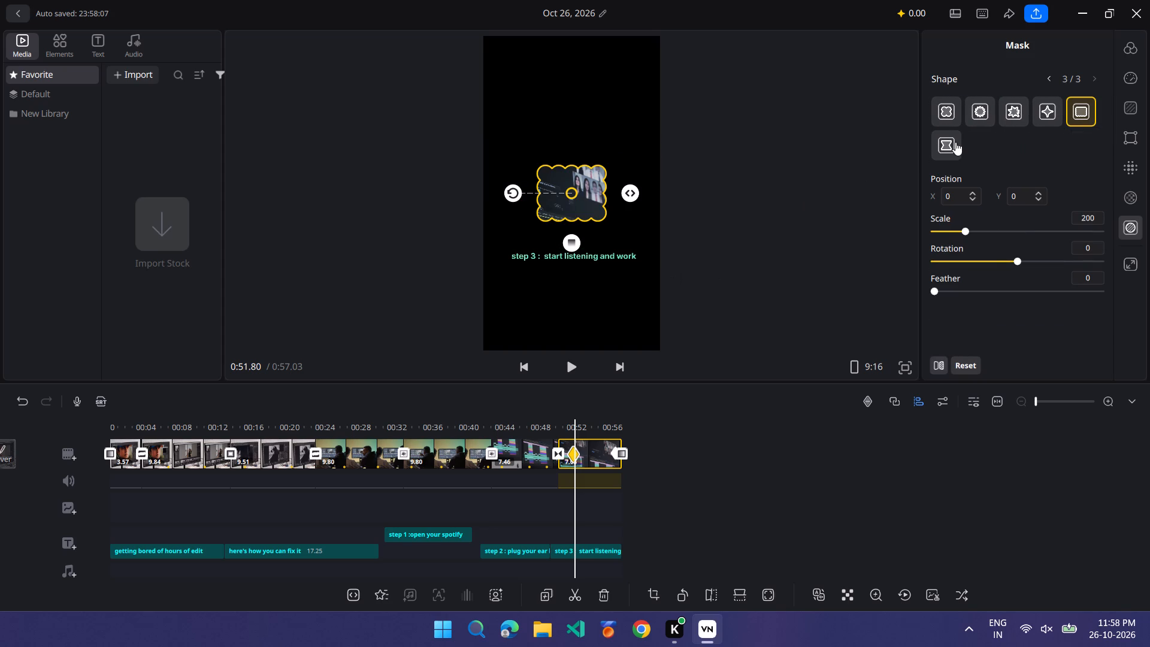
Apply the half-frame linear mask at the seventh clip's first keyframe, with rotation about -1 and feather about 95.
scroll(955, 142, right, 6)
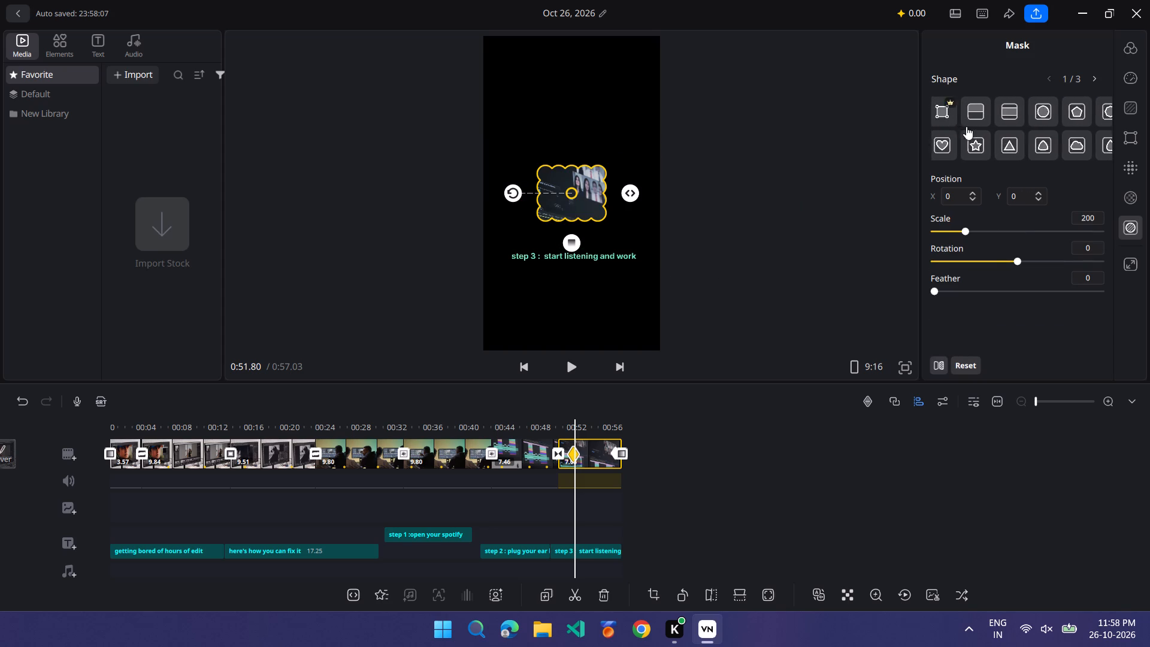
scroll(966, 126, right, 1)
click(1015, 111)
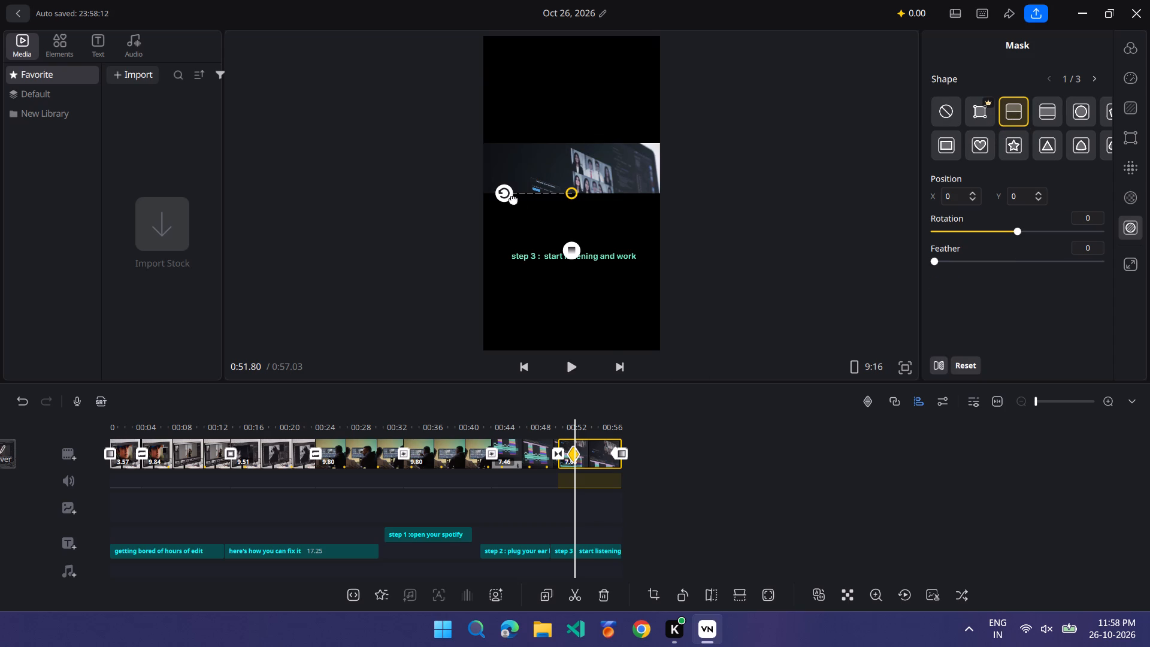
drag(503, 198, 607, 260)
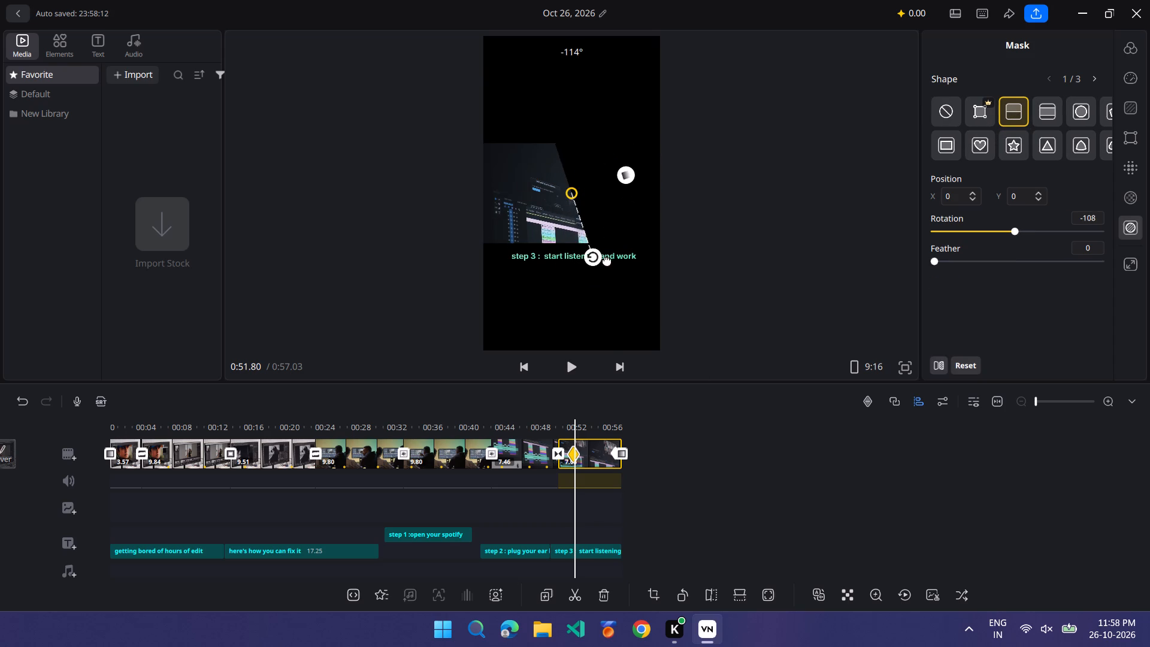
drag(607, 260, 582, 266)
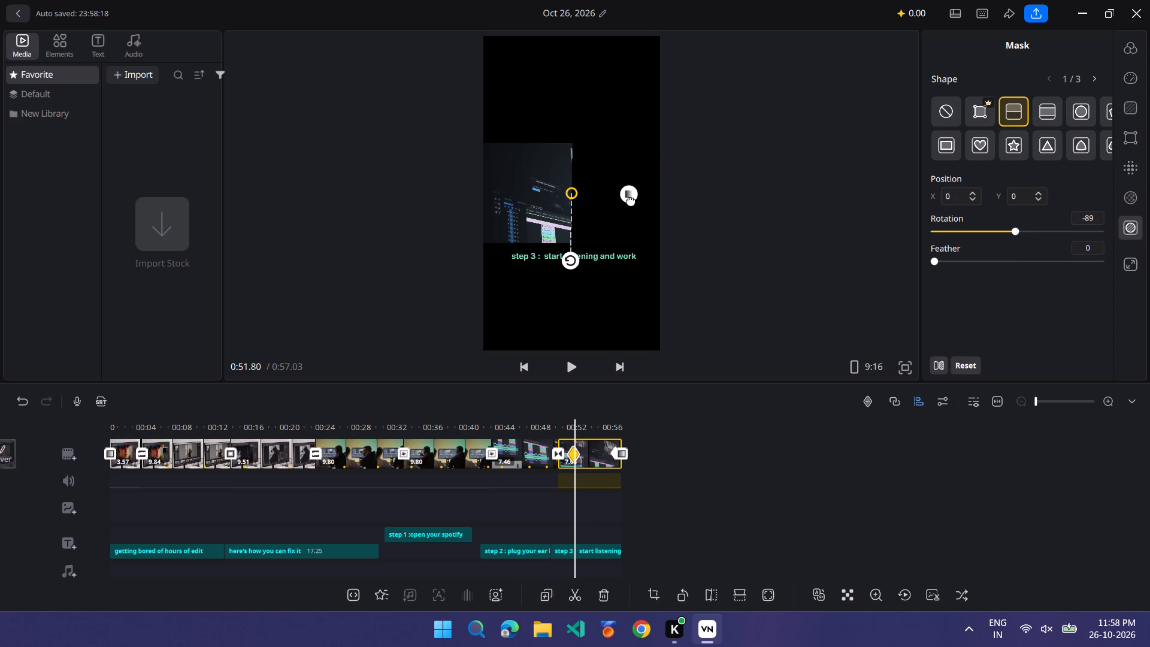
click(632, 198)
drag(632, 198, 678, 197)
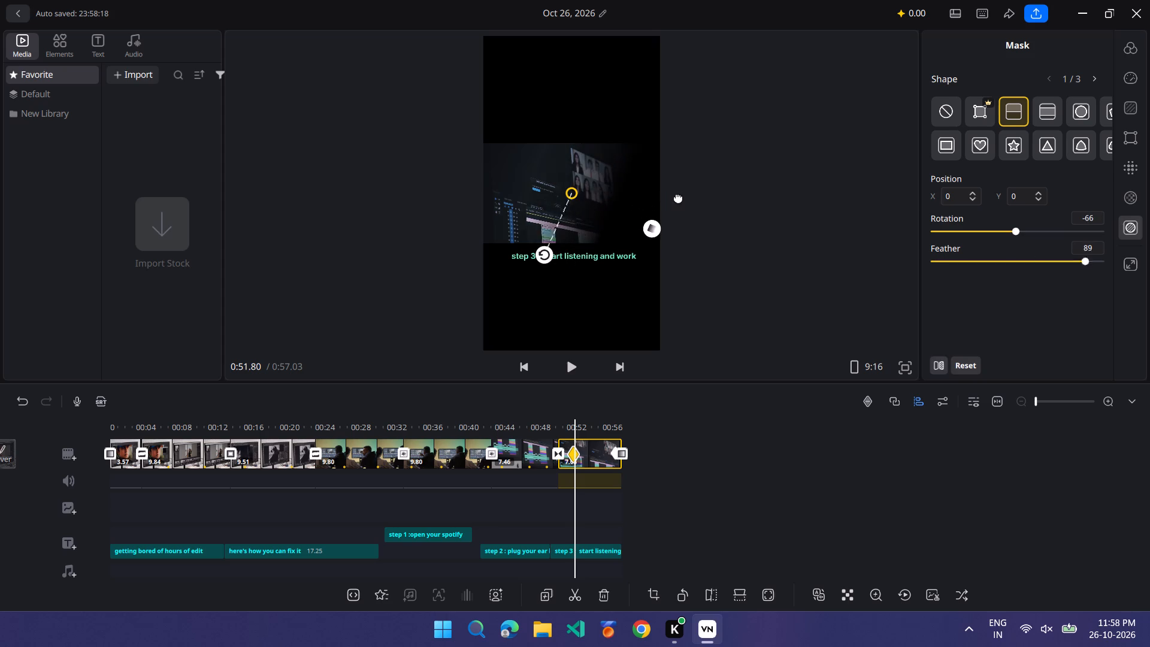
drag(678, 197, 578, 367)
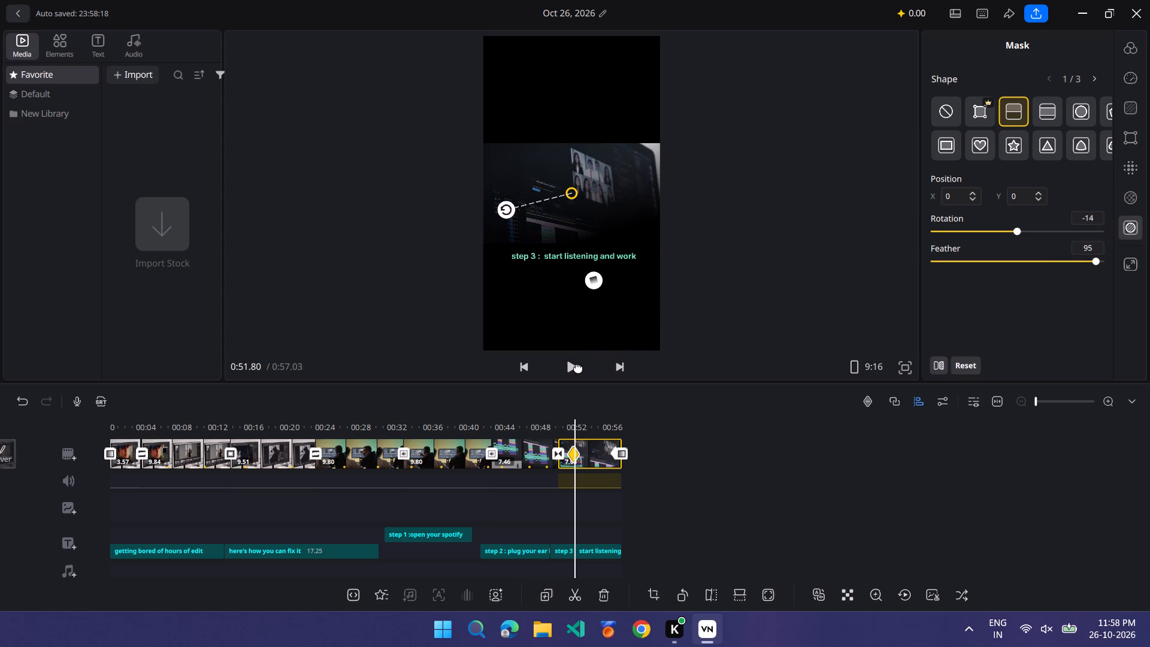
drag(578, 367, 380, 194)
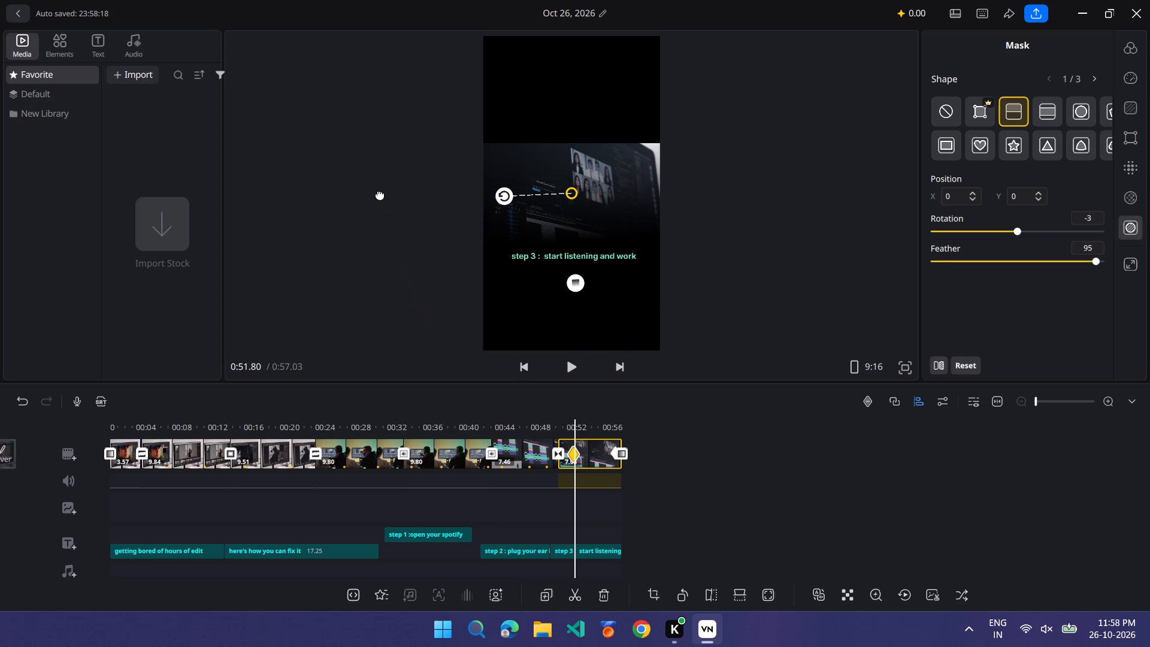
drag(380, 194, 477, 33)
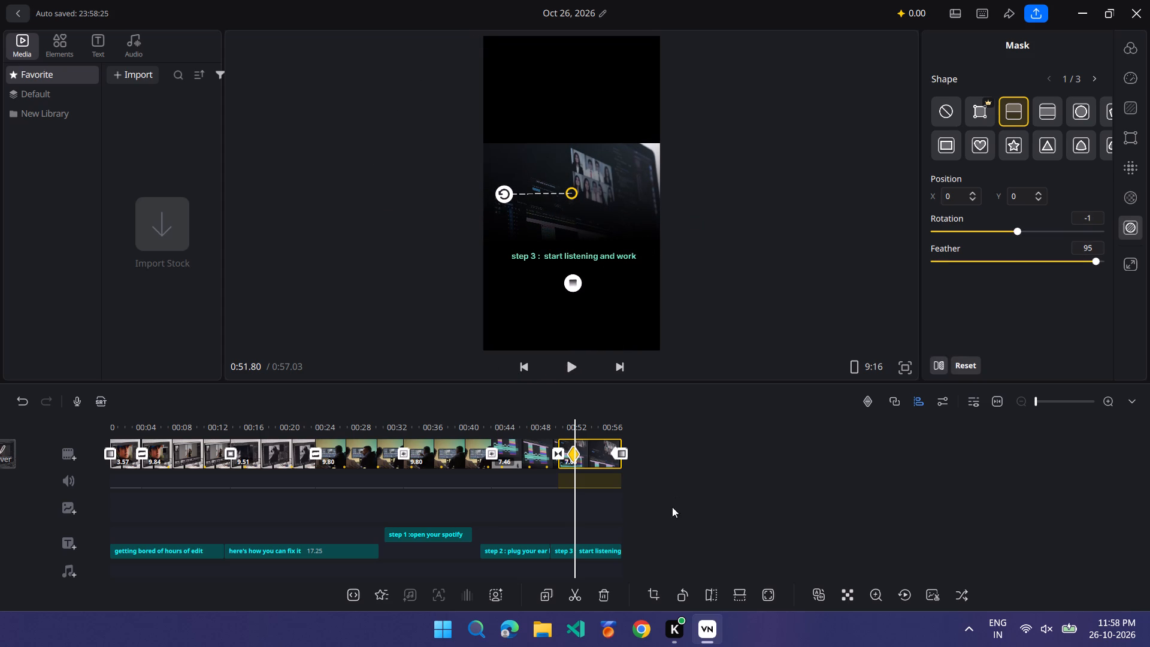
At the seventh clip's second keyframe, rotate the half-frame linear mask to -540 degrees.
click(615, 451)
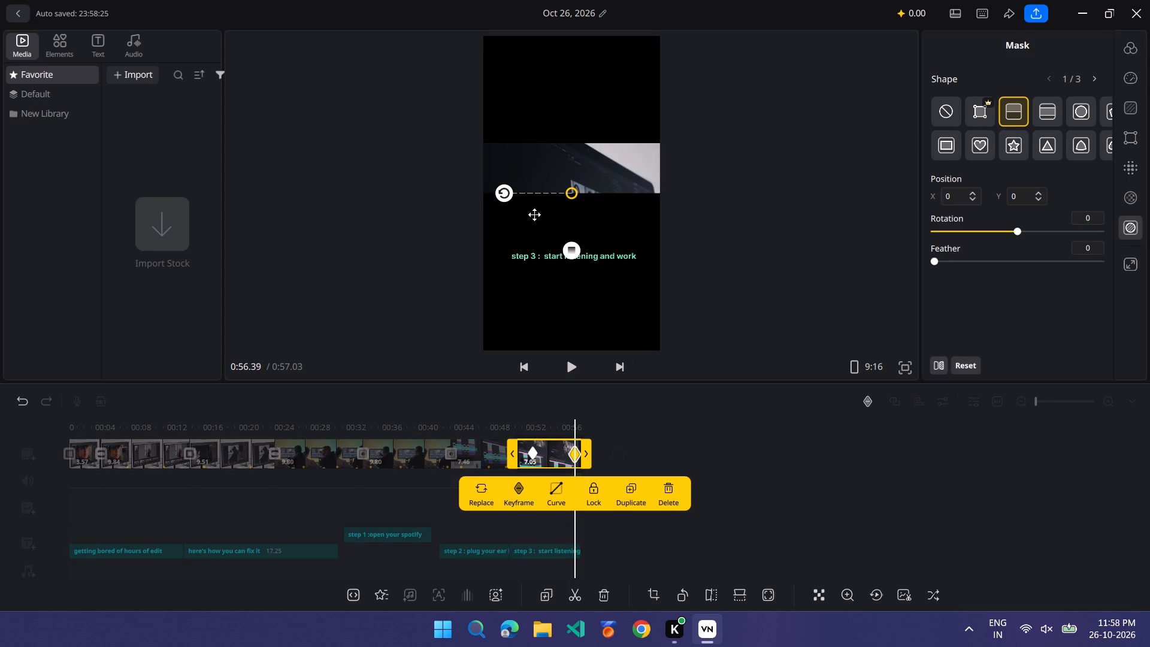
drag(508, 195, 646, 271)
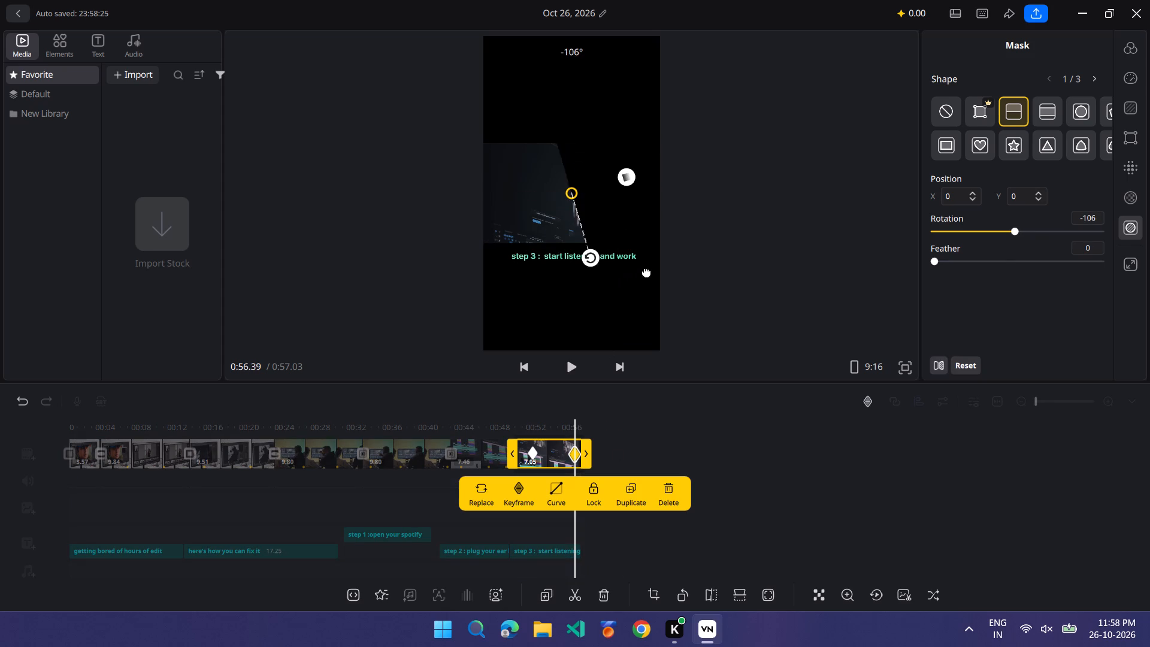
drag(646, 271, 633, 179)
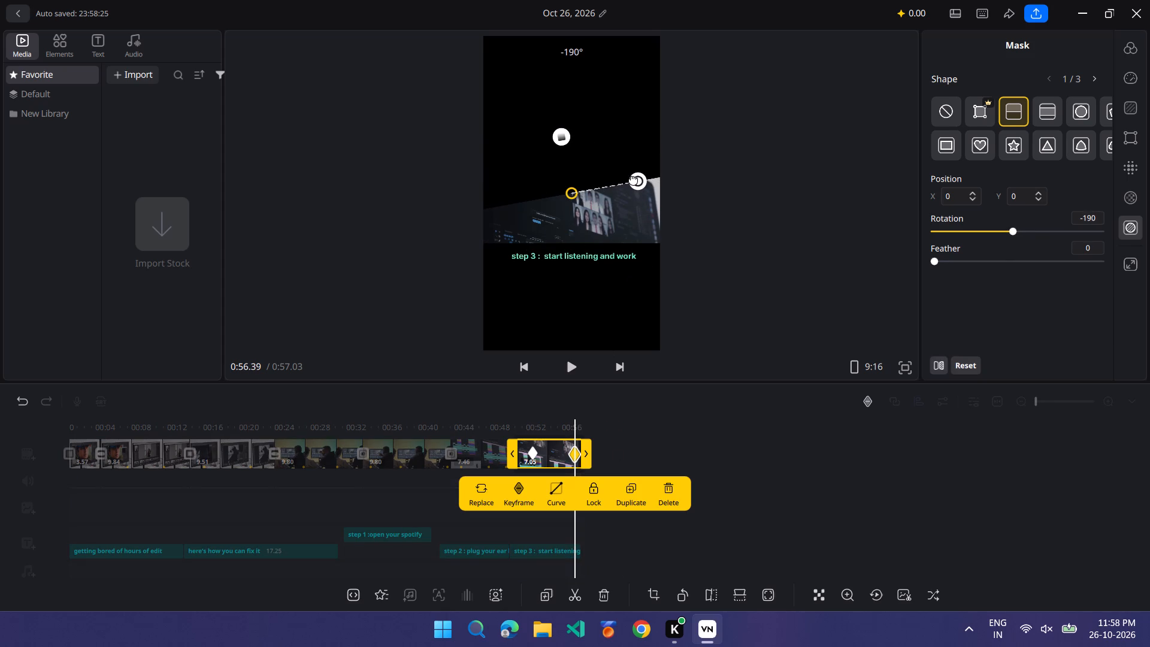
drag(633, 179, 650, 193)
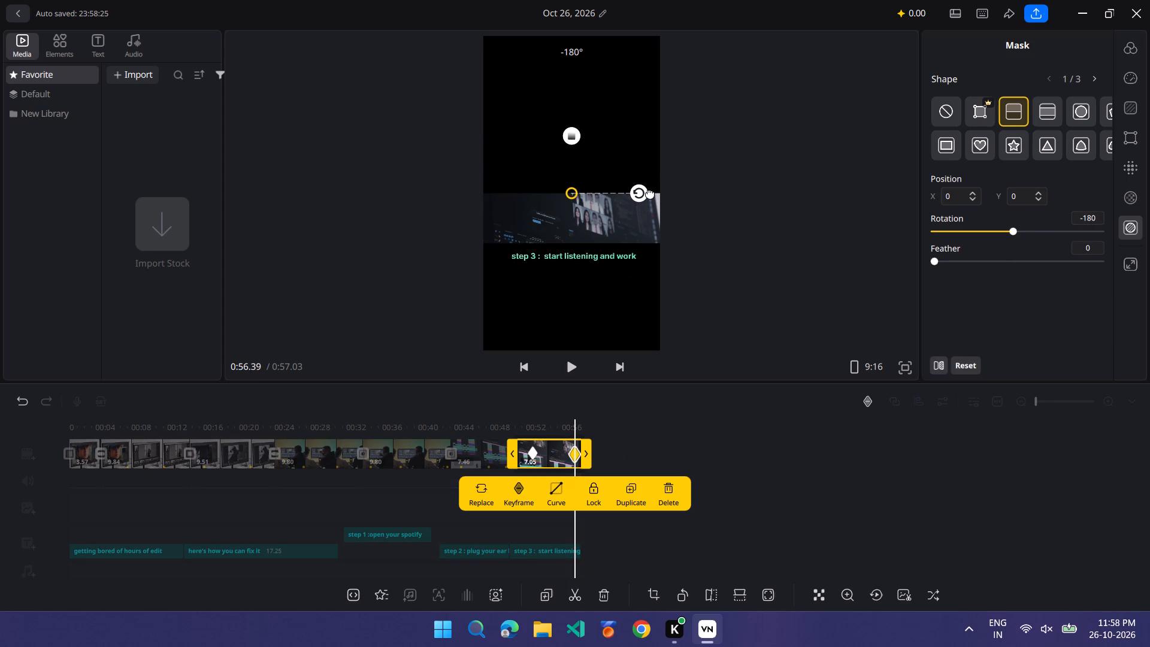
drag(650, 193, 650, 194)
click(575, 140)
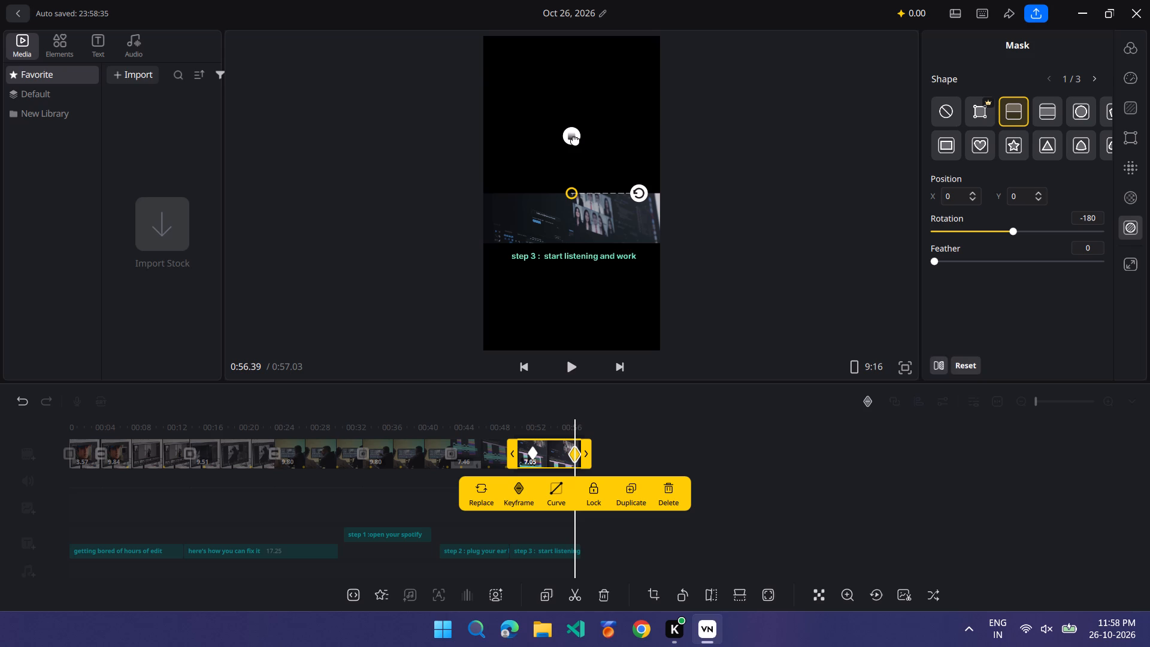
click(574, 140)
drag(638, 194, 539, 157)
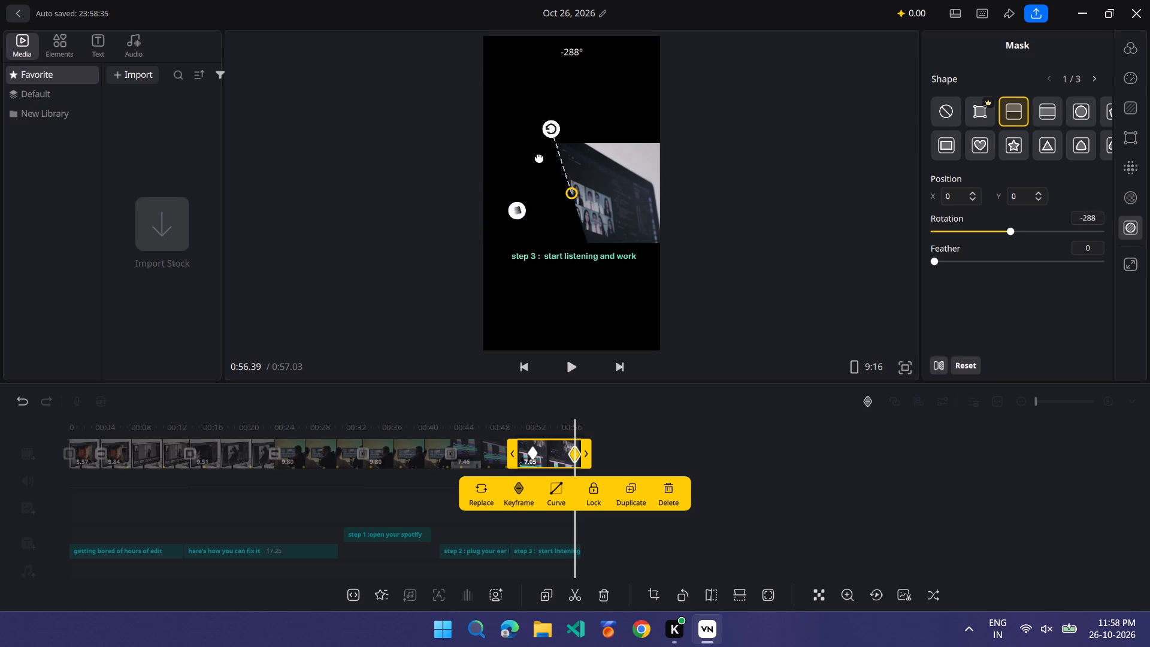
drag(539, 157, 601, 260)
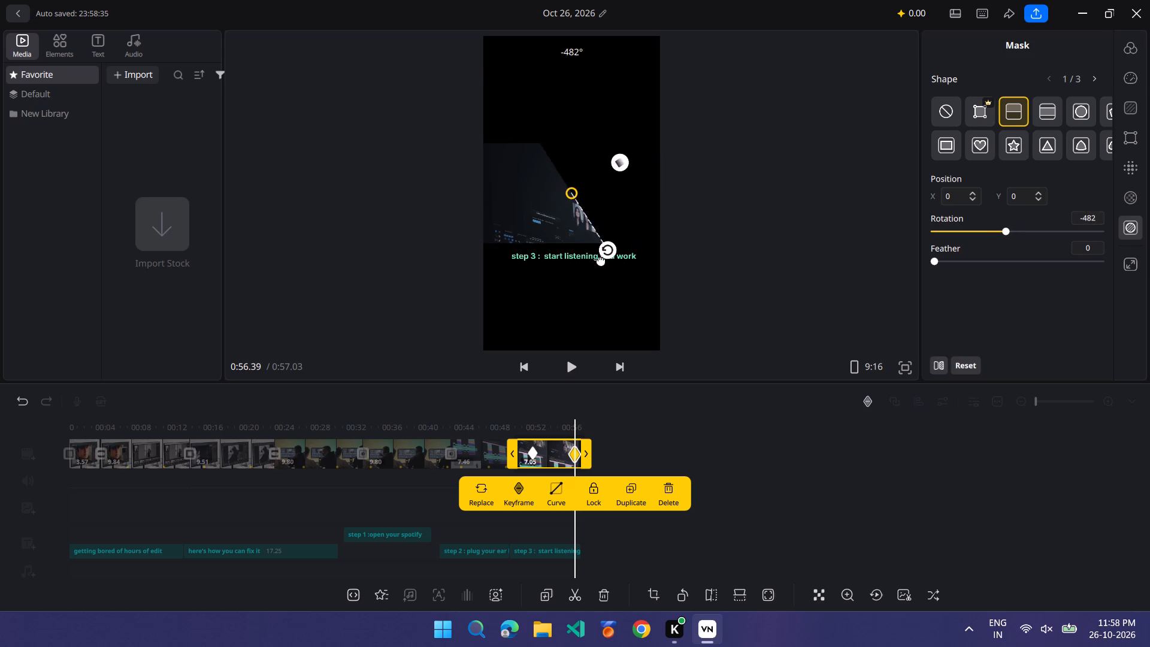
drag(601, 260, 657, 198)
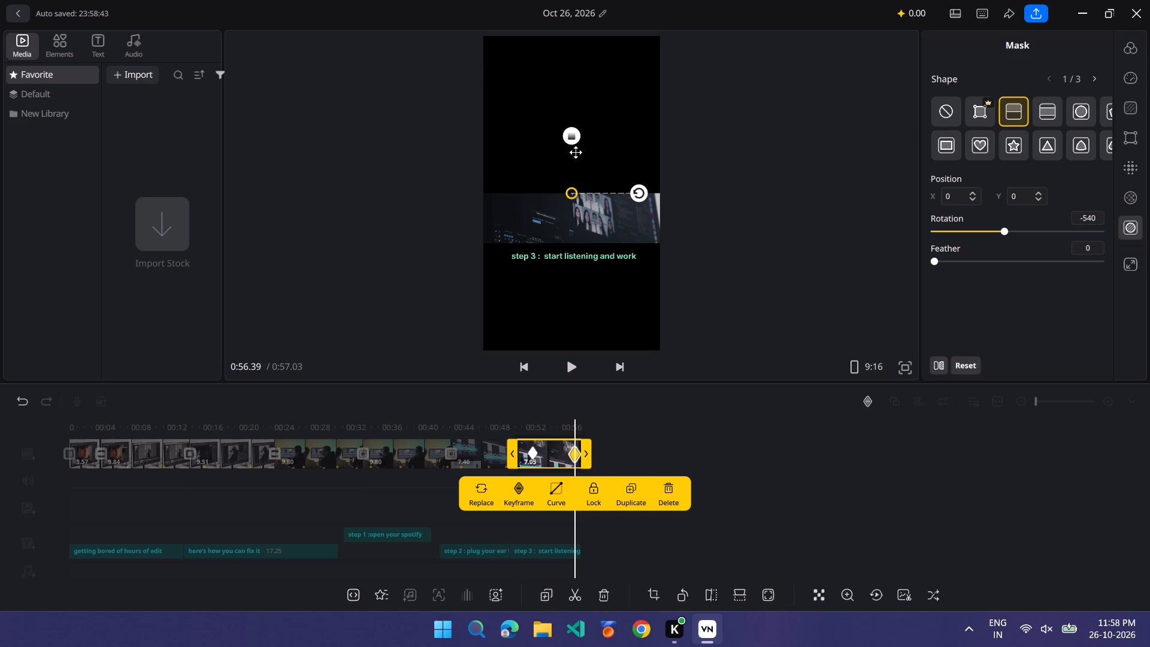
Move the second keyframe's mask above the footage, to about X -8, Y -911, to reveal the full picture.
click(571, 141)
drag(573, 196, 570, 102)
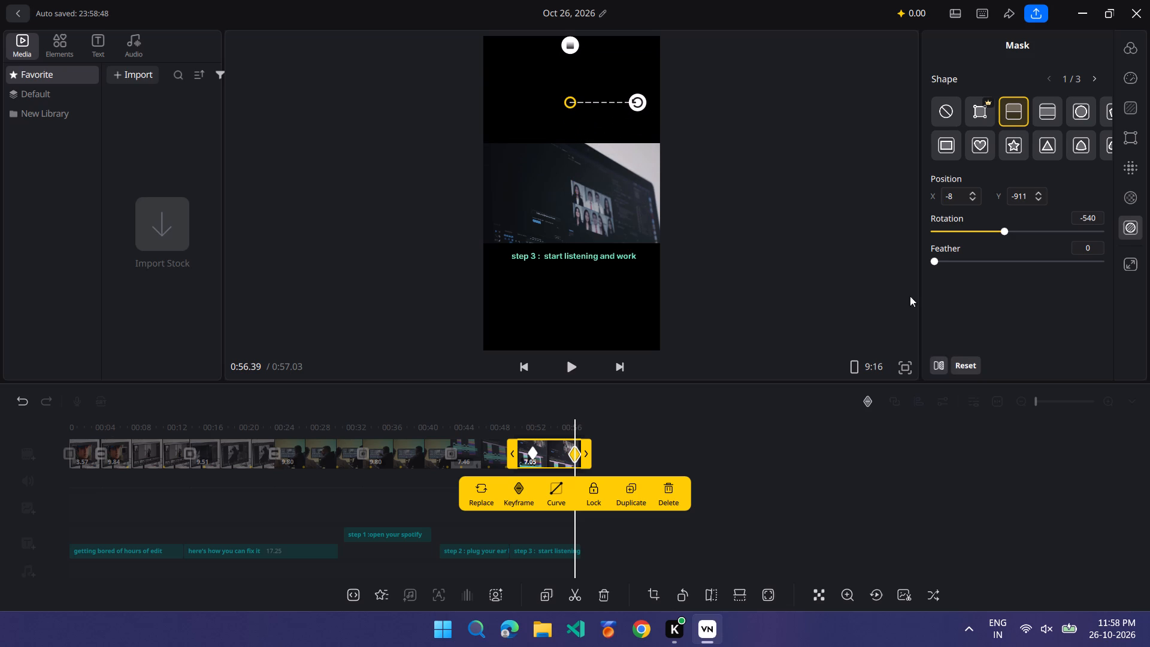
click(749, 480)
Scrub back through the seventh clip to about 0:52.81 to review its mask animation.
scroll(749, 480, right, 1)
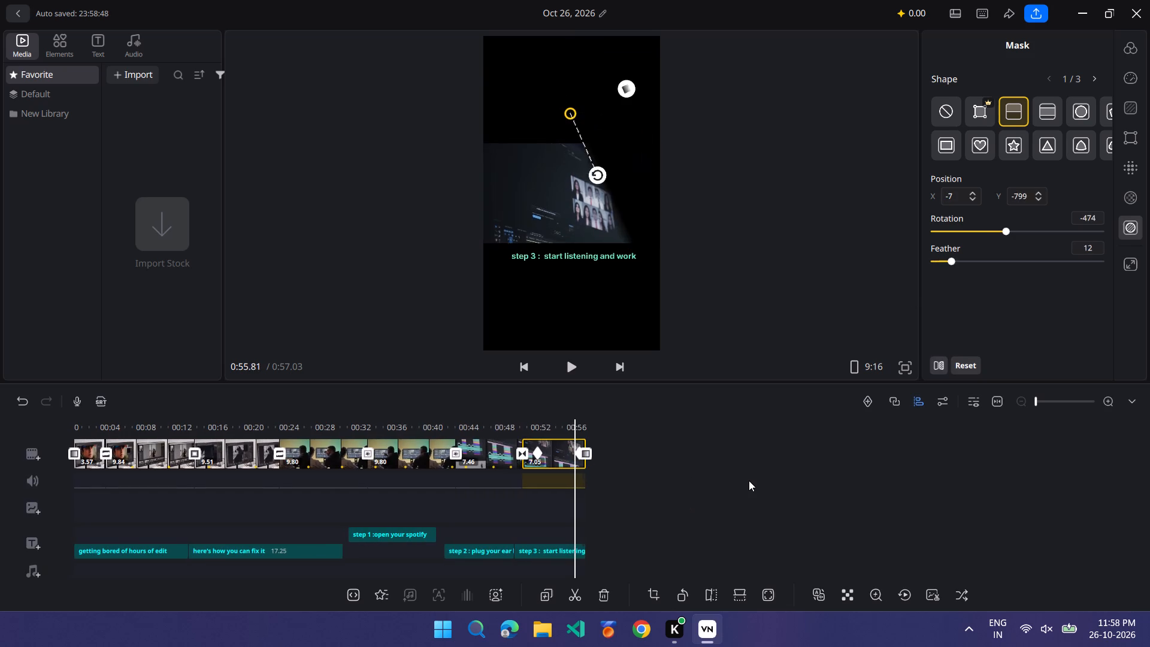
scroll(749, 480, right, 2)
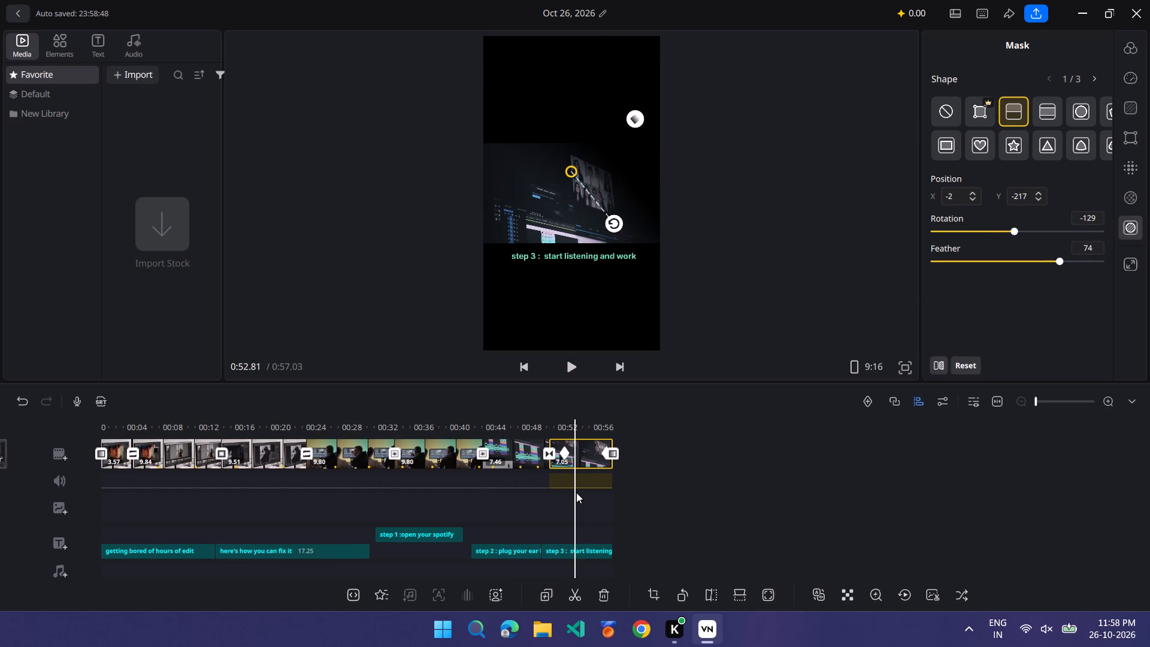
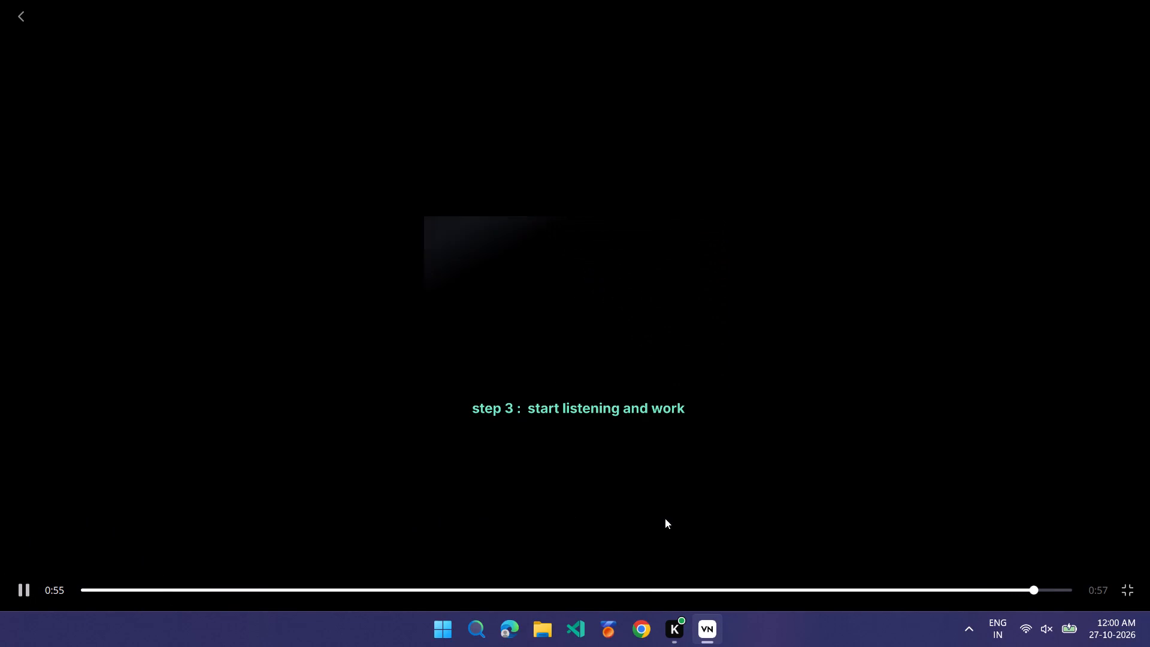
Exit the full-screen preview and play the whole video from the beginning to review it.
click(1127, 595)
scroll(651, 503, right, 12)
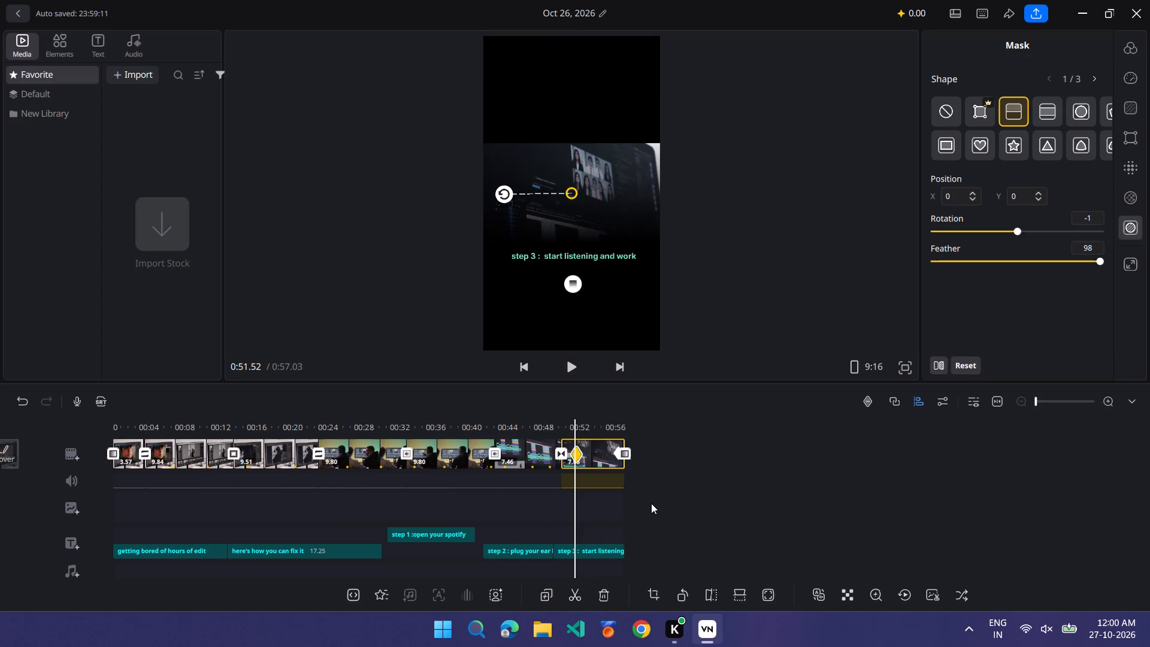
scroll(651, 503, right, 20)
scroll(651, 503, right, 20)
scroll(651, 503, right, 20)
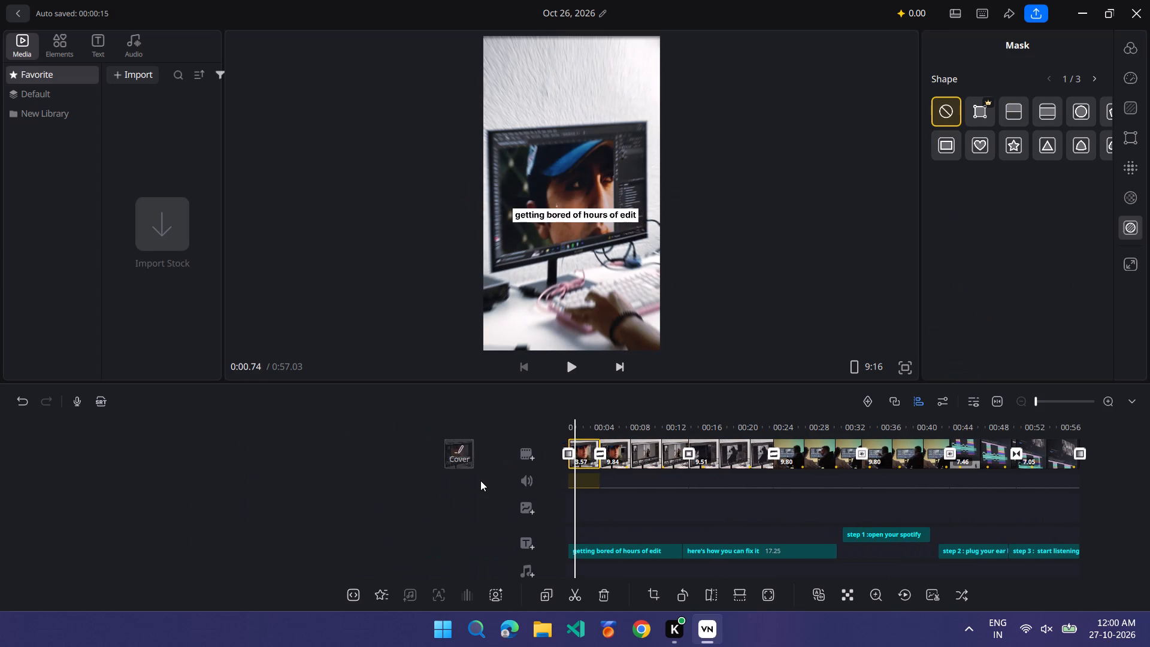
scroll(480, 480, right, 7)
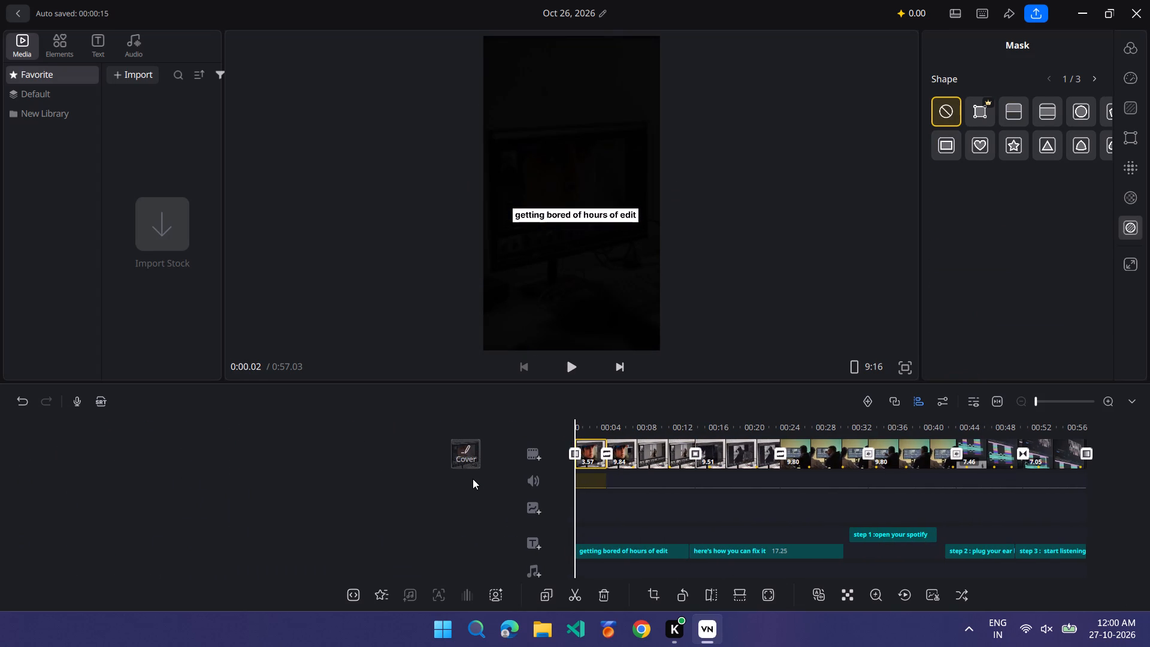
scroll(473, 479, right, 2)
scroll(571, 375, right, 1)
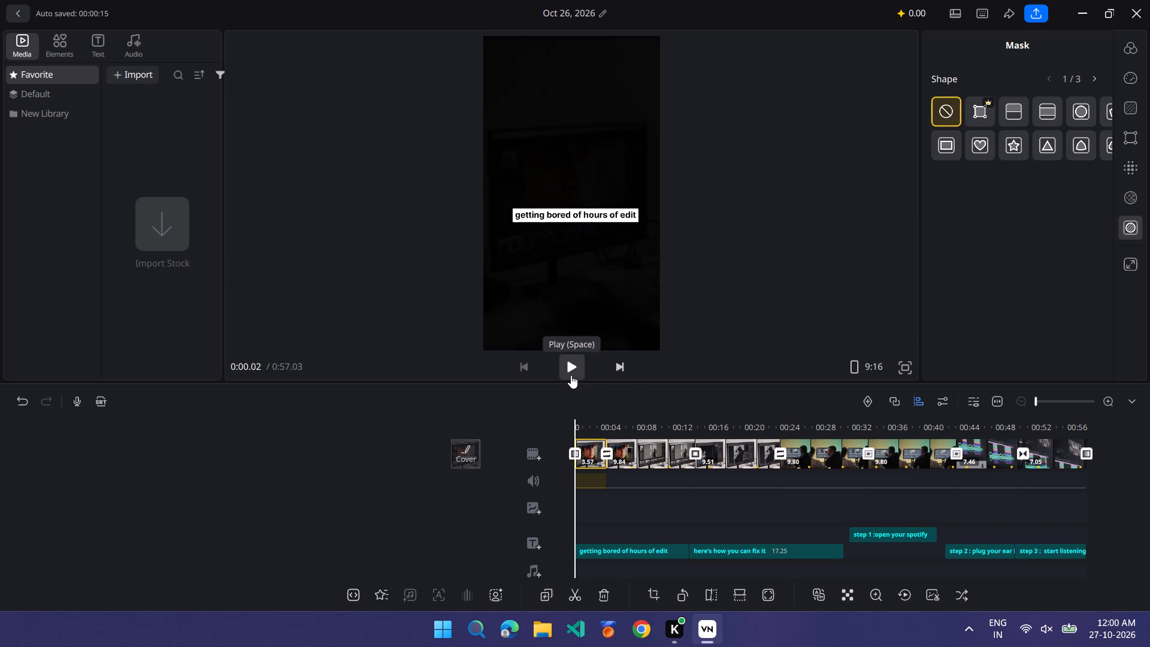
click(576, 373)
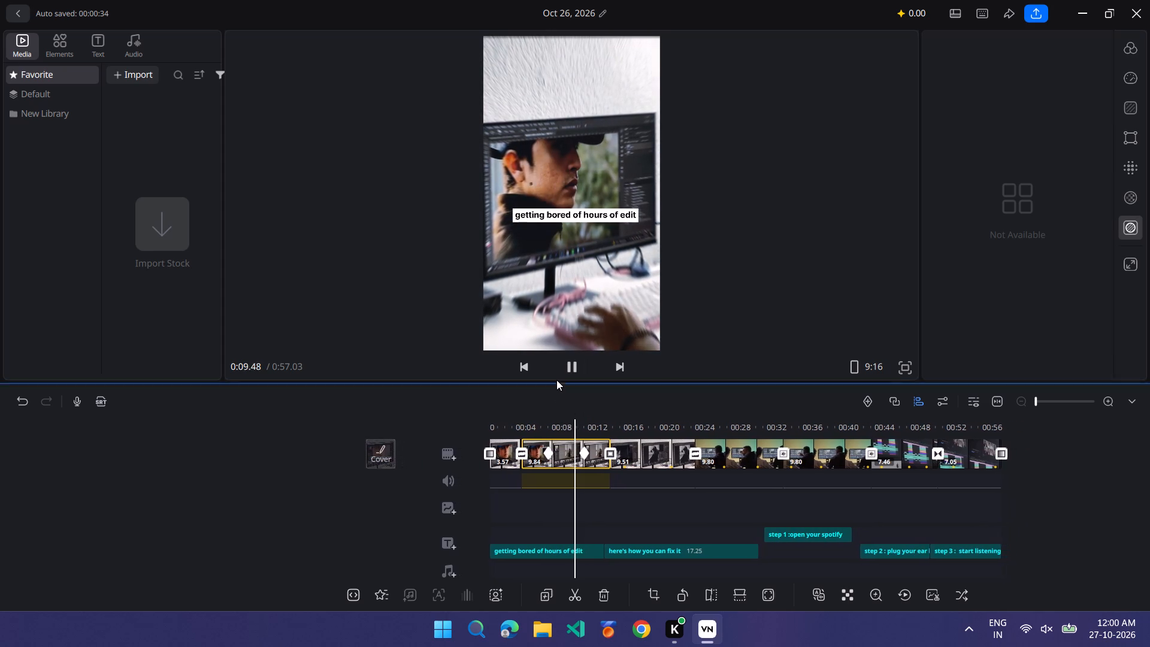
scroll(677, 389, left, 1)
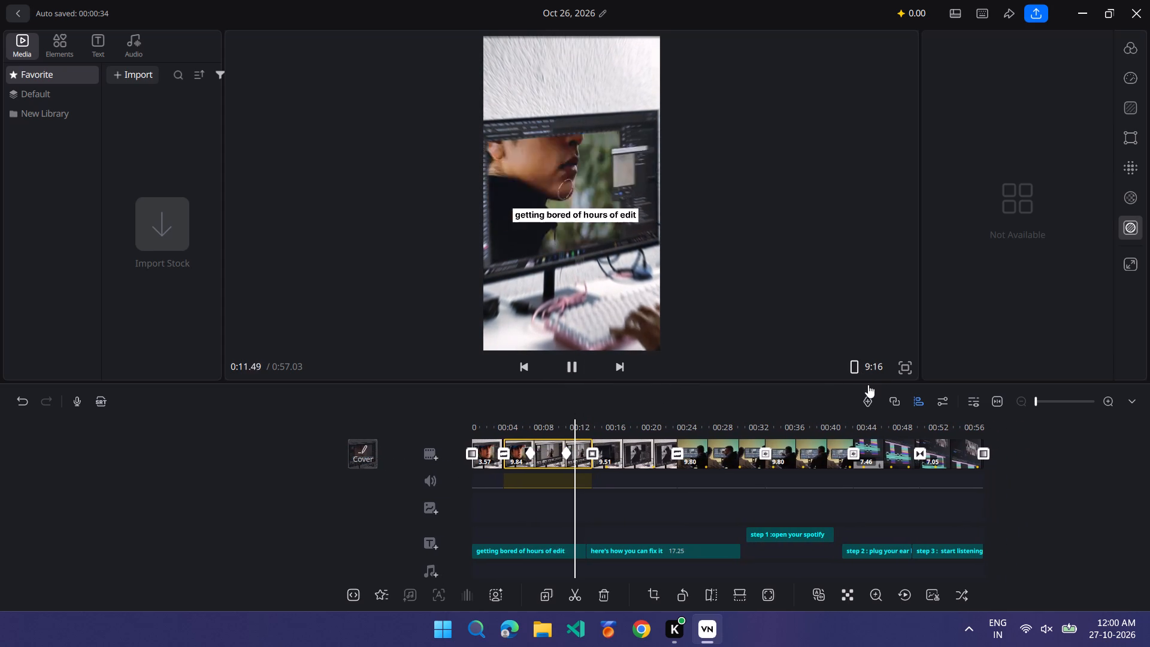
Return to the start of the video and add the Instagram logo from the social media elements at 0:00.04.
scroll(489, 534, right, 9)
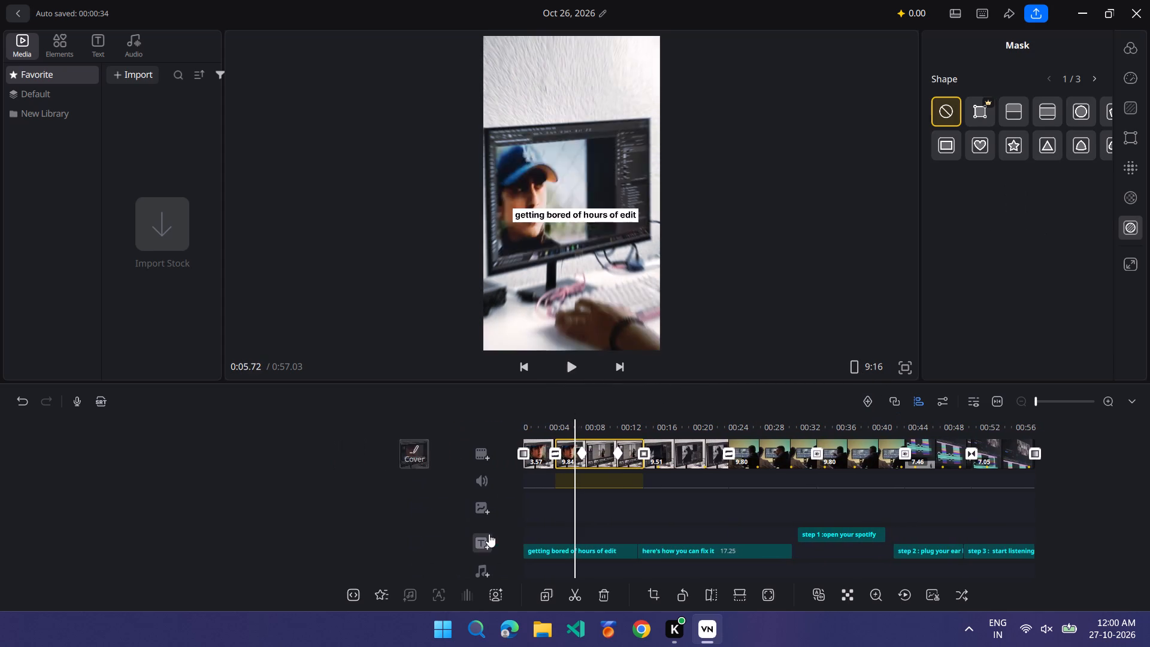
scroll(489, 534, right, 11)
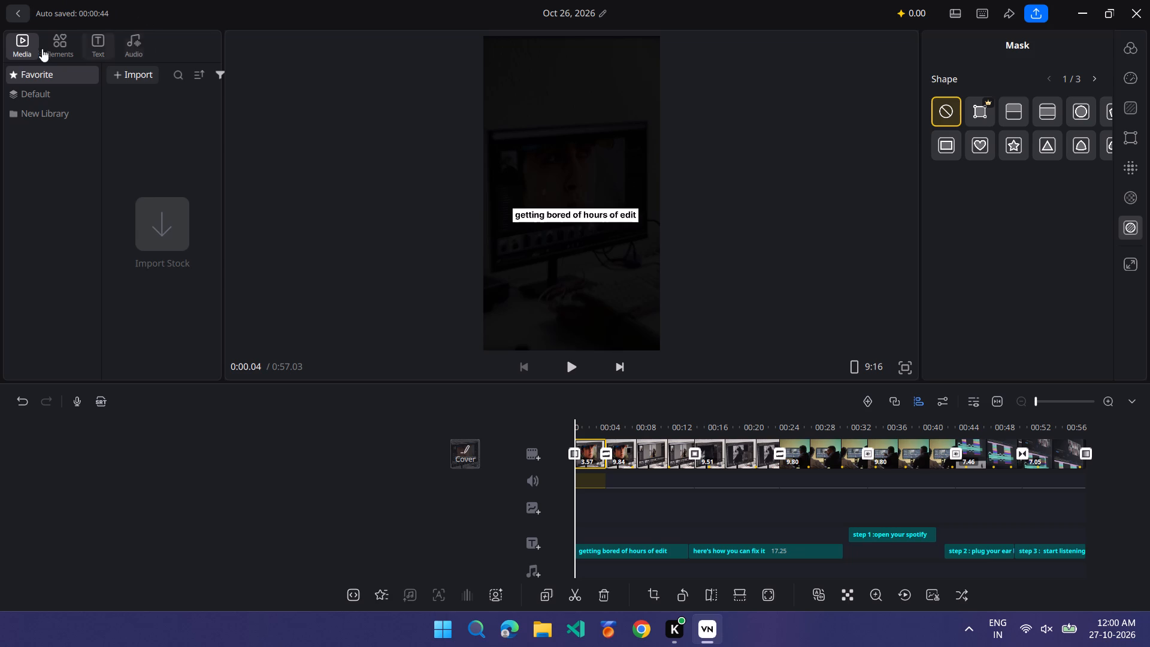
click(52, 49)
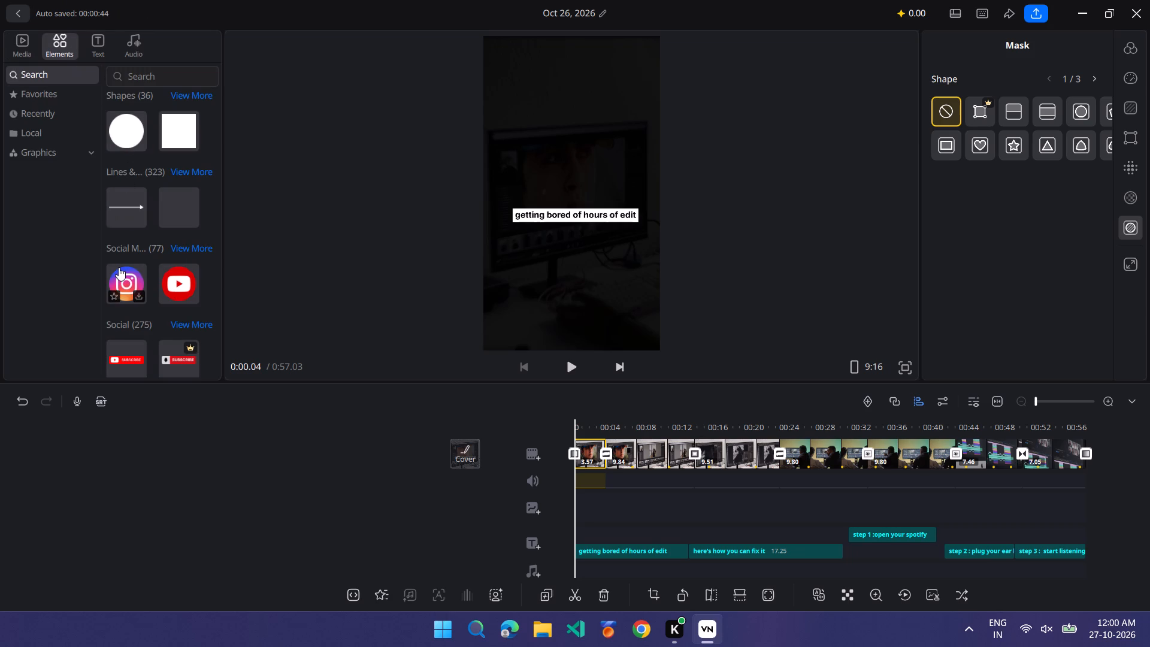
scroll(119, 267, down, 2)
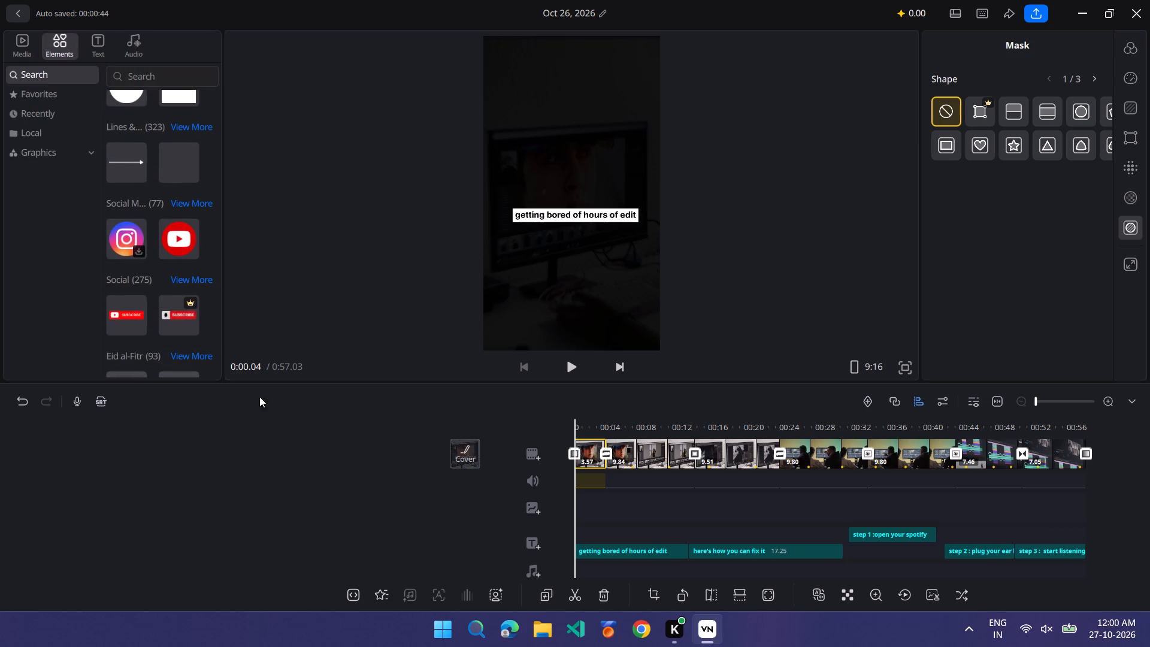
click(137, 248)
scroll(137, 248, down, 9)
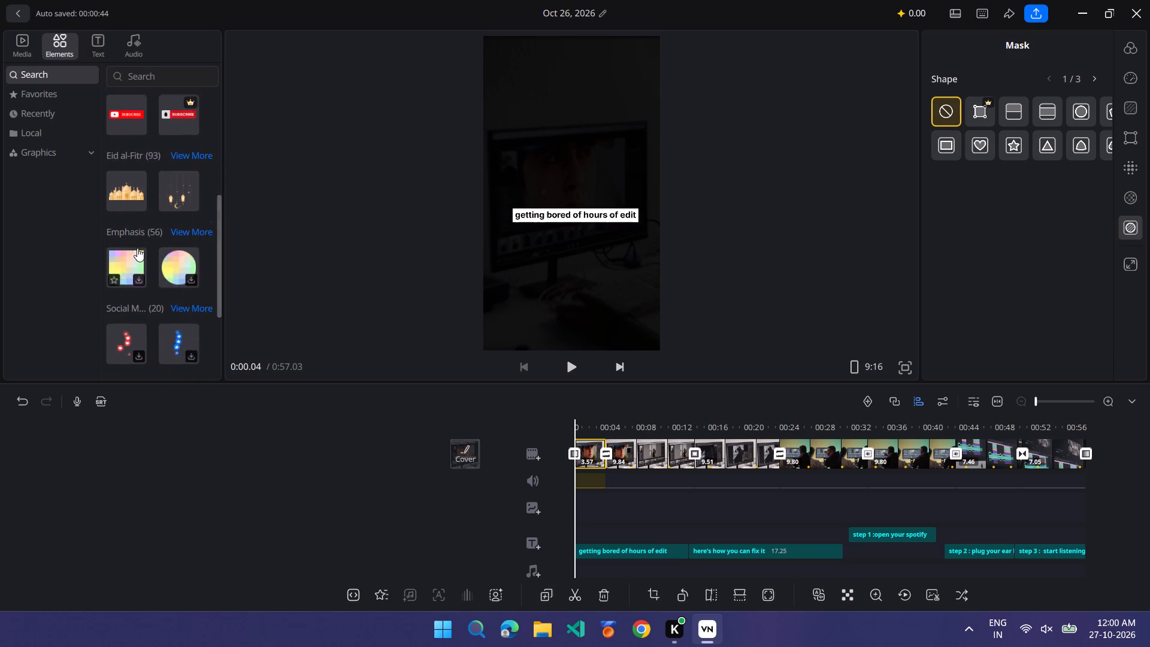
scroll(137, 248, down, 15)
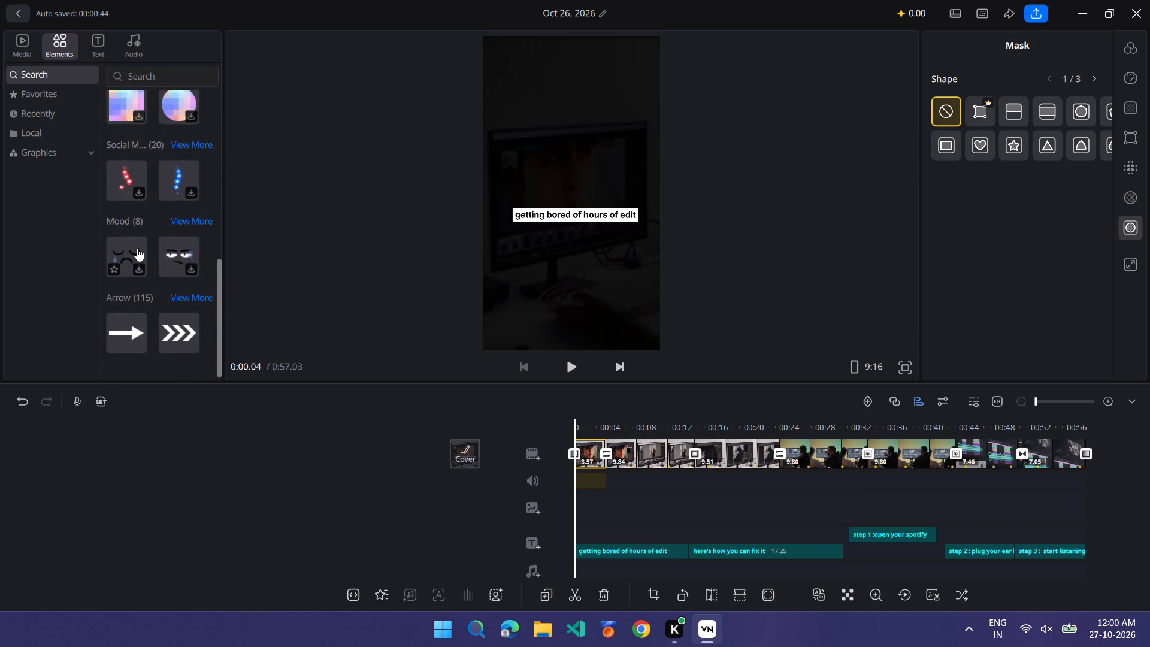
scroll(137, 248, up, 6)
scroll(132, 177, up, 3)
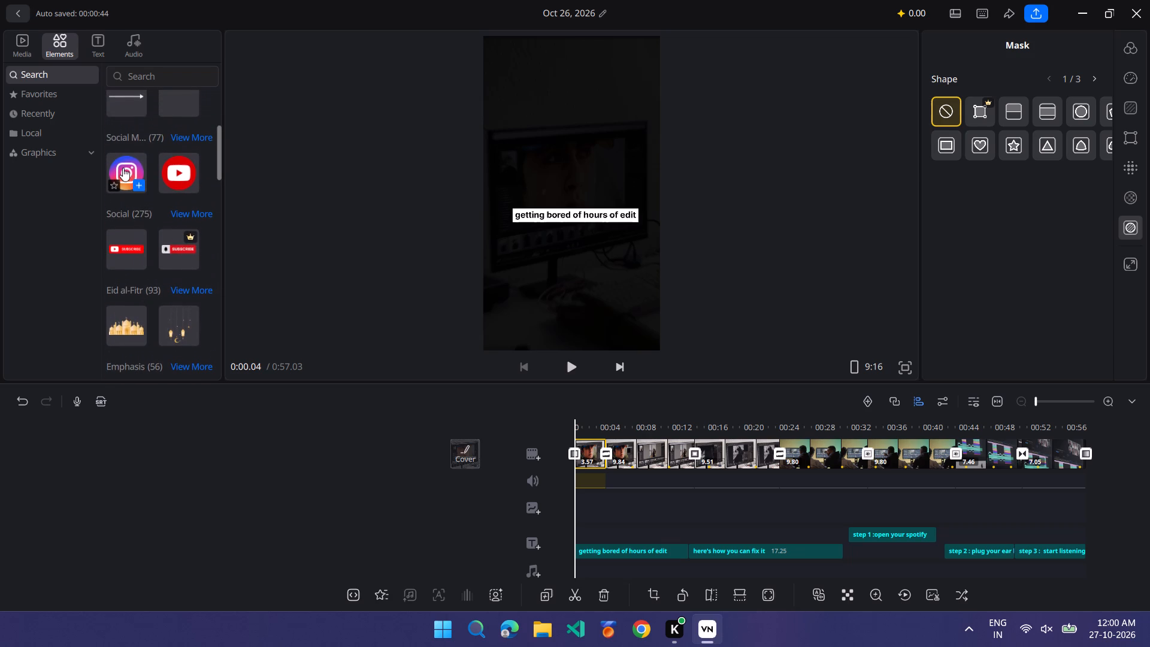
click(137, 180)
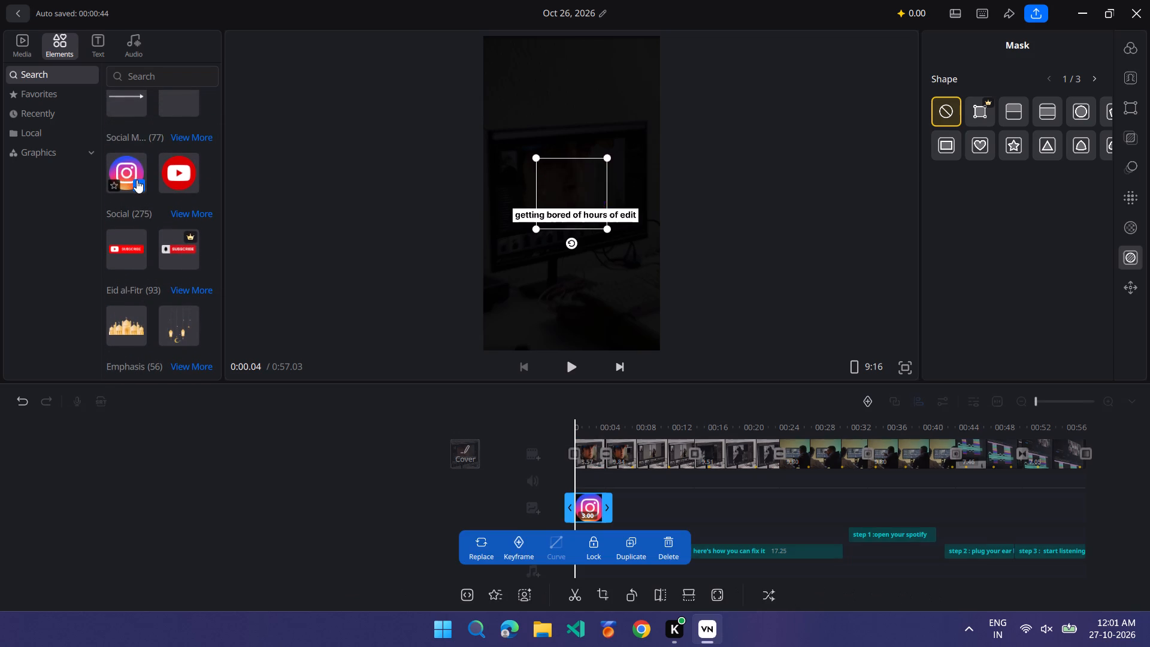
Shrink the Instagram logo to a small icon and place it just above the left end of the "getting bored of hours of edit" caption.
click(607, 233)
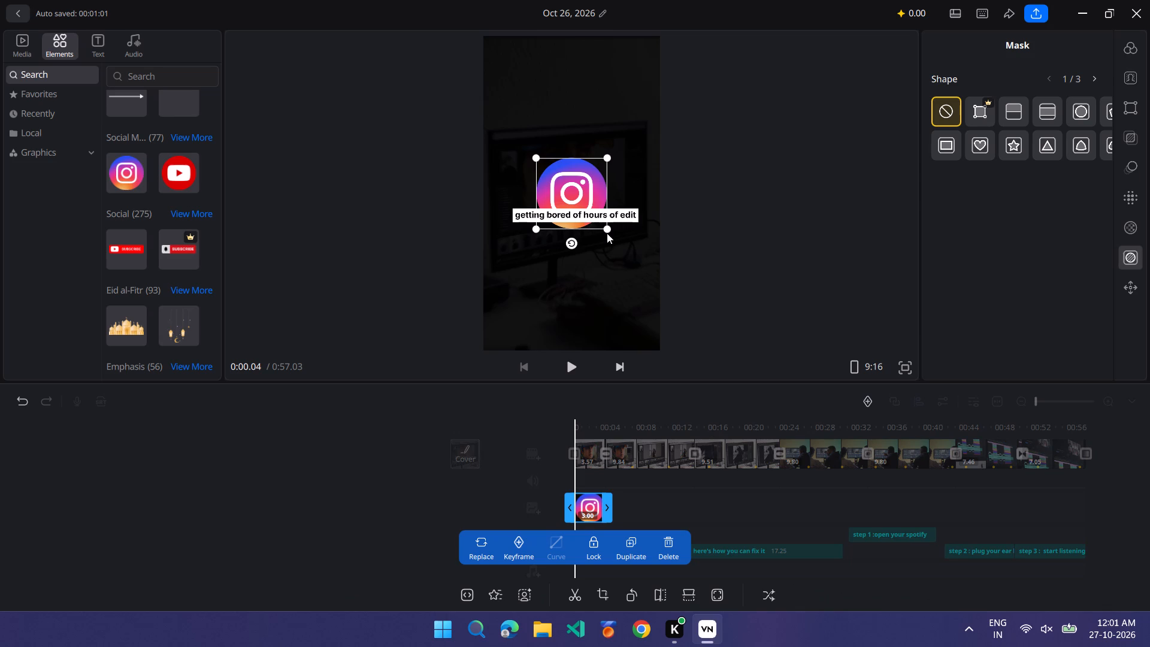
drag(604, 229, 597, 211)
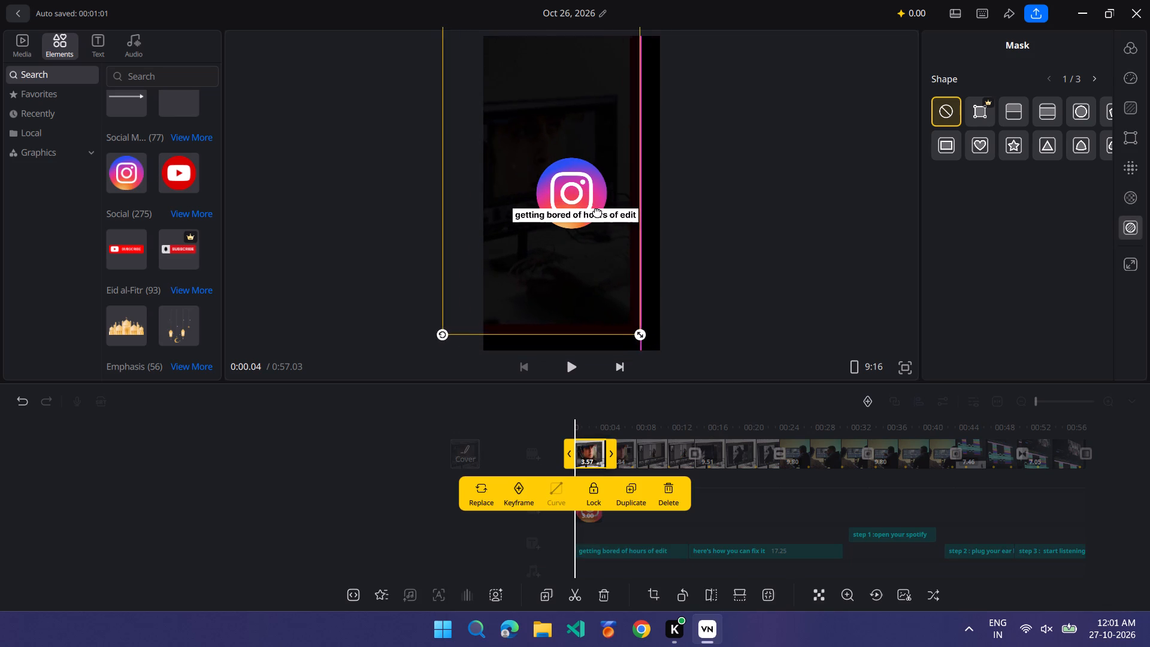
drag(597, 211, 601, 221)
click(591, 201)
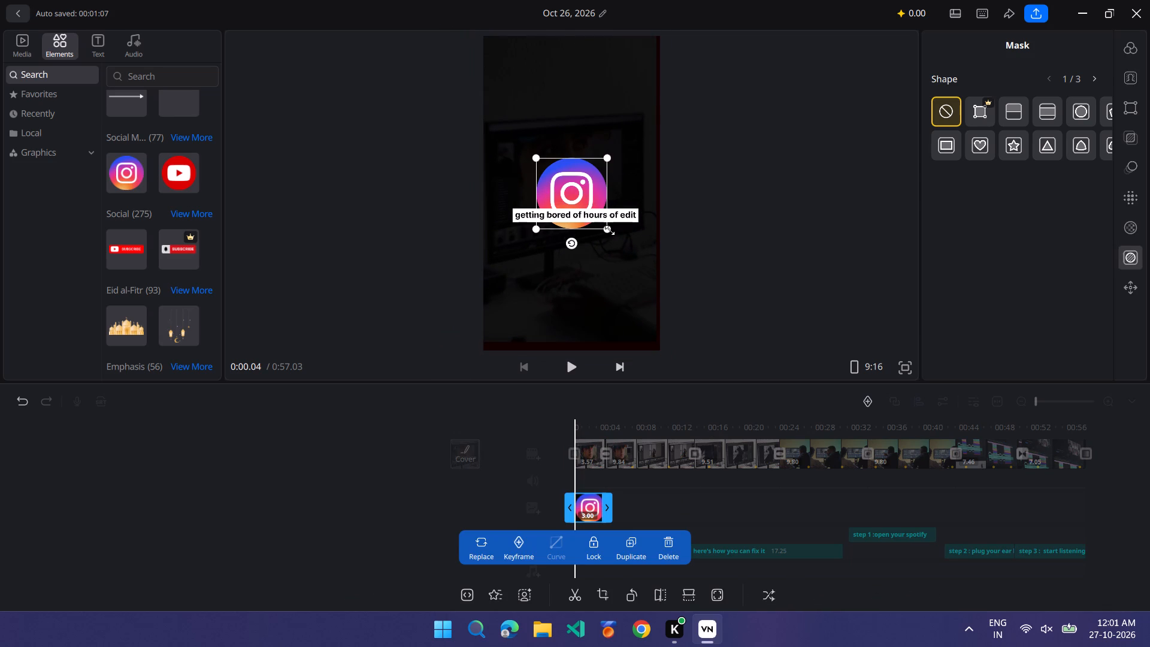
drag(607, 228, 533, 178)
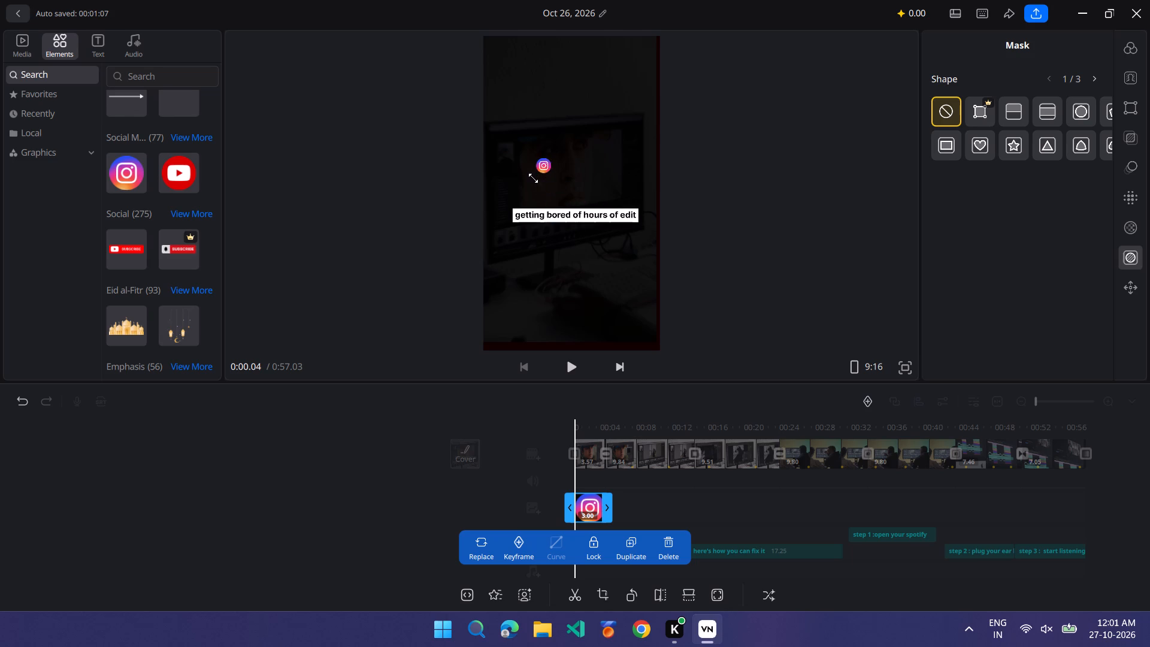
drag(533, 178, 529, 174)
drag(540, 167, 530, 181)
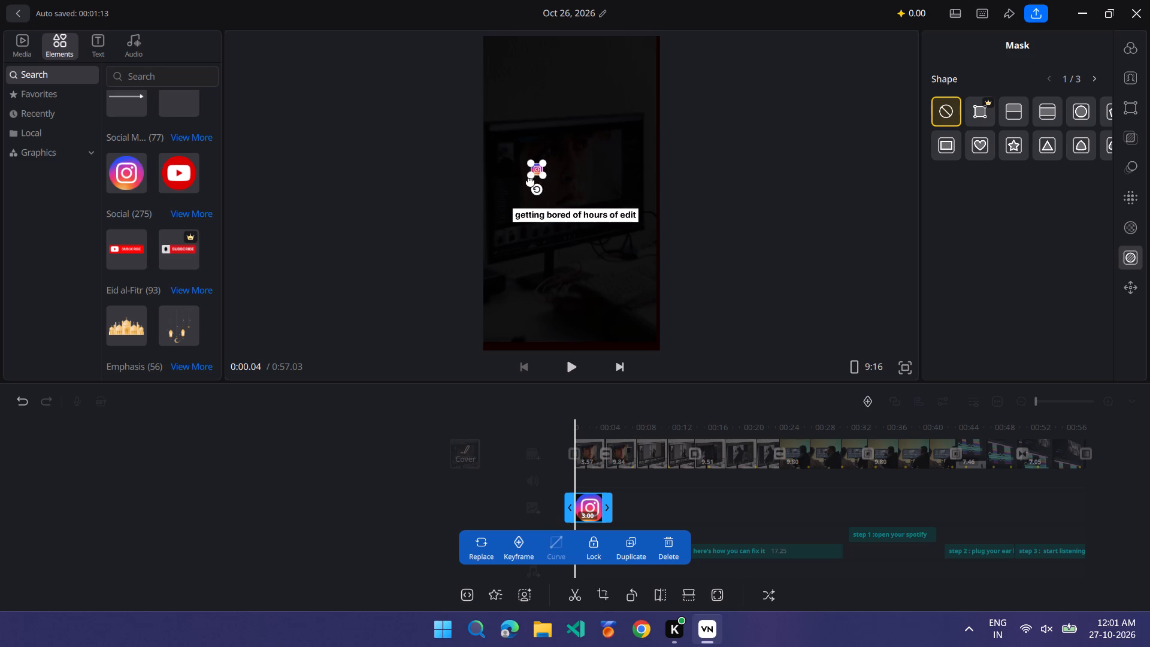
drag(530, 181, 522, 198)
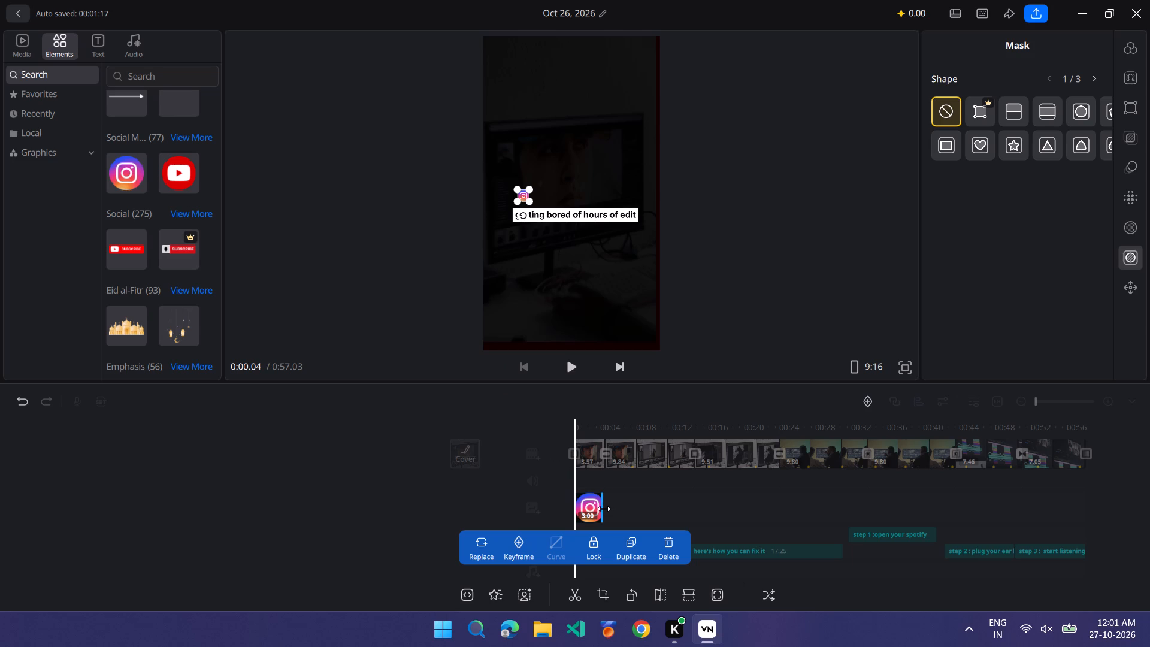
Extend the Instagram logo's duration on the timeline to 5.40 seconds.
drag(602, 509, 624, 512)
click(391, 480)
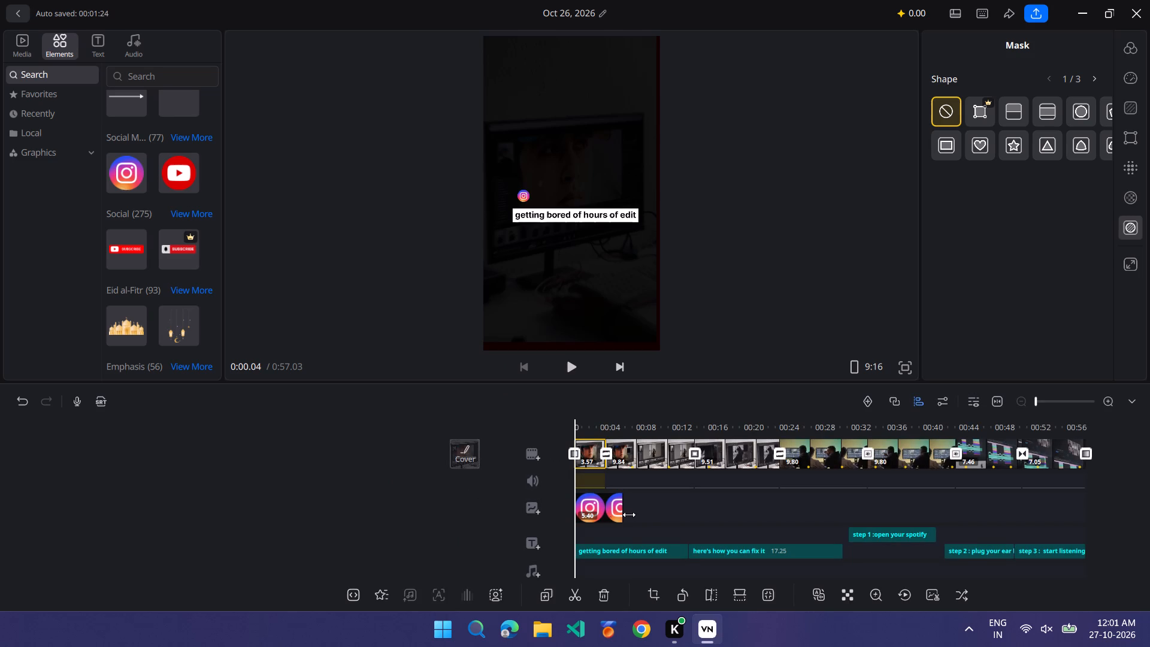
Add a new text title at the start of the video and extend it to 5.40 seconds, matching the logo.
click(537, 548)
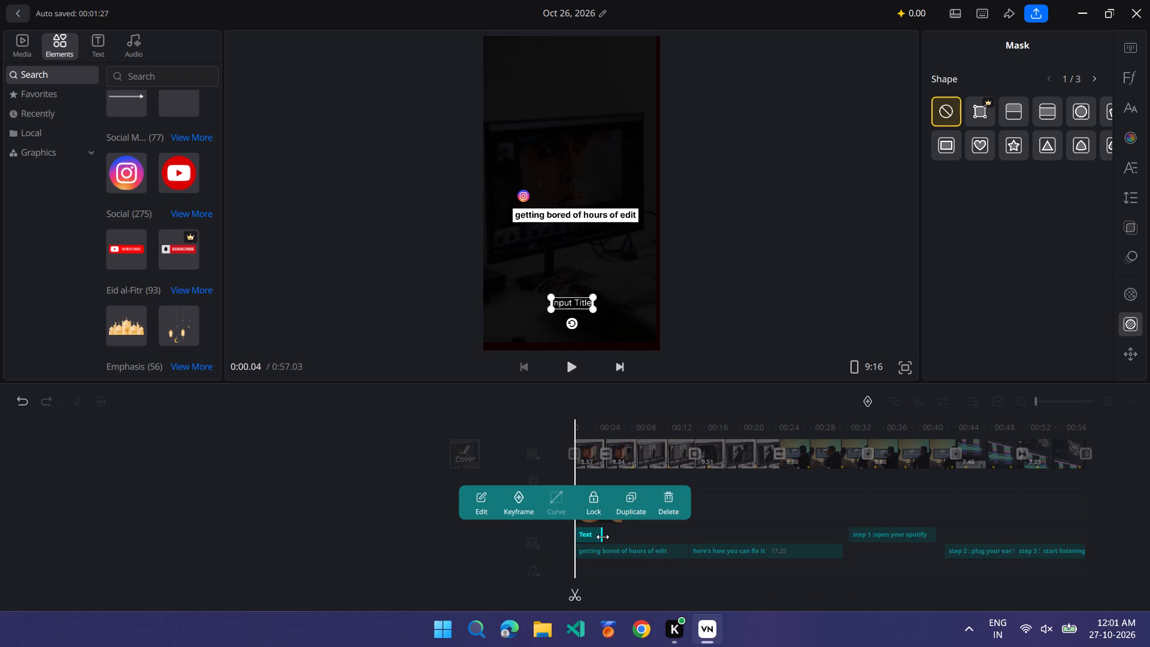
drag(603, 537, 627, 538)
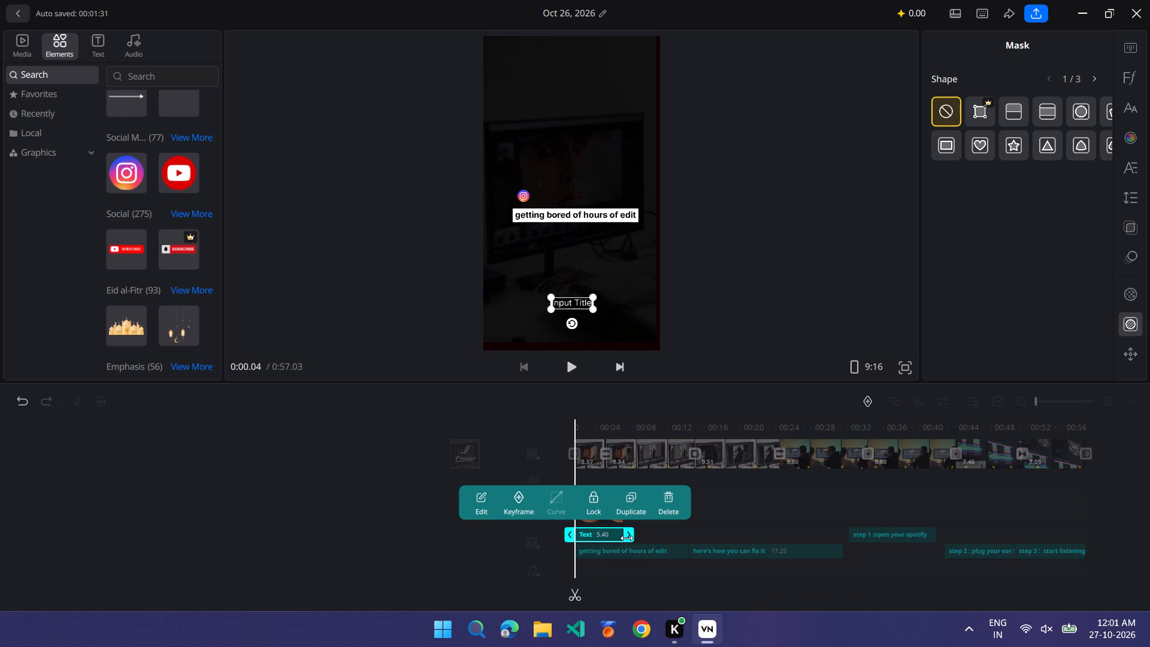
Open the new title's text for editing.
click(484, 493)
click(958, 101)
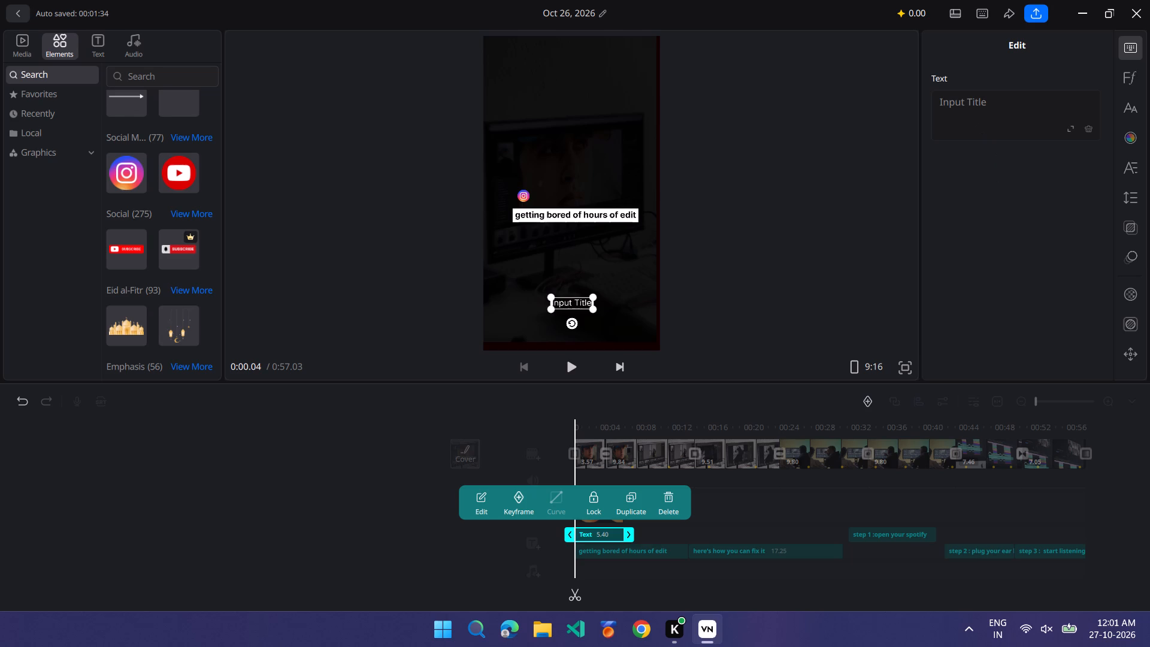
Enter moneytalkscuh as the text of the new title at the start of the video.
click(958, 101)
key(m)
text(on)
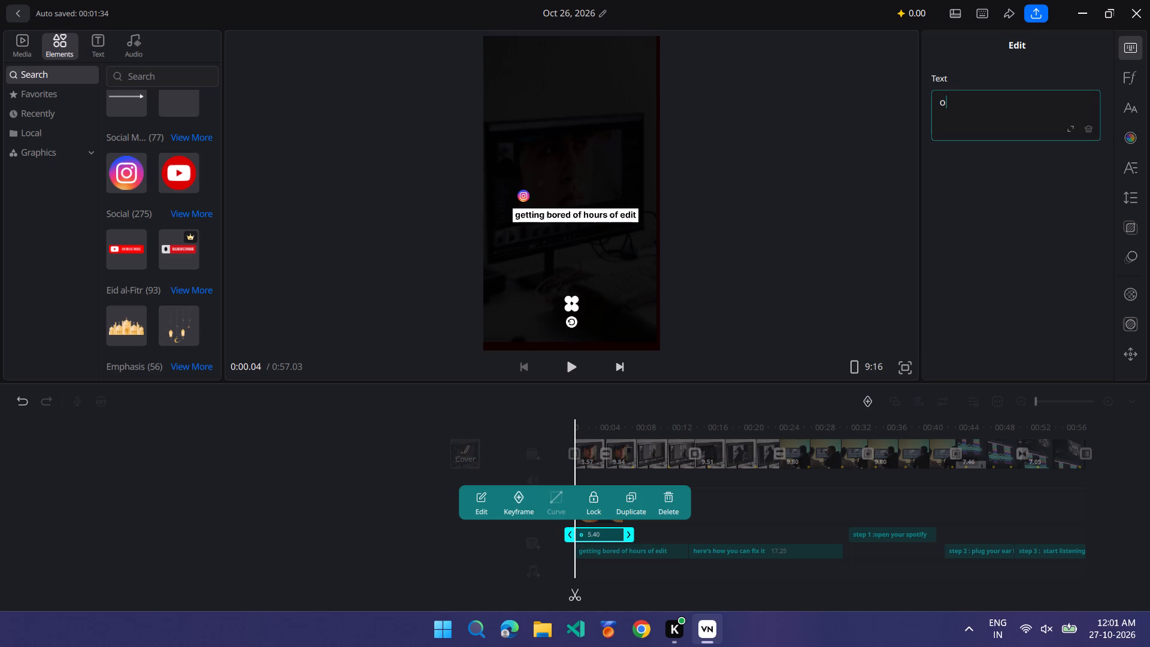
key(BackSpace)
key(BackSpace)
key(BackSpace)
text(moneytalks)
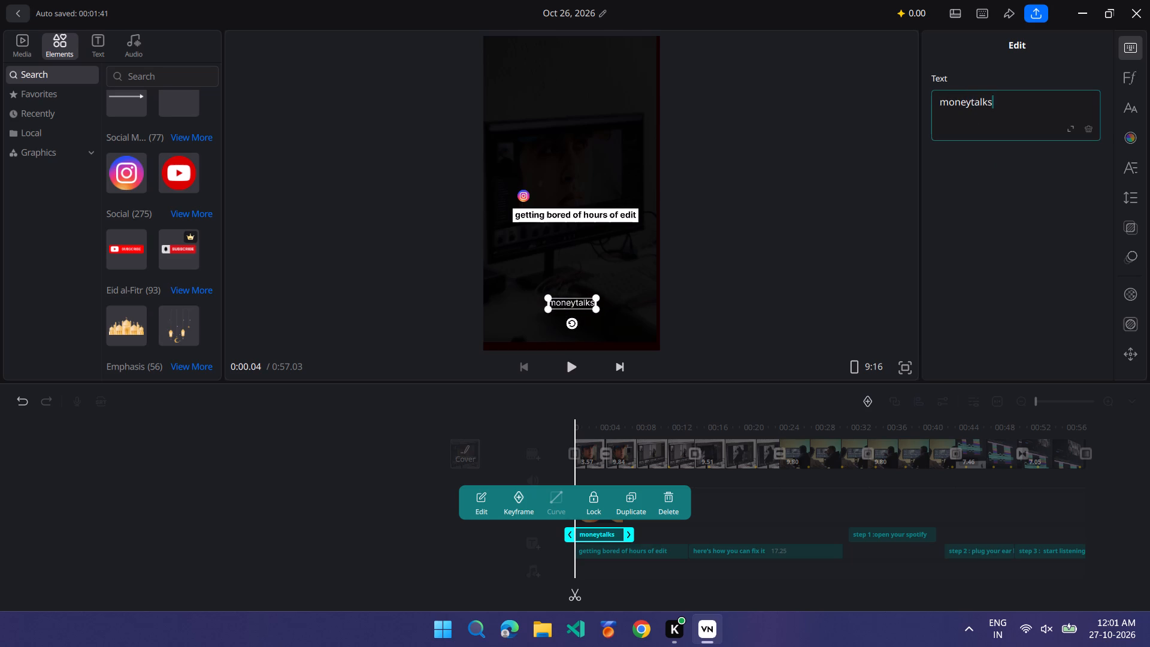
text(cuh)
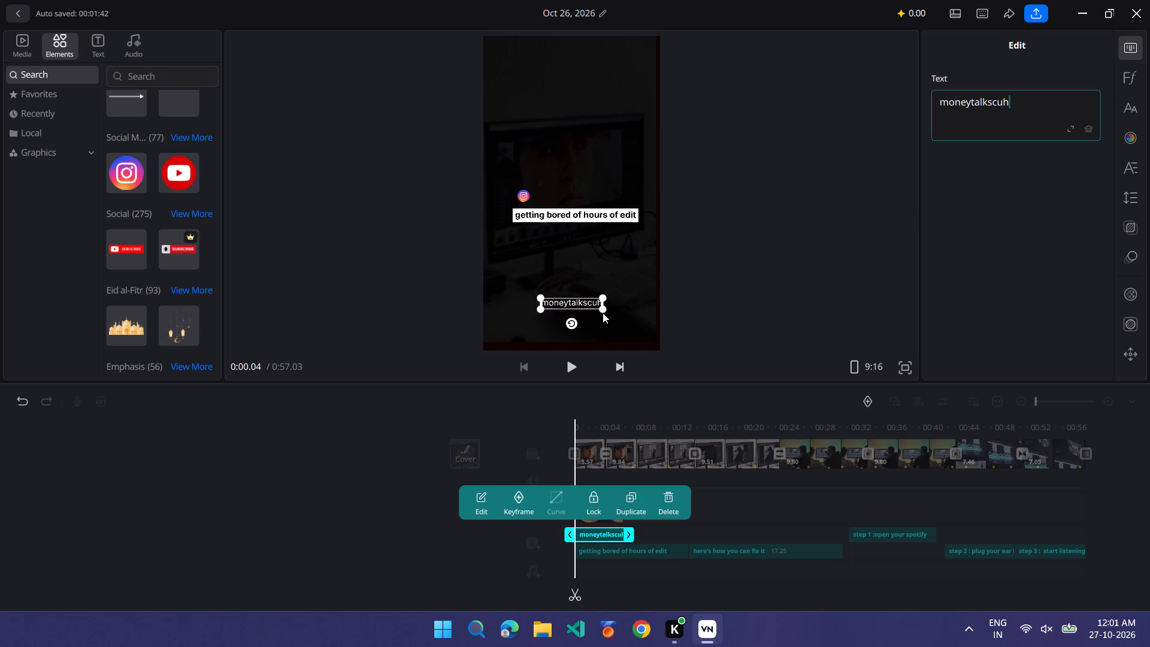
Shrink the moneytalkscuh title to about two-thirds of its size and add @ in front of its text.
drag(601, 311, 582, 309)
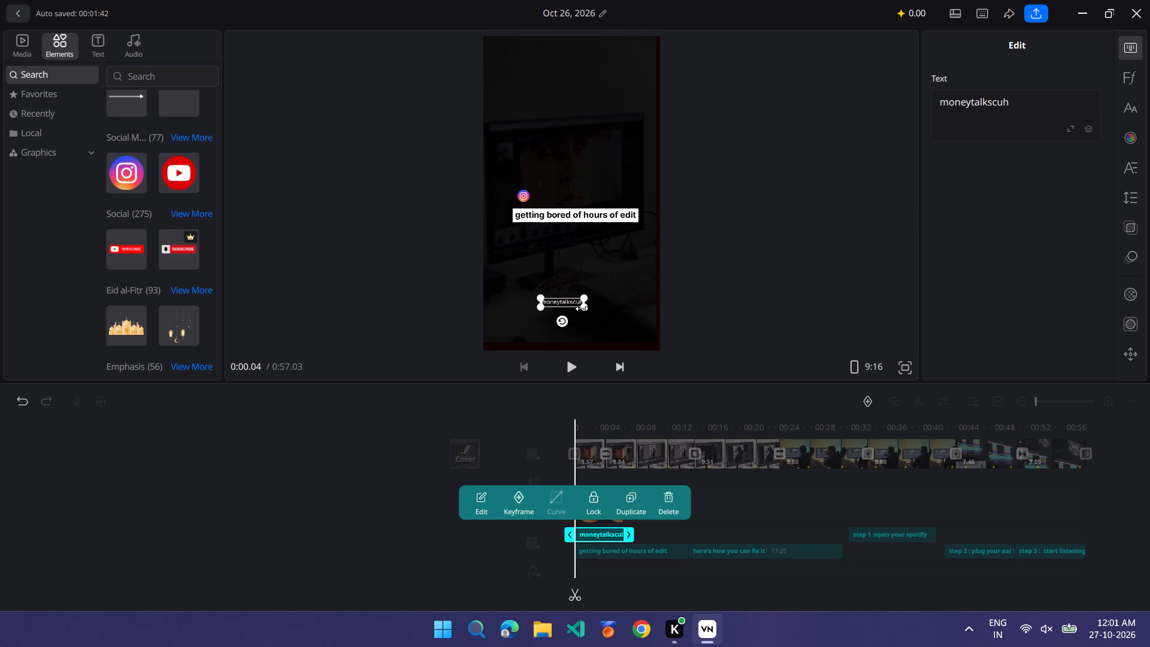
click(940, 103)
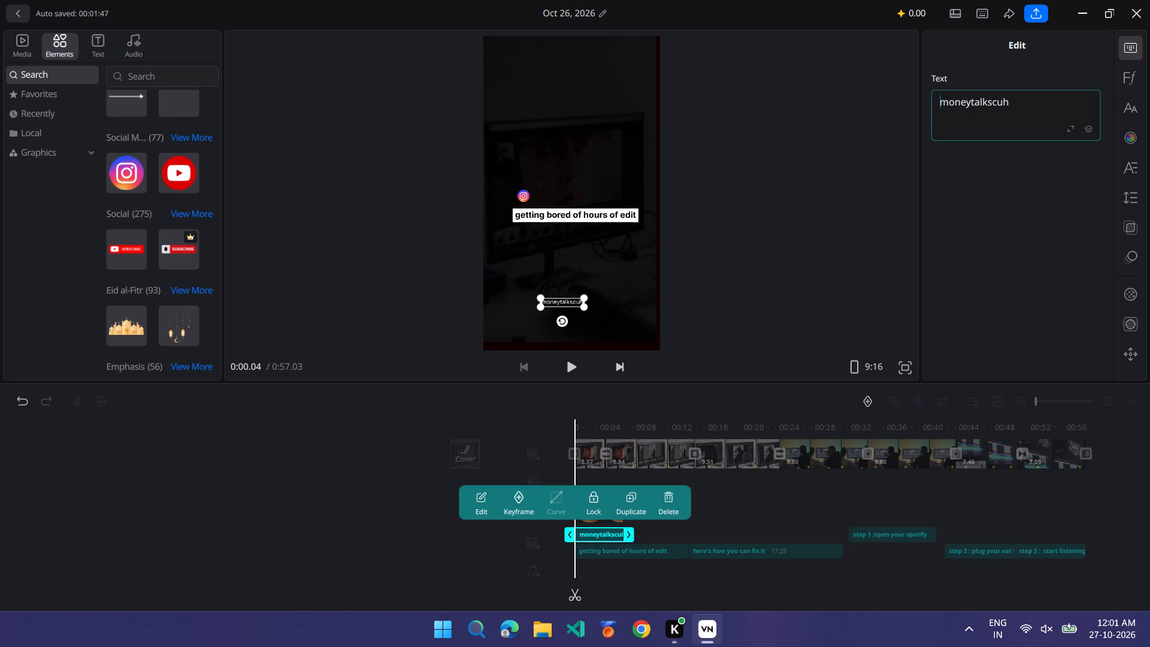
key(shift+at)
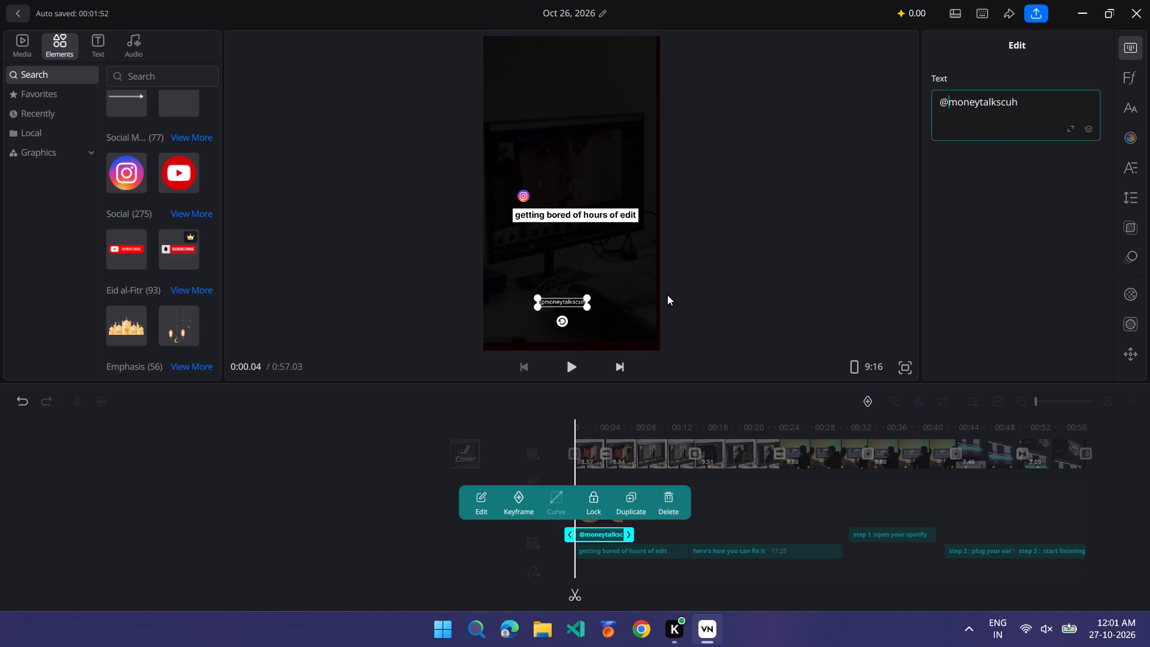
drag(562, 303, 560, 179)
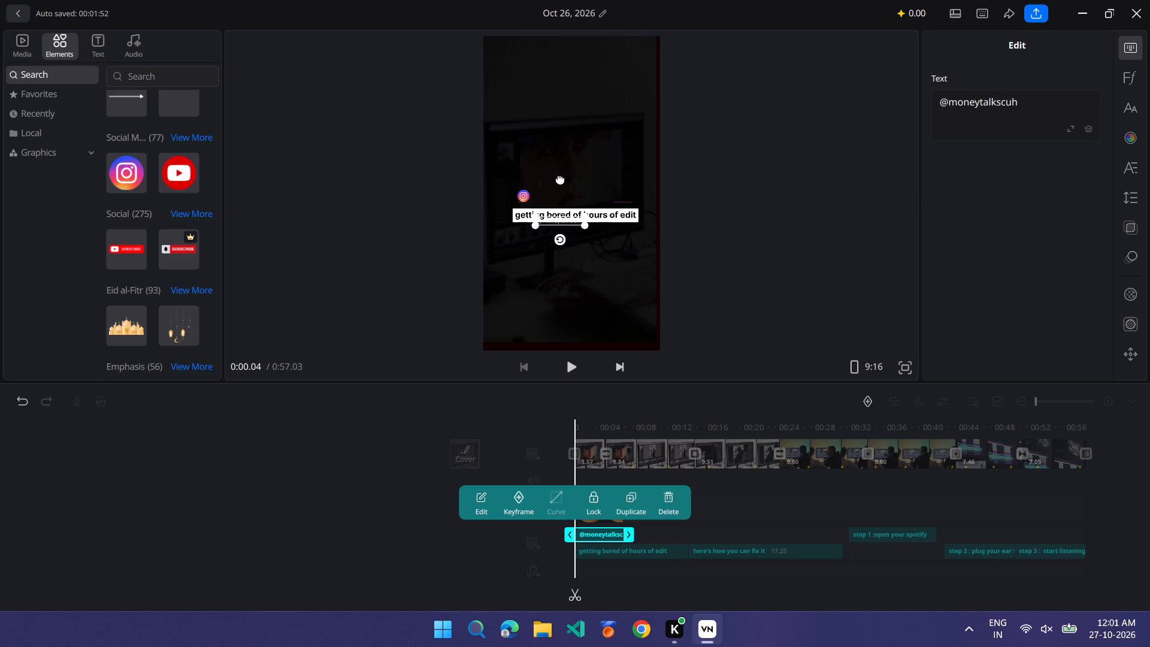
drag(560, 179, 554, 181)
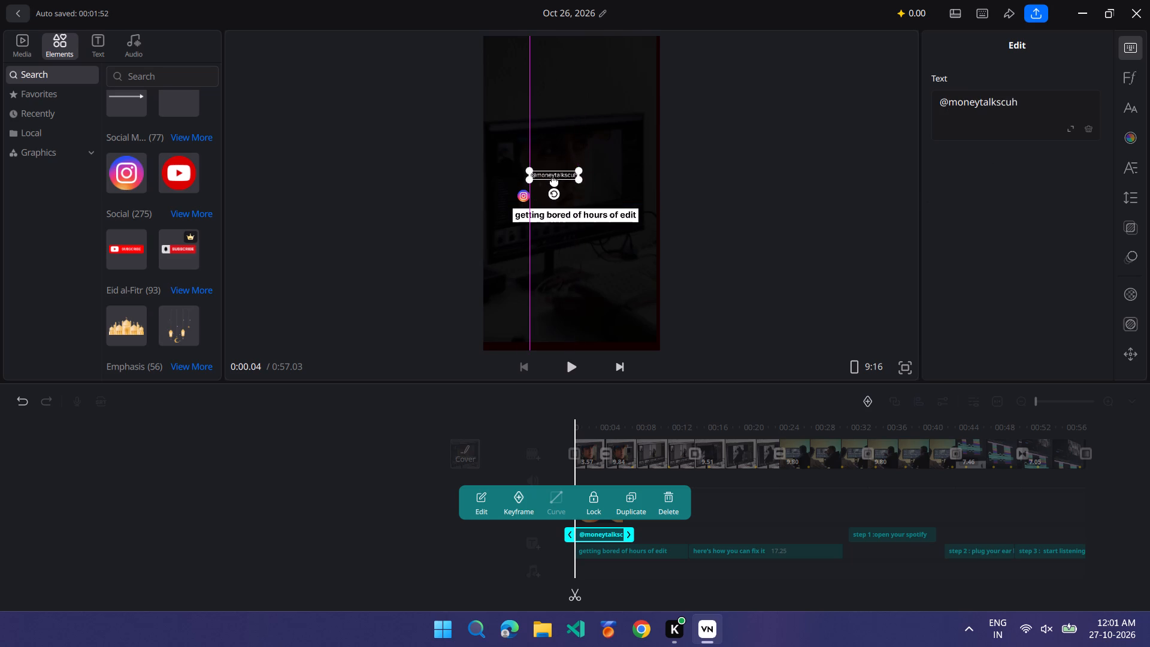
drag(554, 181, 556, 198)
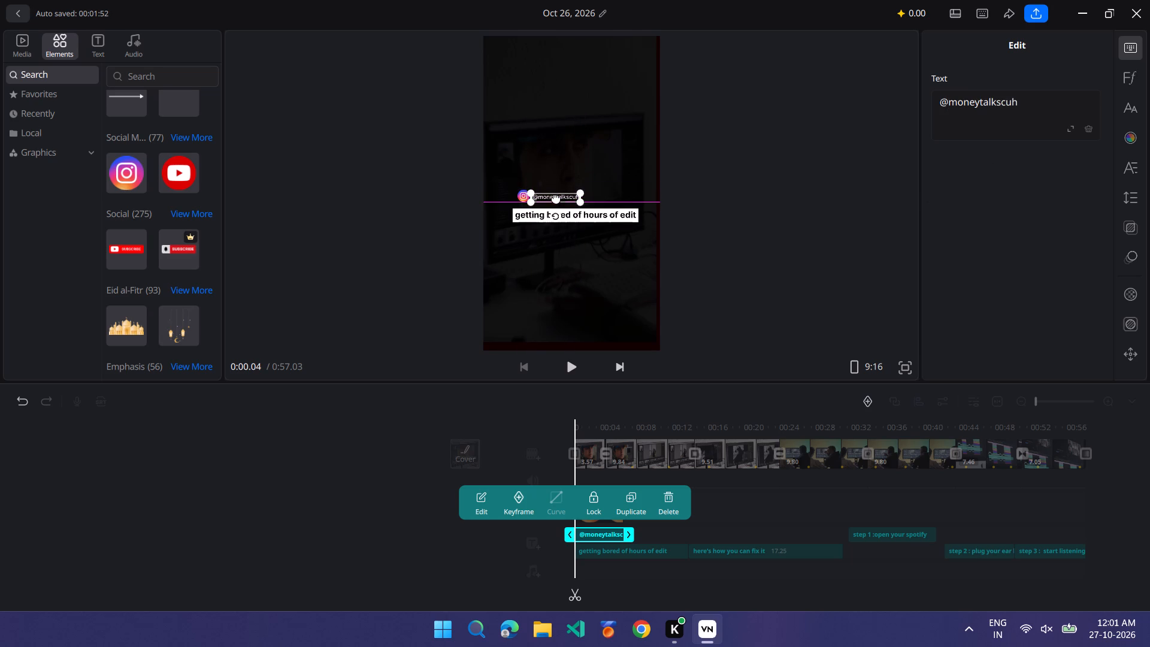
drag(556, 198, 556, 198)
drag(556, 198, 556, 196)
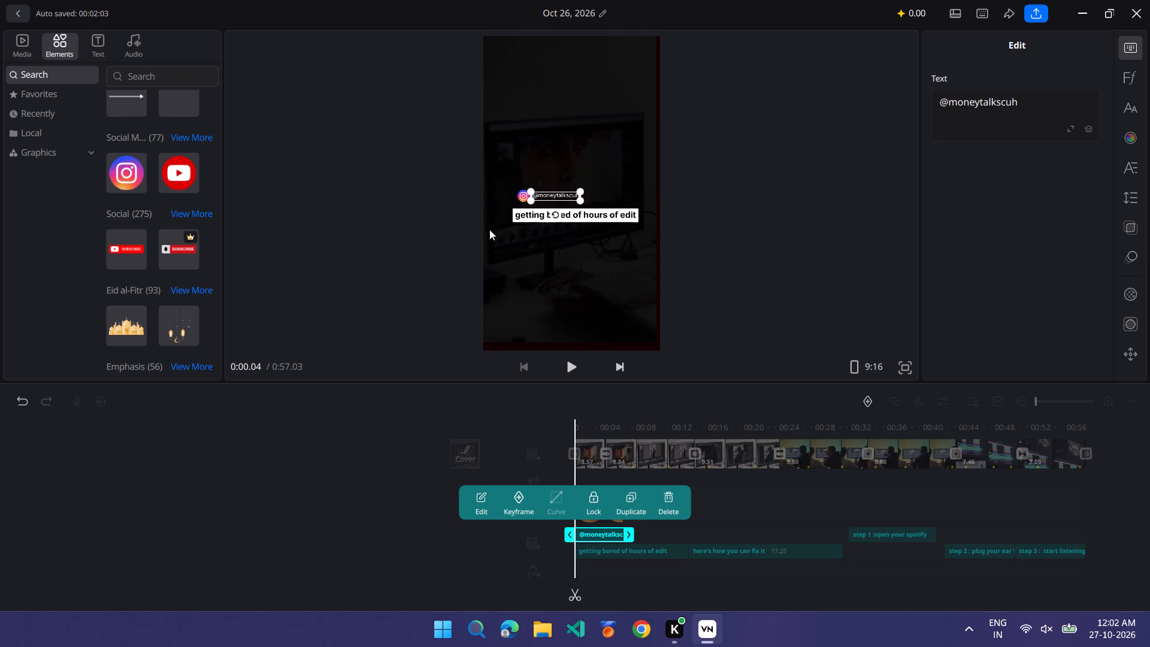
click(446, 247)
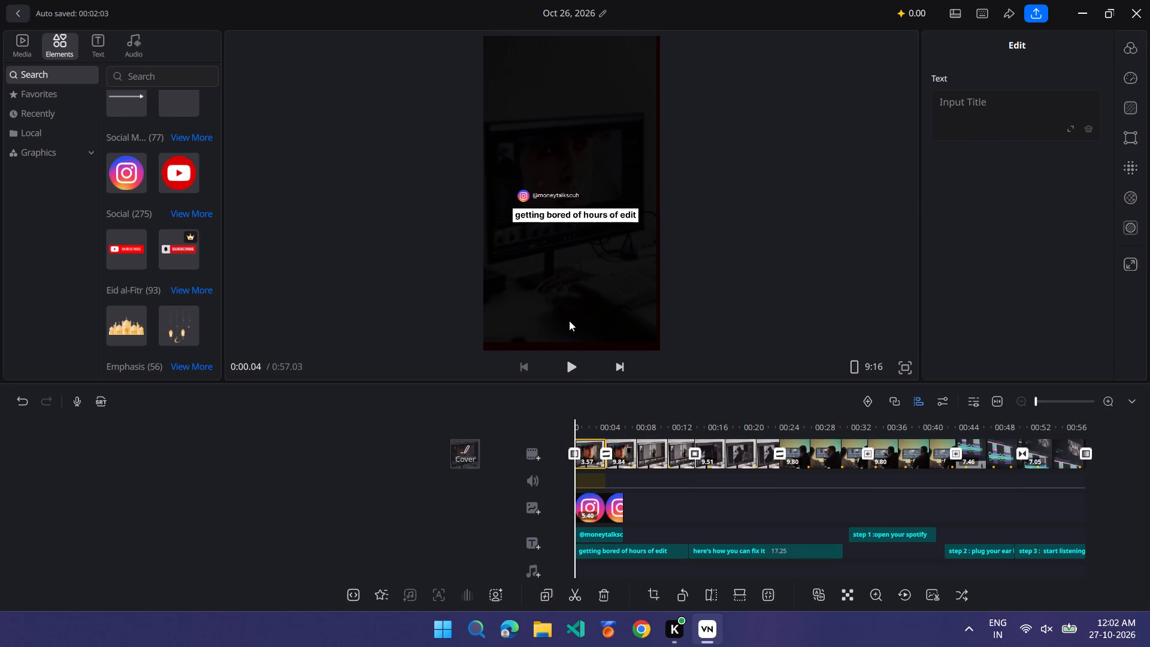
Play the opening seconds to review the Instagram logo and handle overlay, and return to about 0:00.56.
click(574, 365)
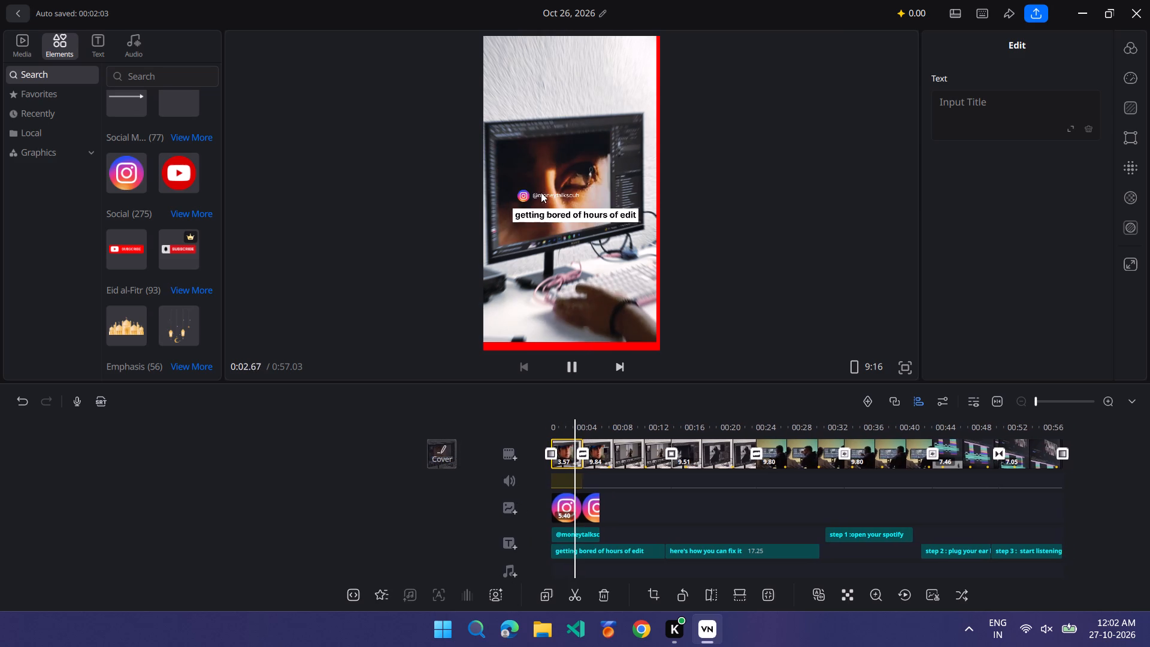
scroll(513, 406, right, 4)
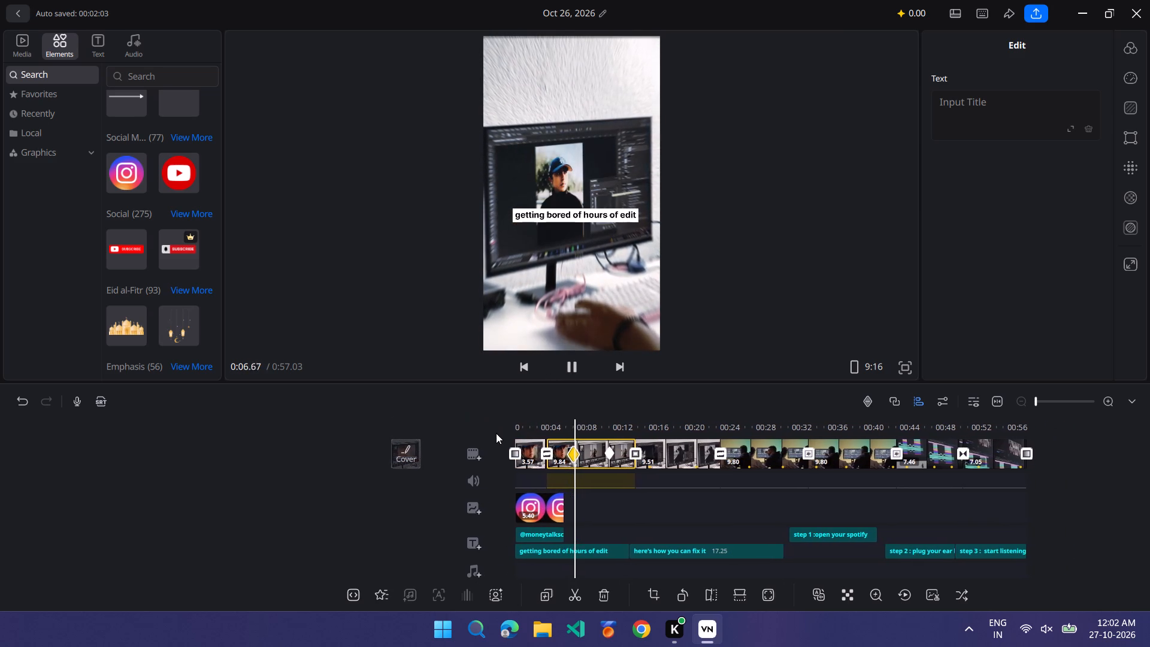
scroll(496, 433, right, 4)
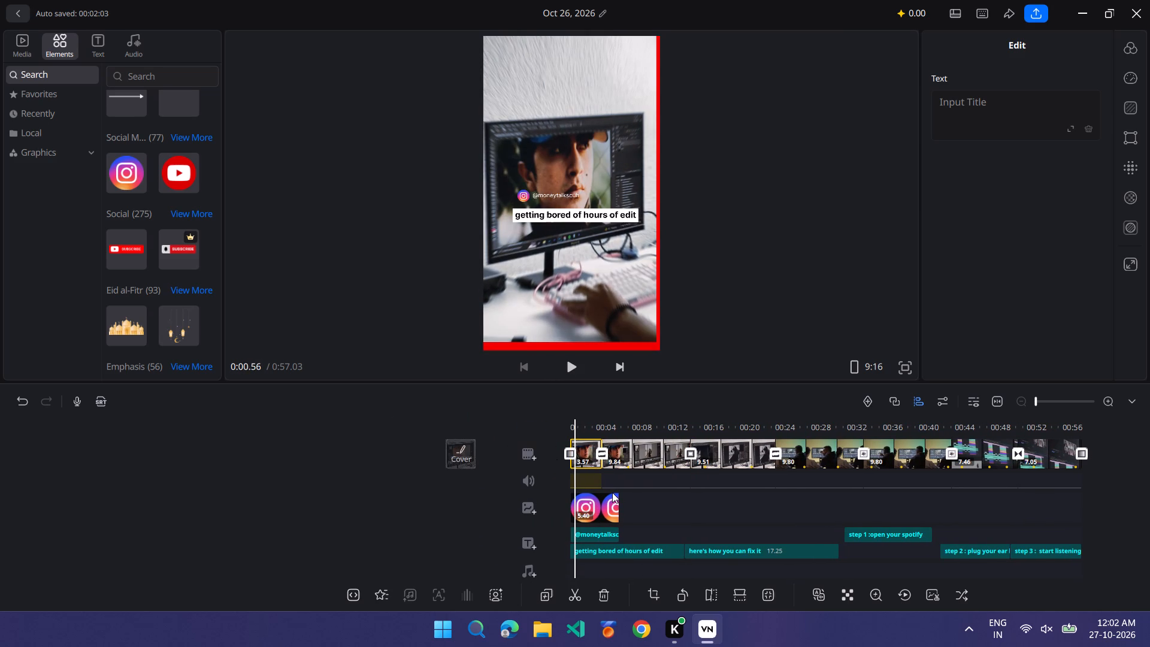
scroll(612, 492, right, 3)
click(596, 531)
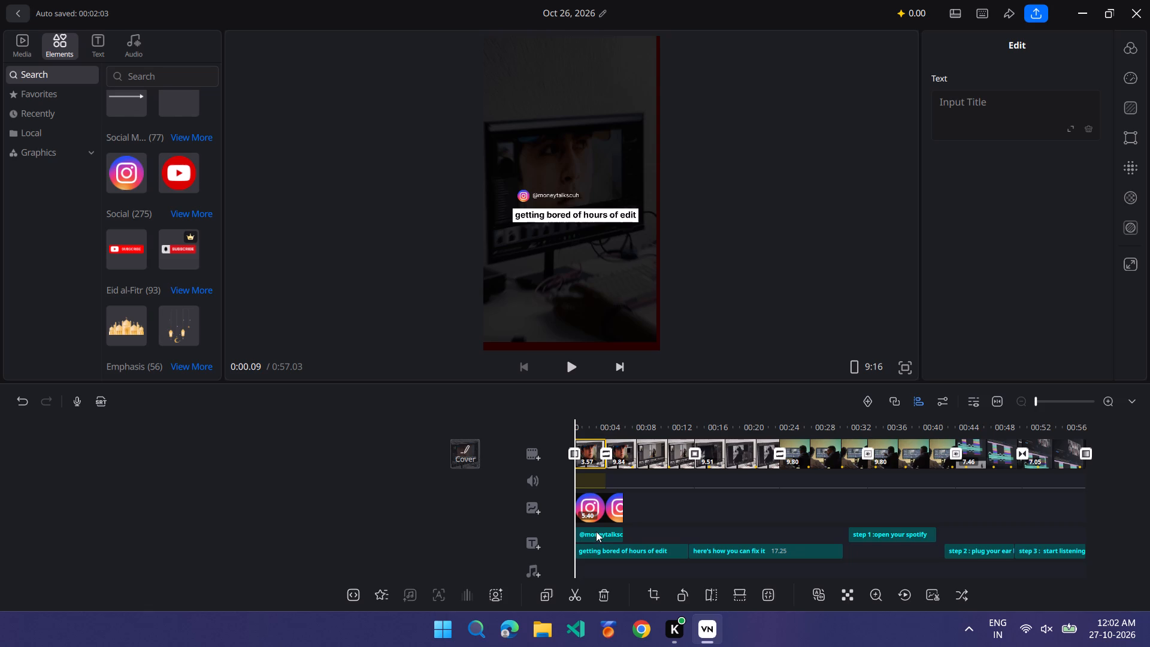
click(1118, 78)
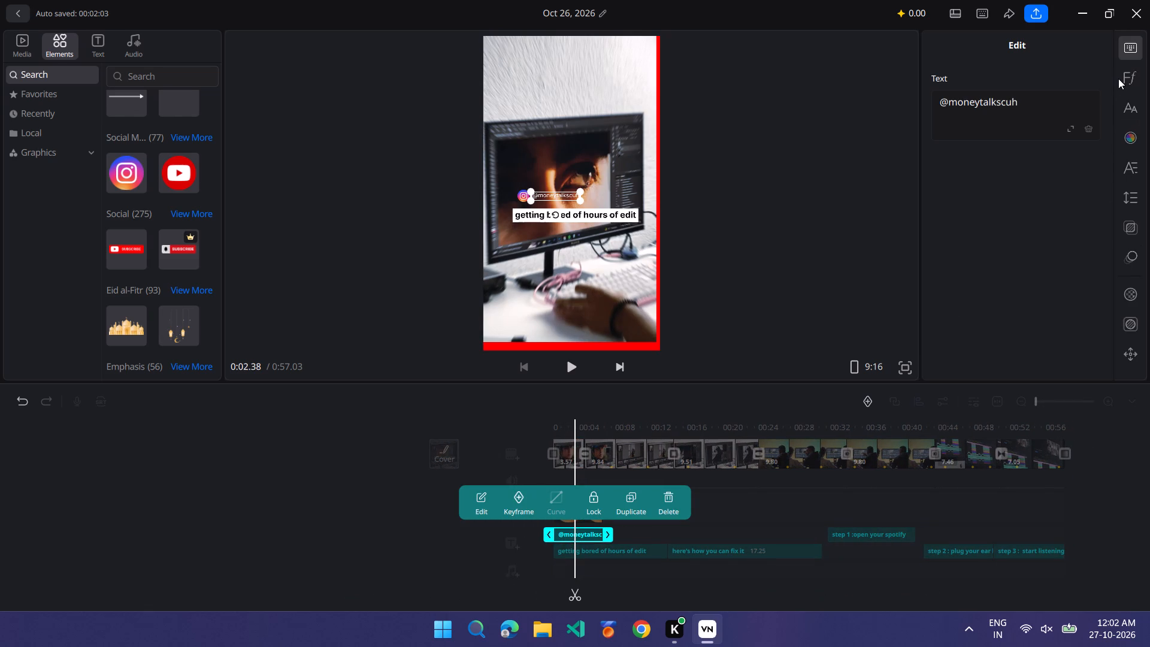
click(1124, 87)
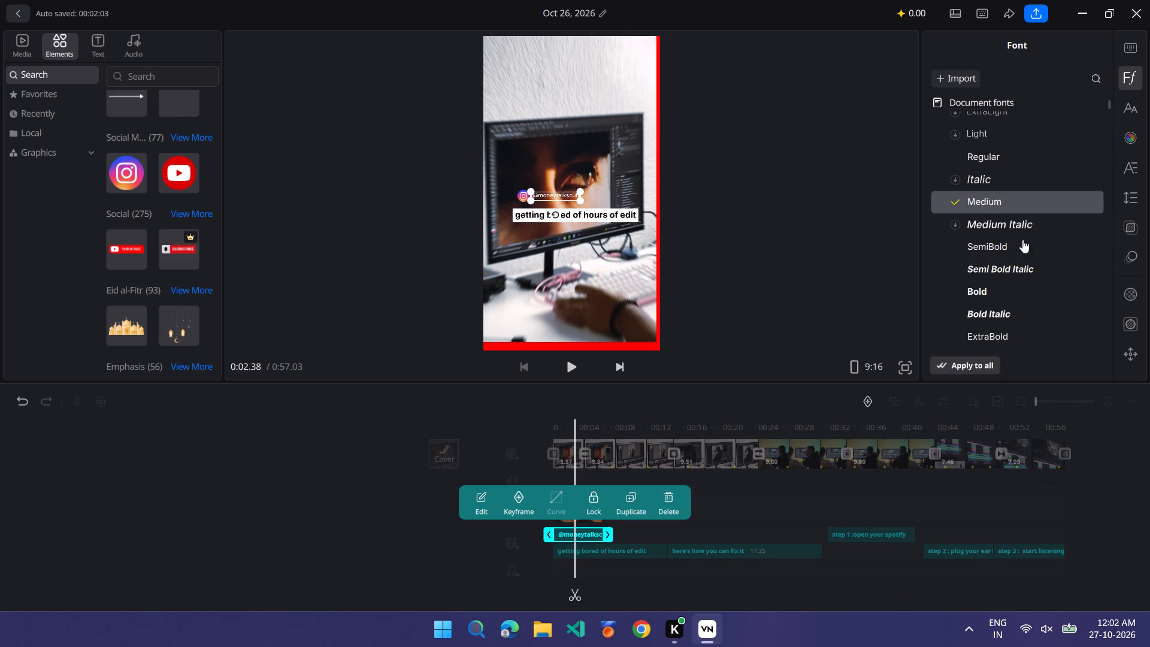
click(978, 298)
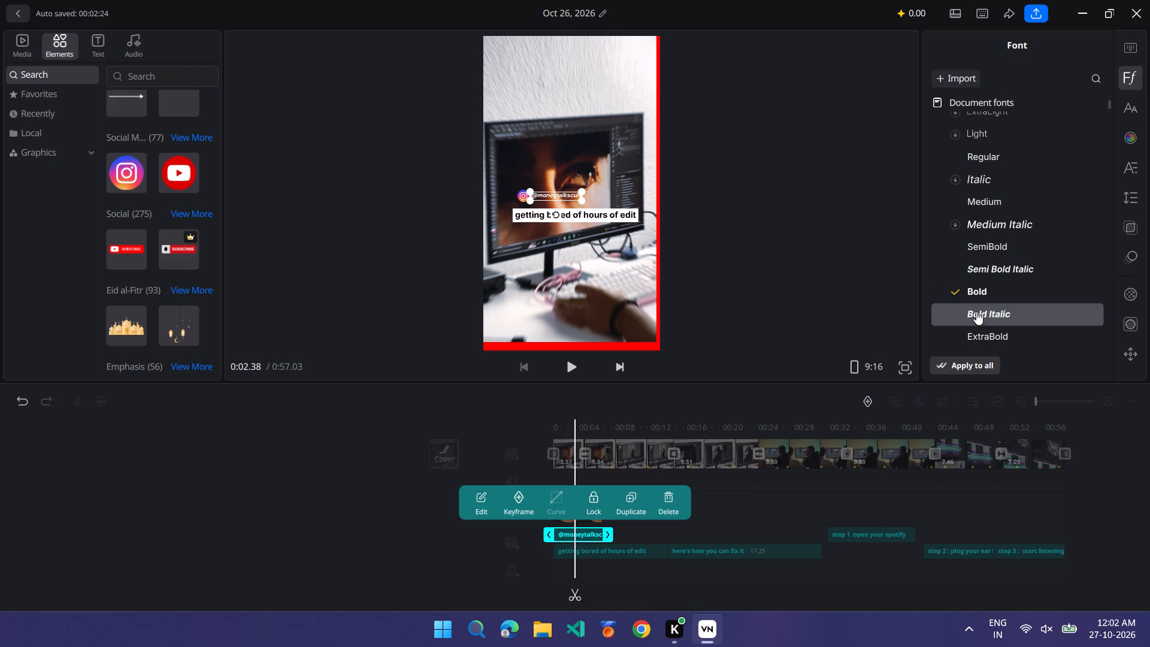
scroll(978, 315, down, 3)
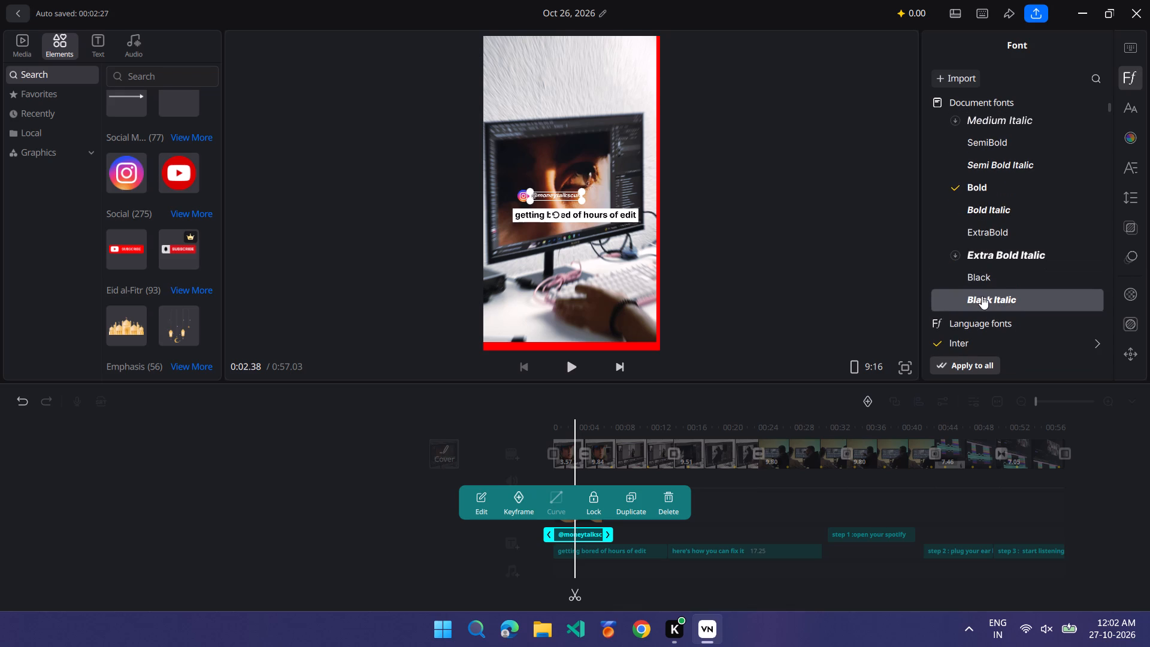
click(982, 296)
click(1013, 253)
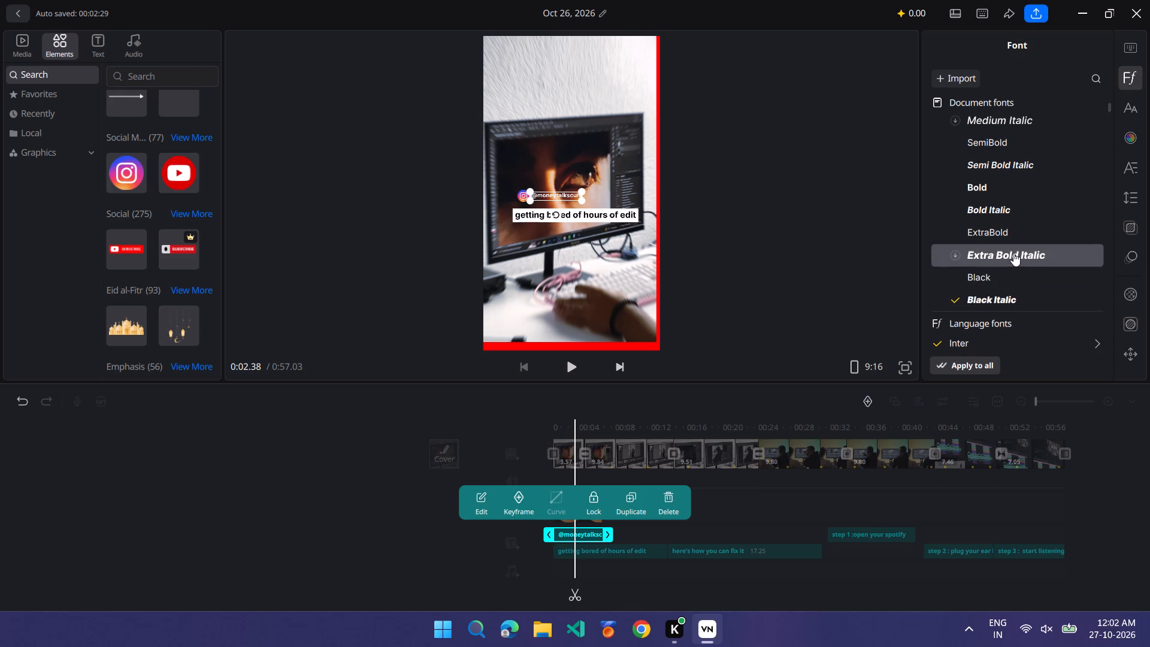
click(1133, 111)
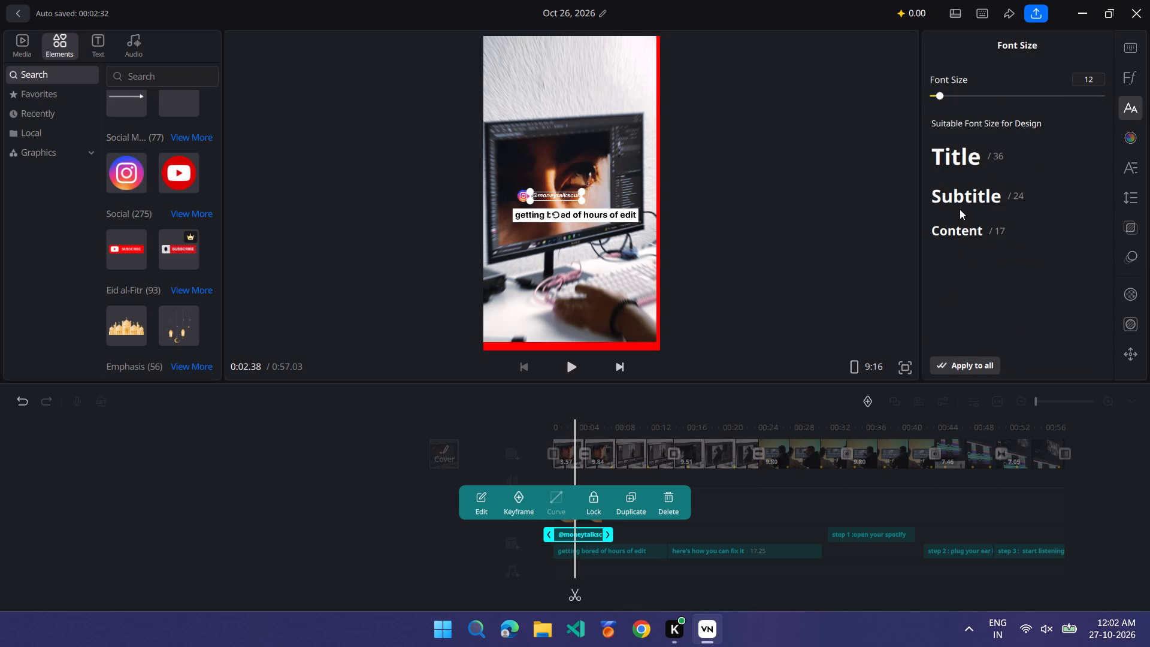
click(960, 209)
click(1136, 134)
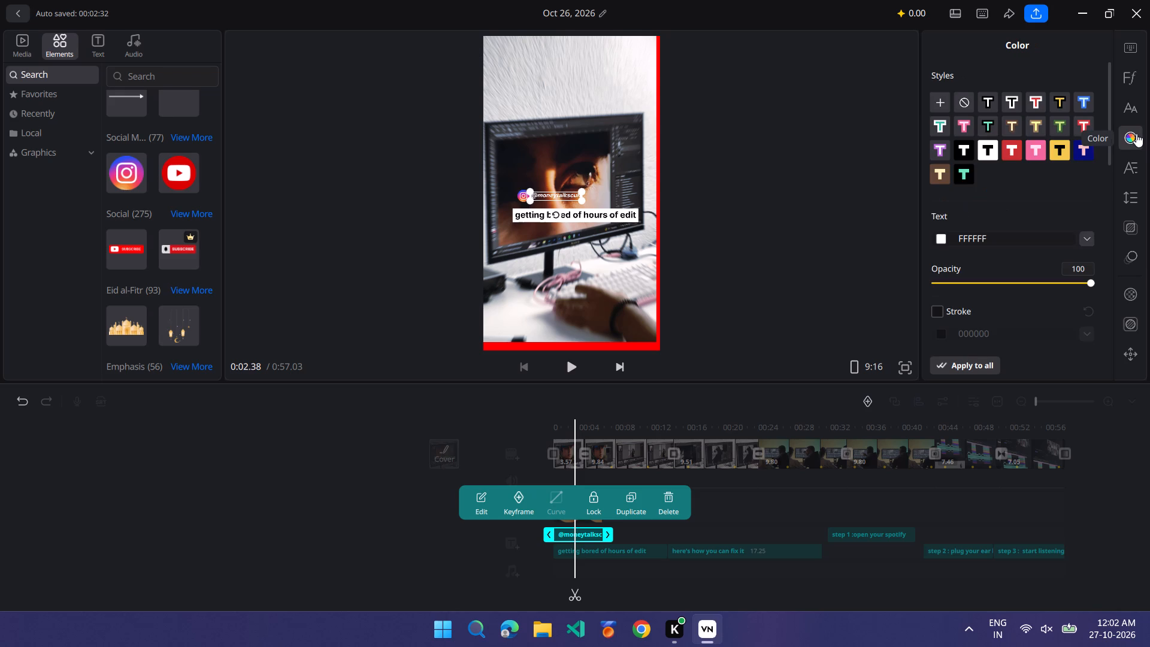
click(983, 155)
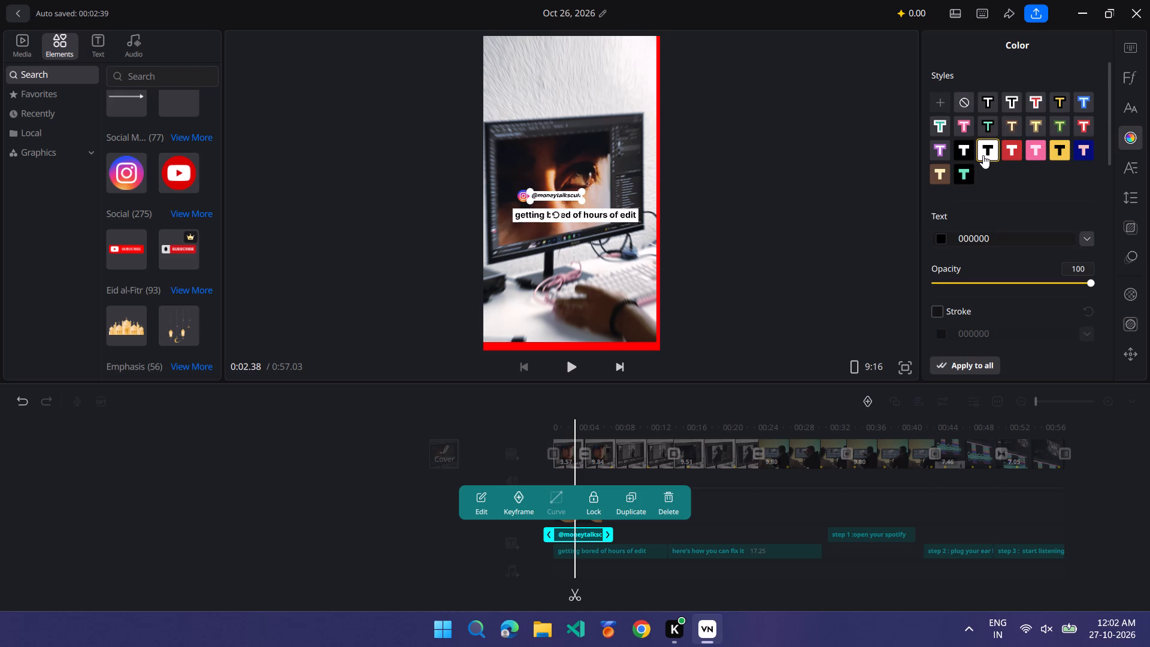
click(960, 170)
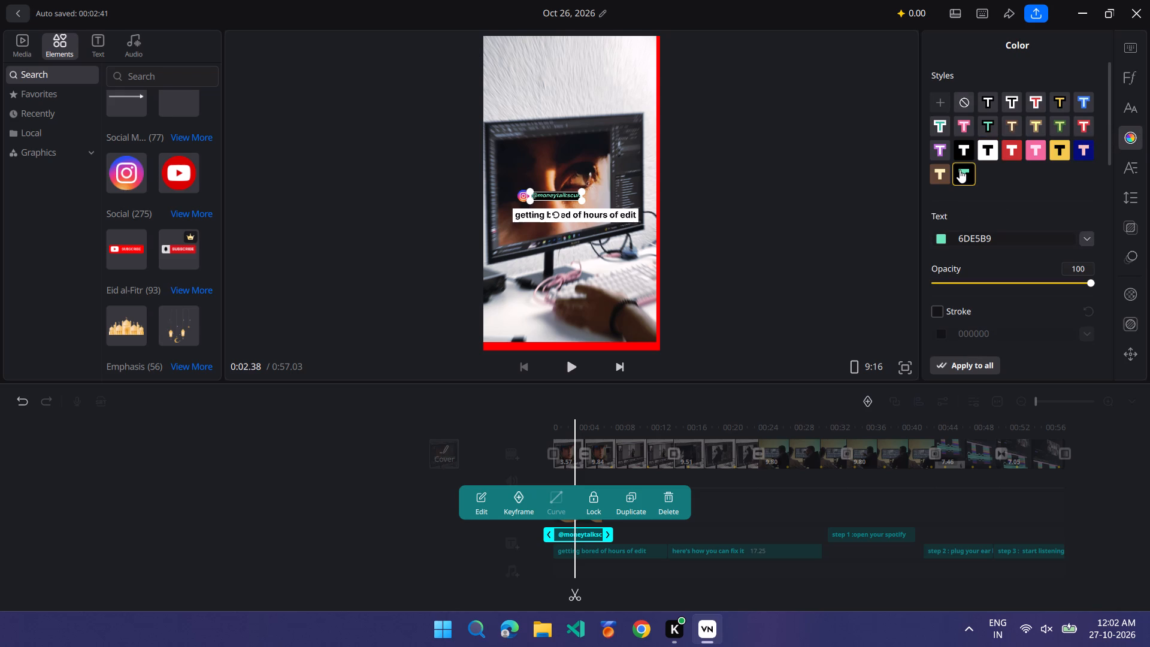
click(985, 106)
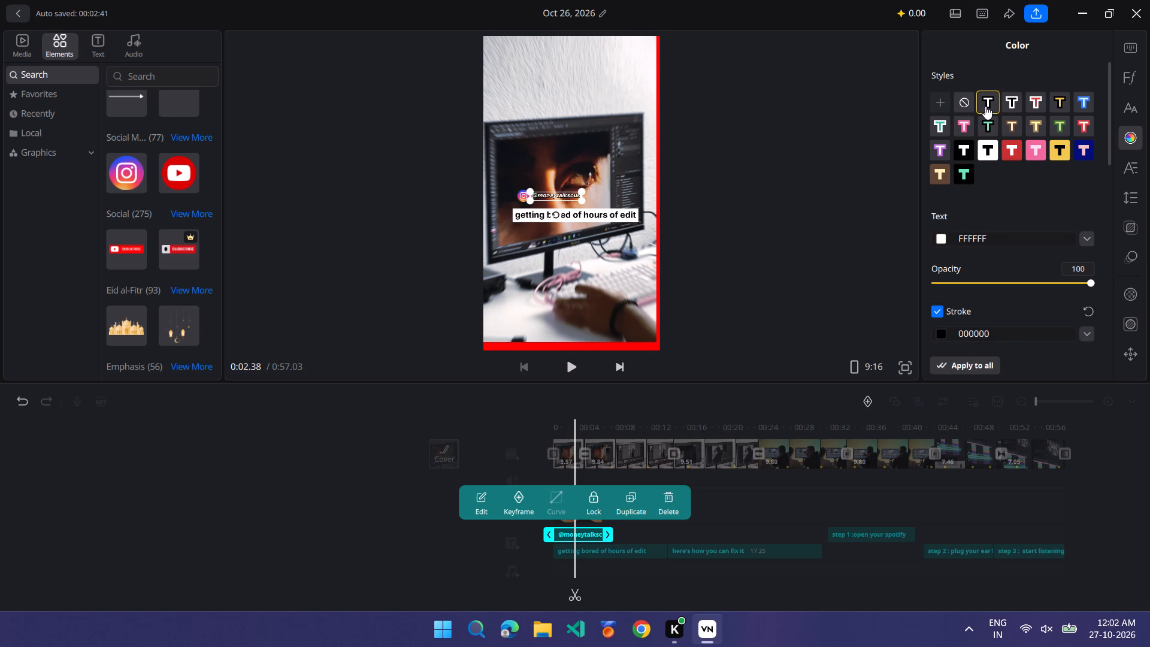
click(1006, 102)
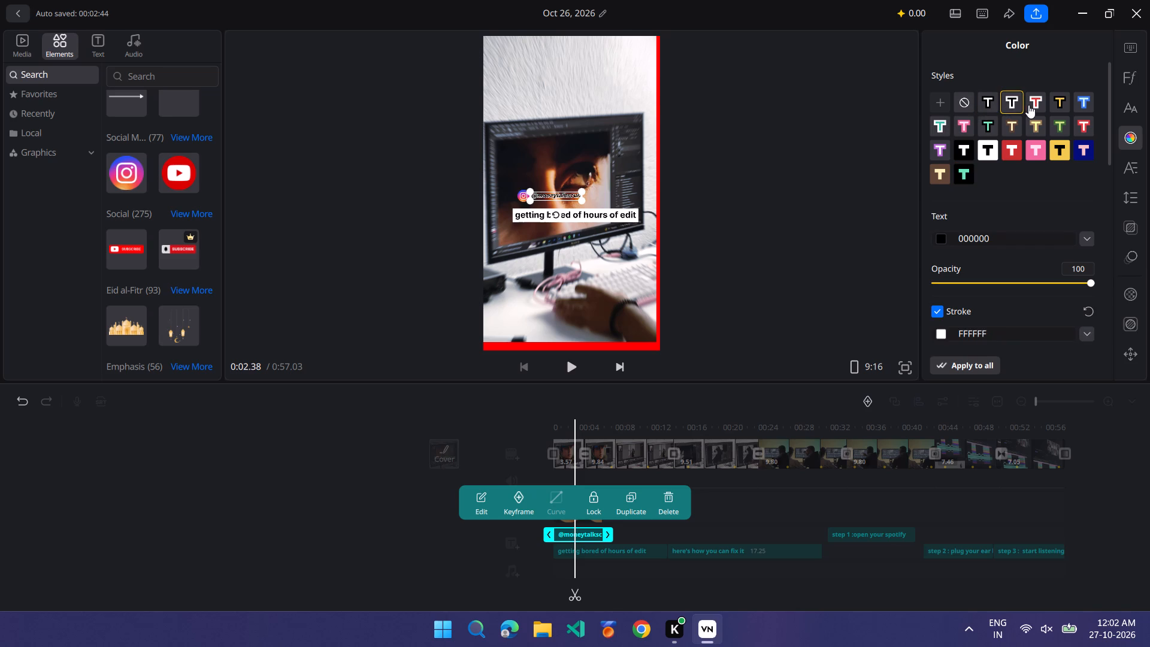
click(1028, 105)
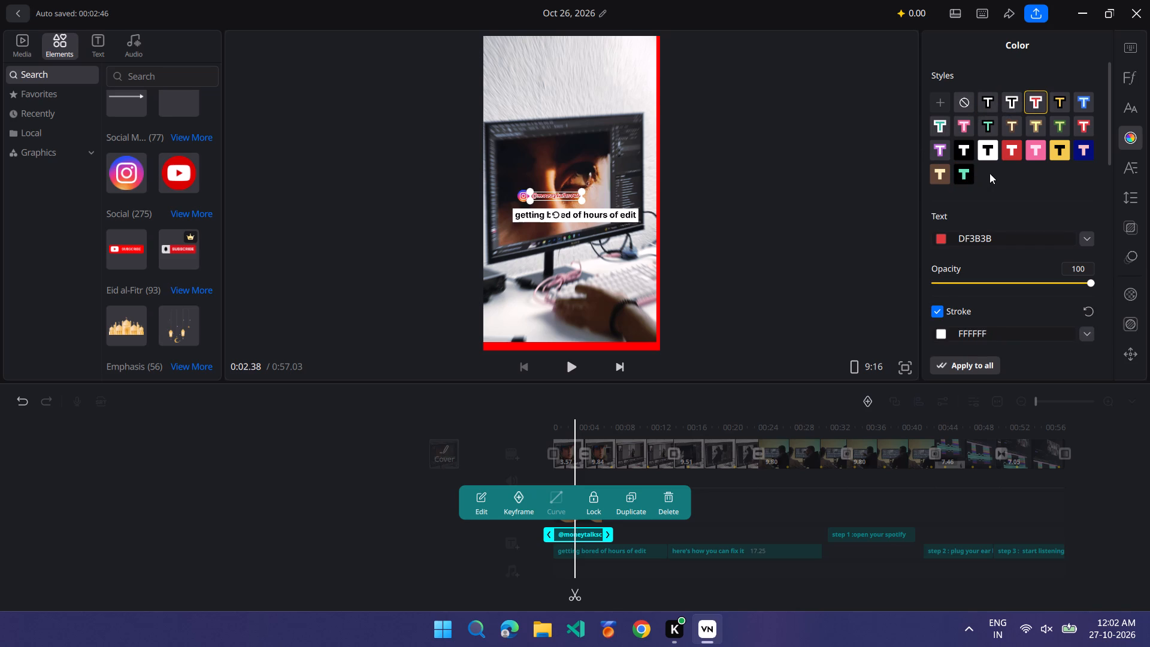
click(1039, 150)
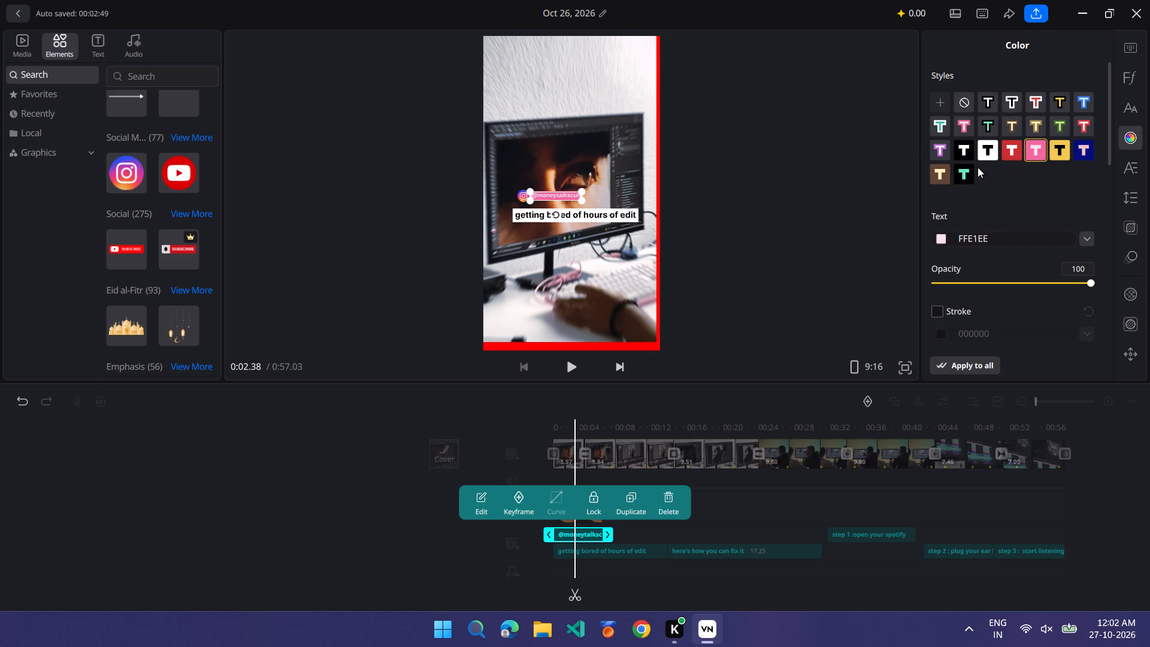
click(393, 470)
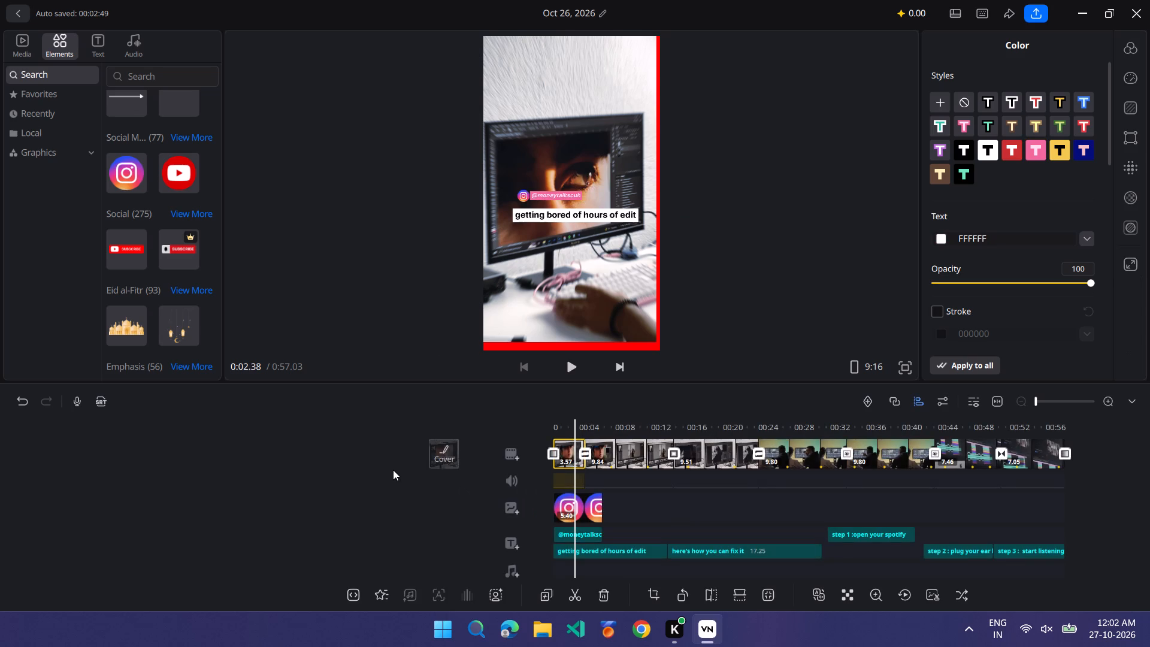
Move the Instagram logo overlay from beside the caption to the upper-left corner of the video frame.
scroll(393, 470, right, 7)
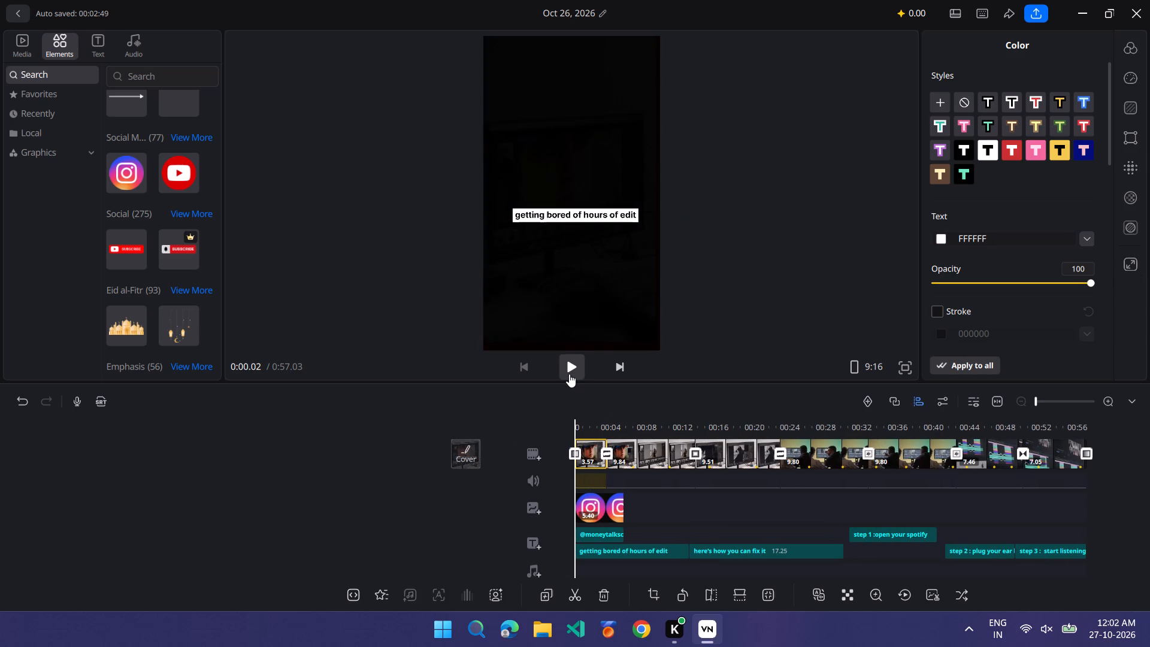
click(569, 374)
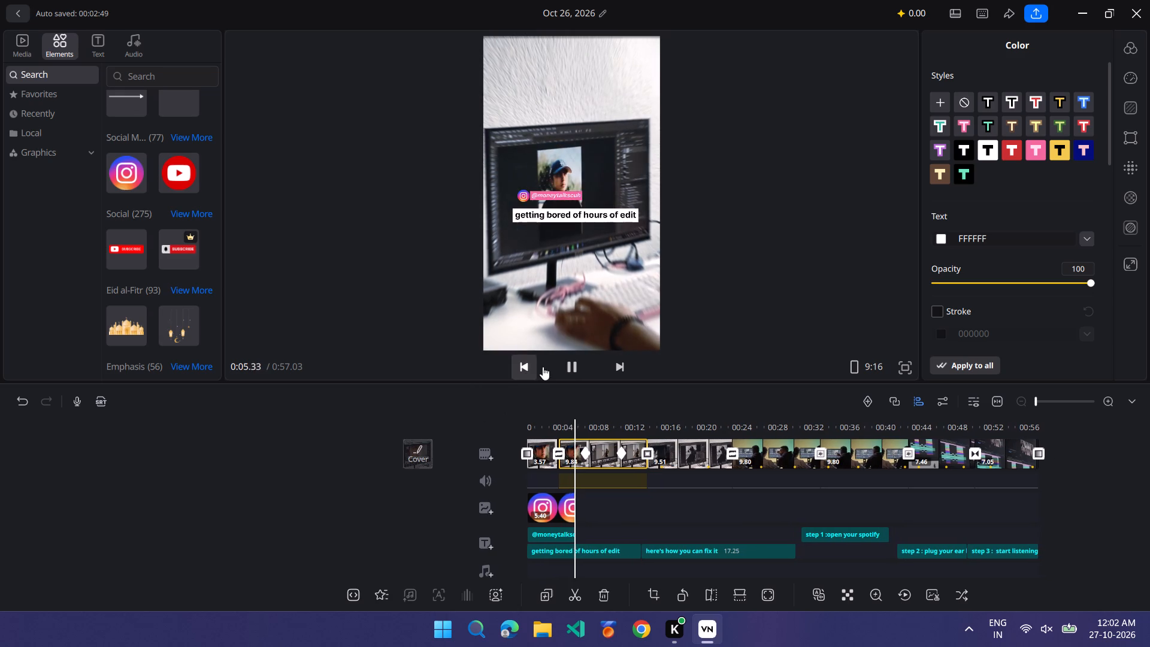
click(574, 365)
scroll(539, 413, right, 11)
click(534, 503)
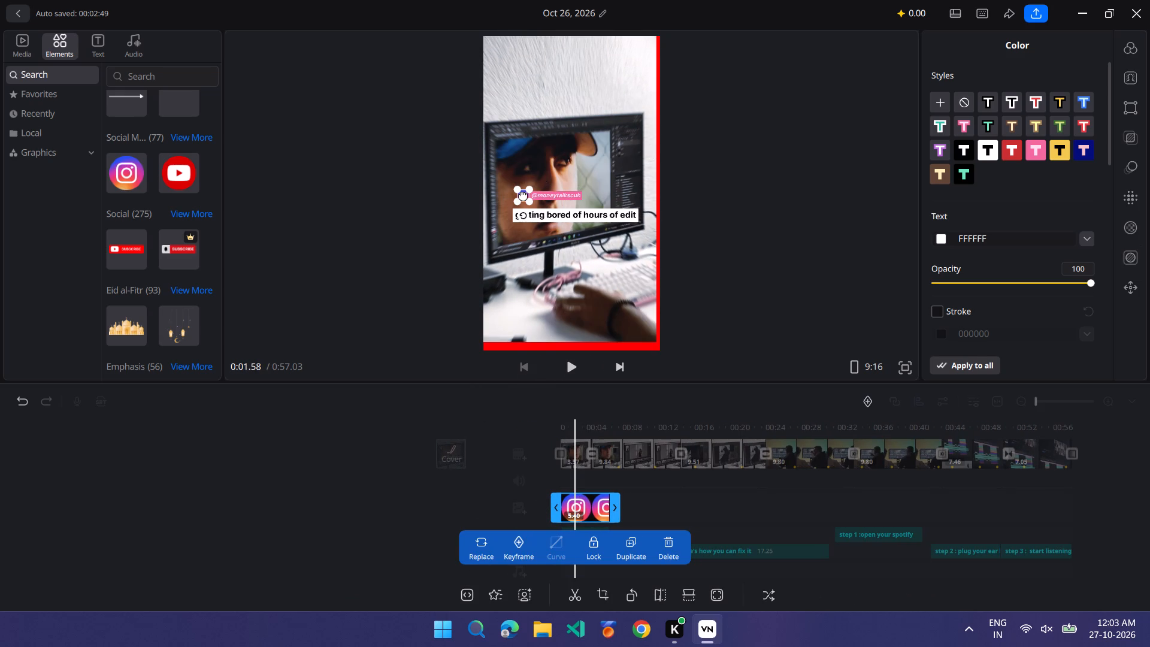
drag(523, 195, 500, 76)
drag(500, 76, 500, 71)
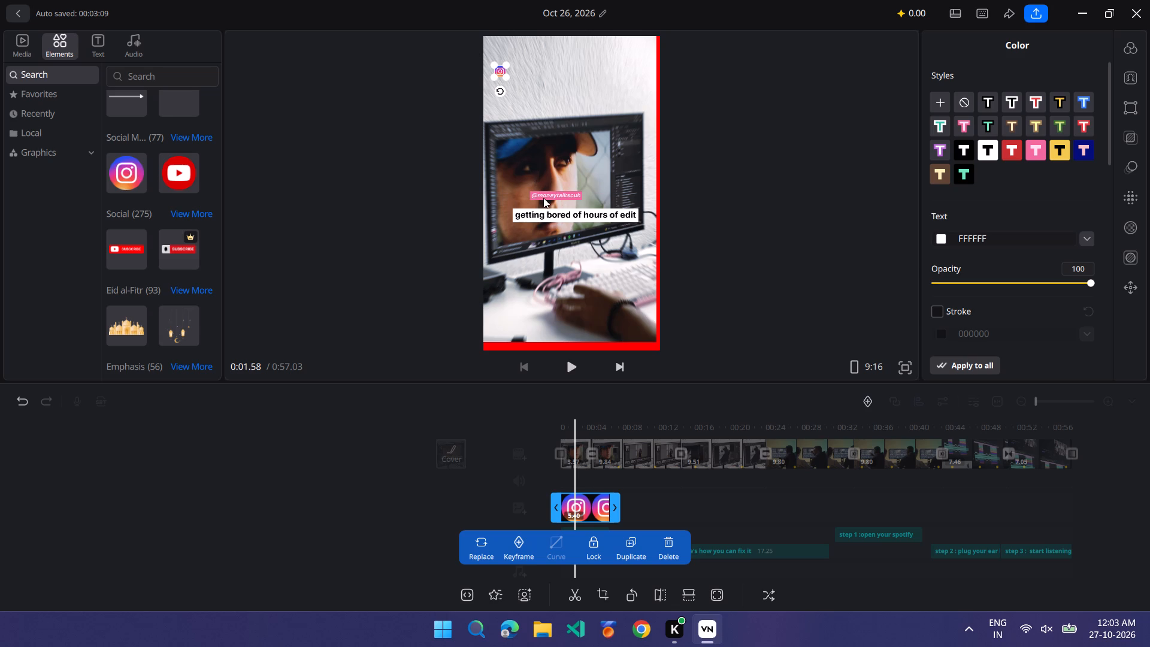
scroll(577, 489, right, 6)
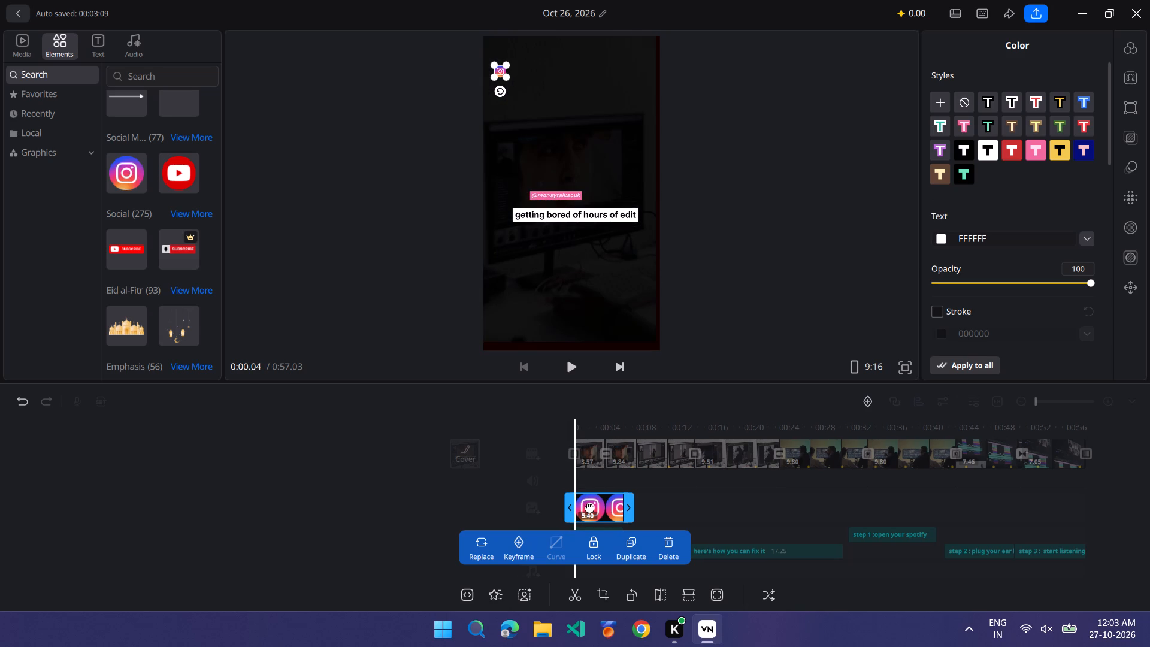
click(589, 507)
click(589, 507)
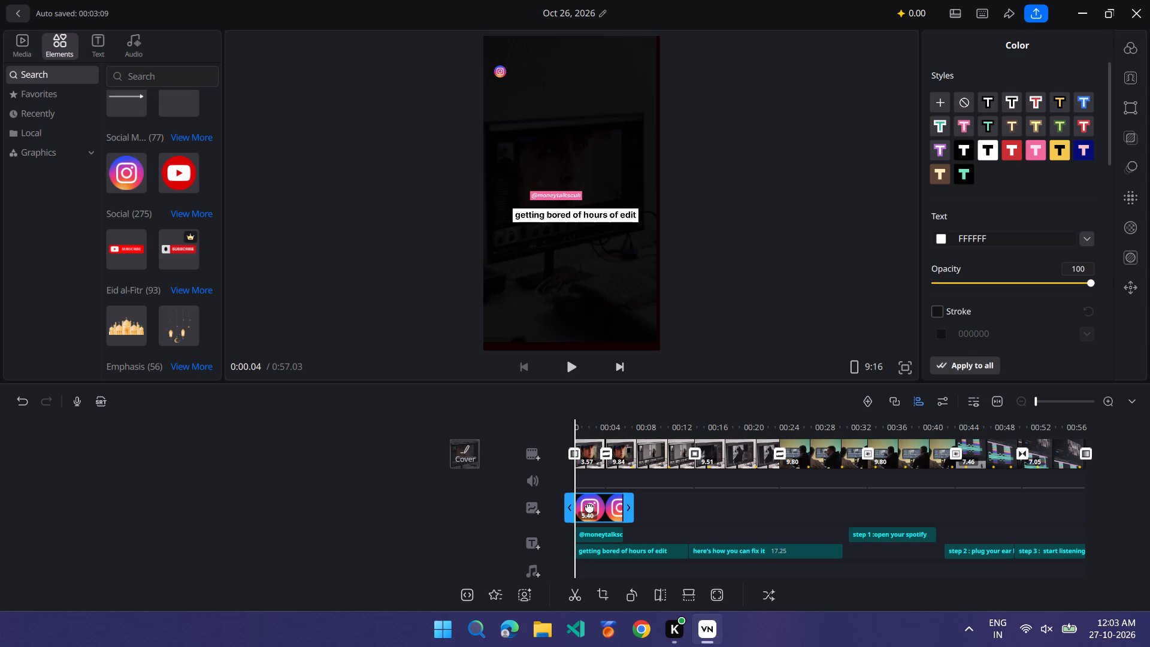
click(589, 537)
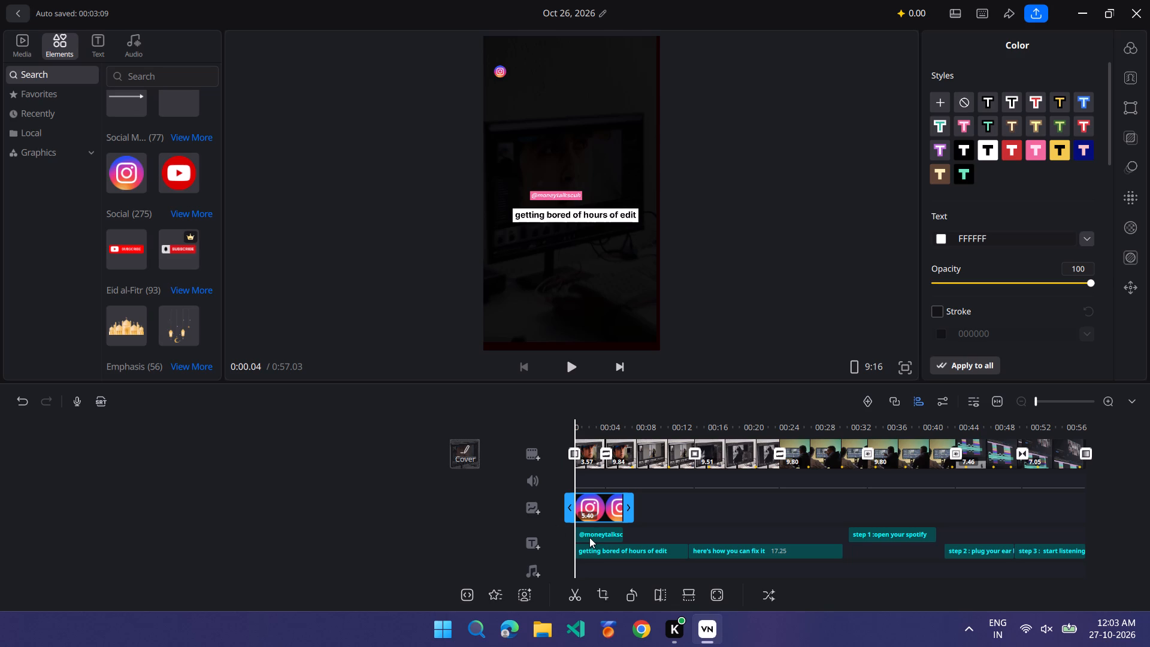
click(589, 533)
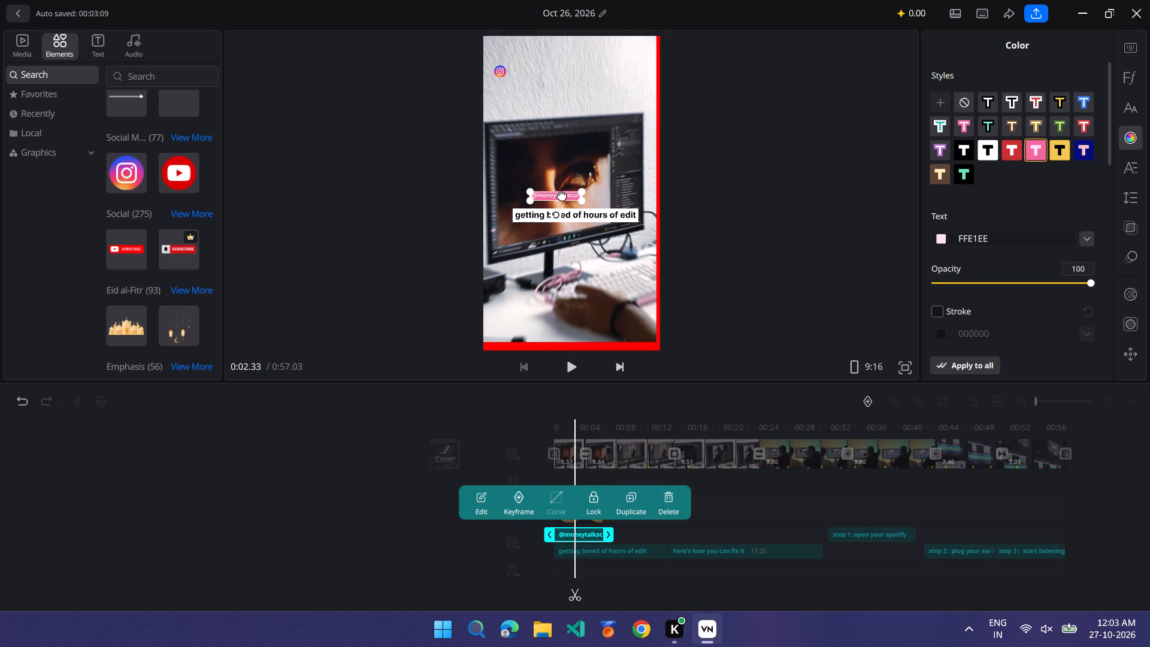
drag(557, 198, 534, 82)
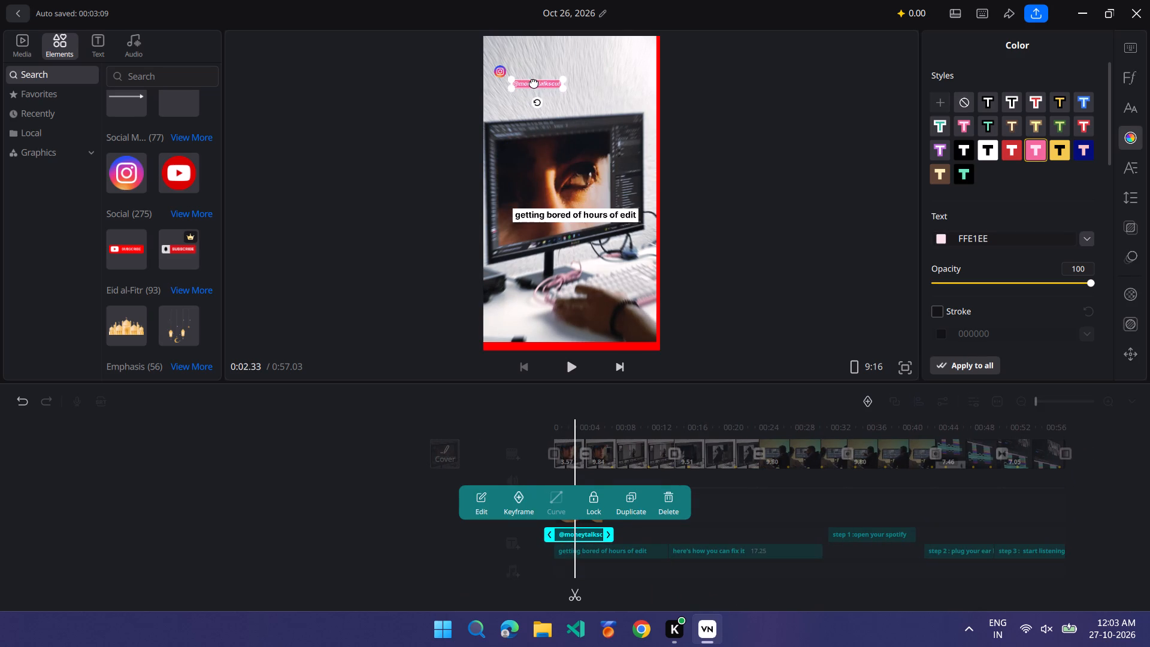
drag(534, 82, 536, 80)
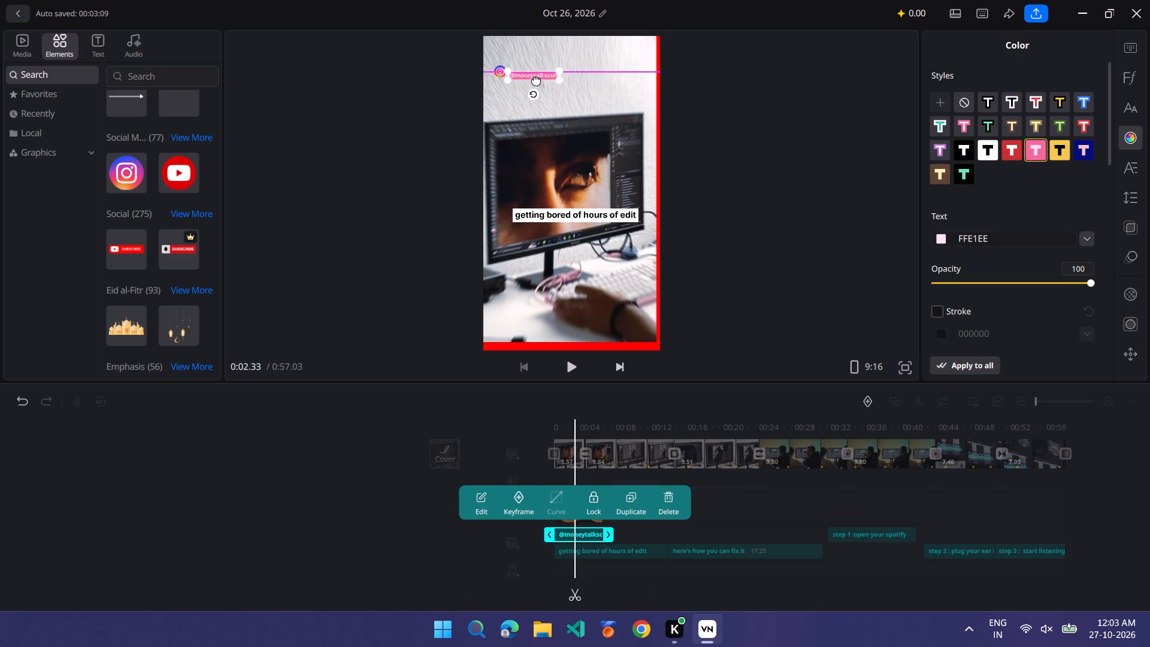
drag(536, 80, 537, 74)
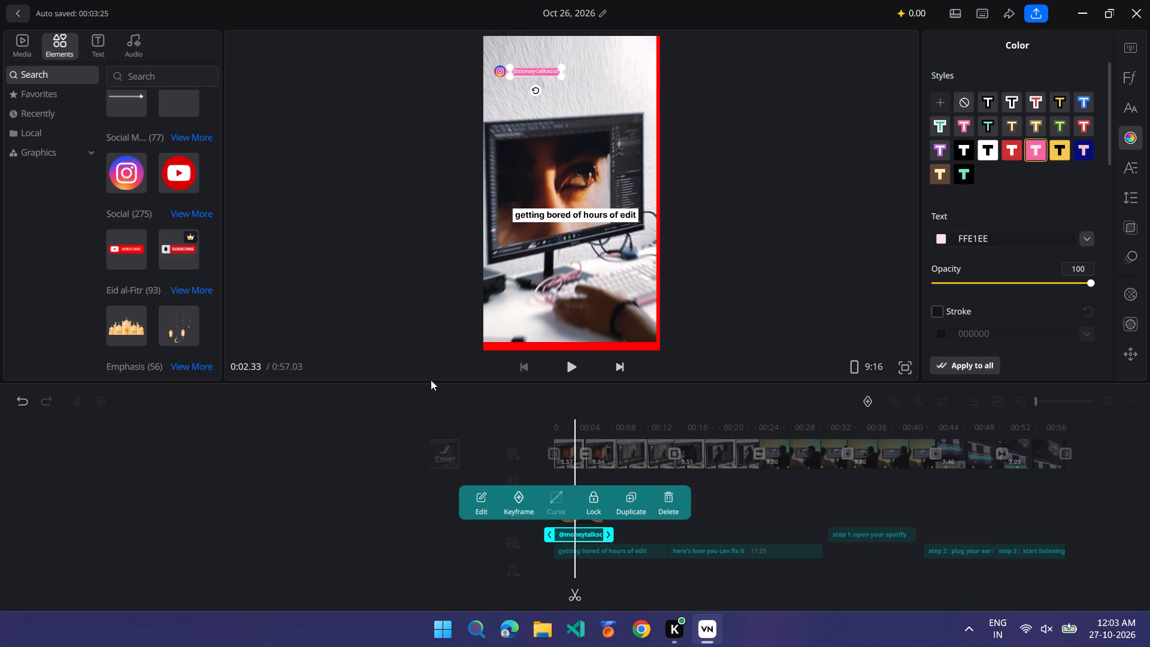
click(429, 404)
Extend the Instagram logo overlay's duration to 56.99 s so it spans the whole video.
scroll(429, 404, right, 5)
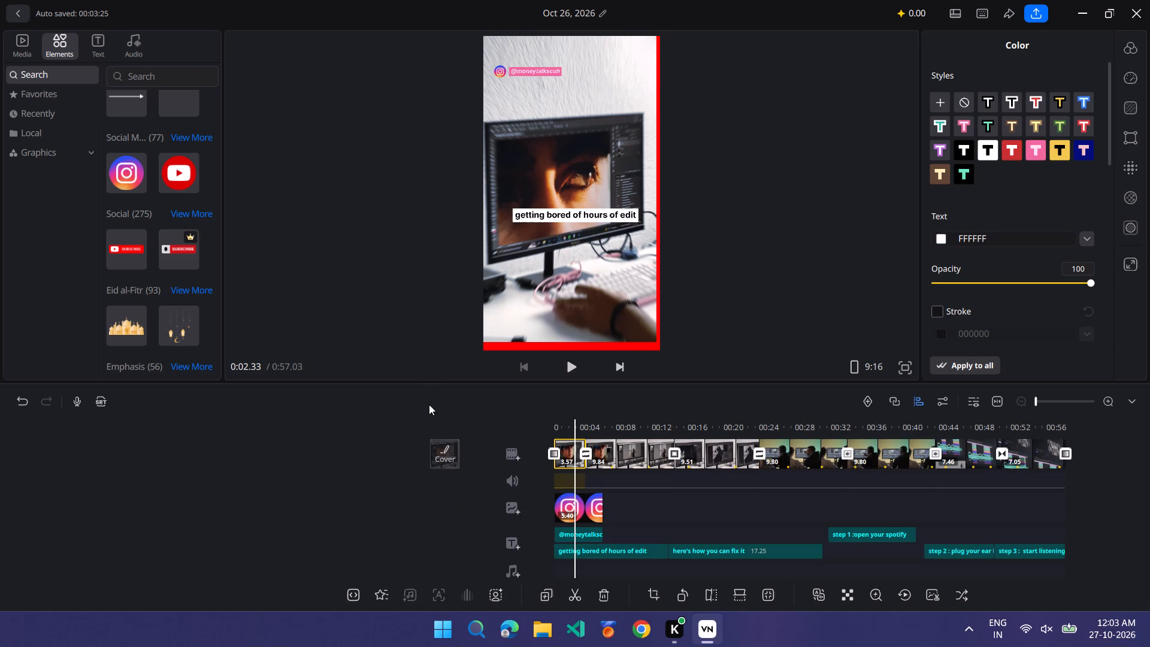
scroll(429, 404, right, 12)
click(591, 515)
drag(589, 511, 921, 512)
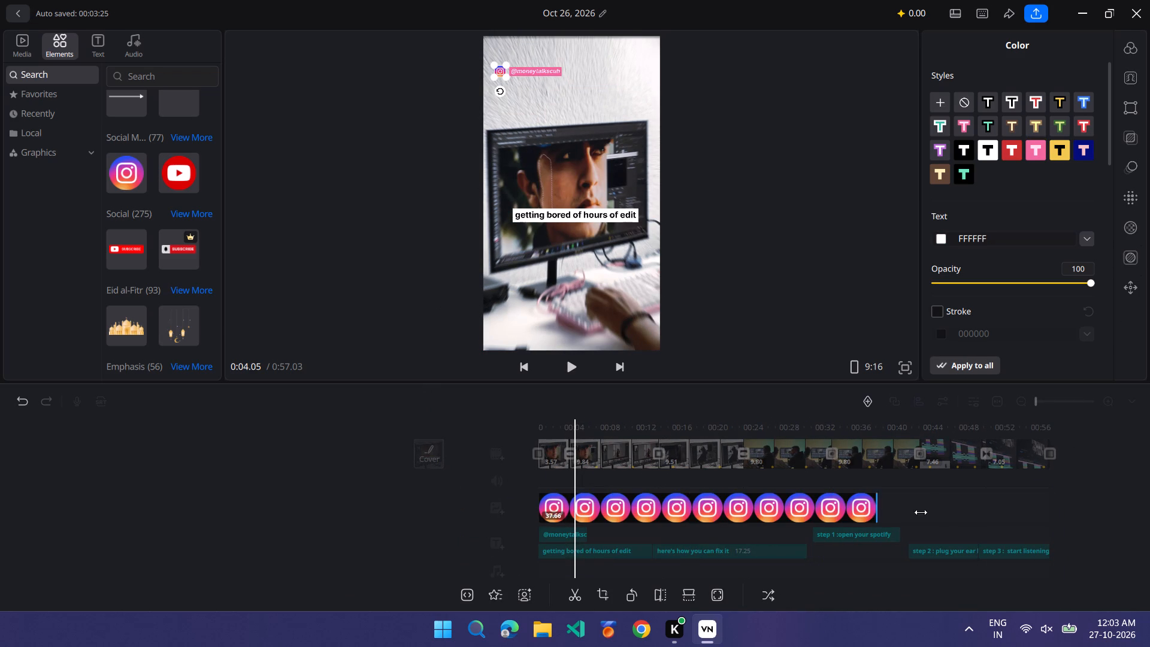
drag(921, 512, 1037, 521)
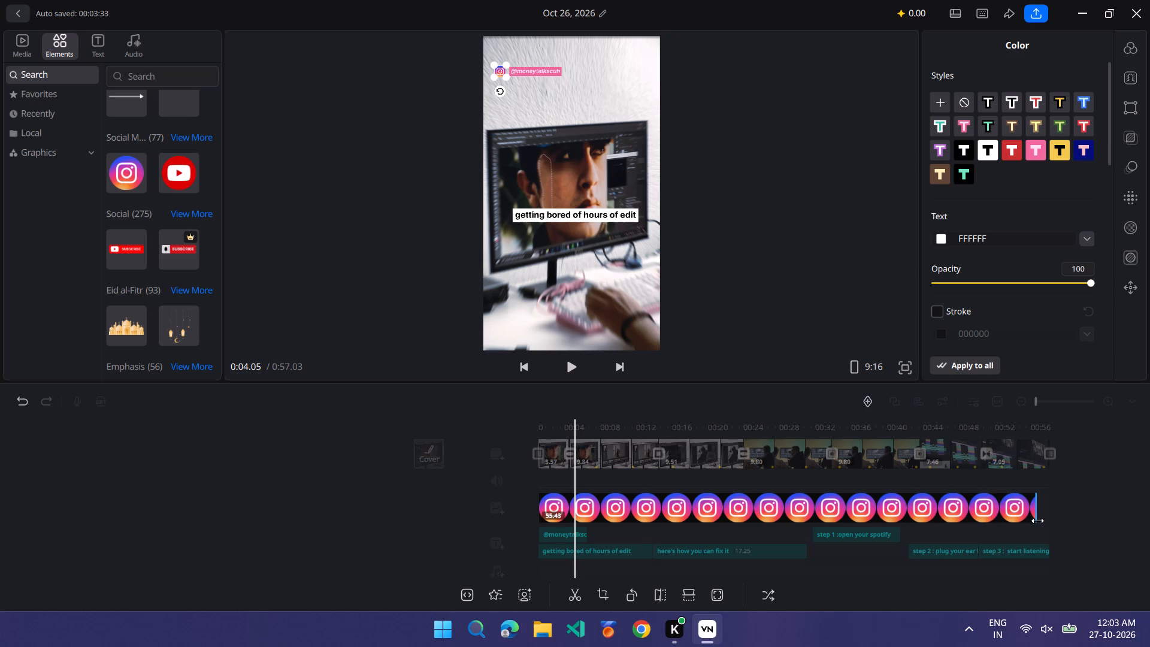
drag(1037, 521, 1047, 521)
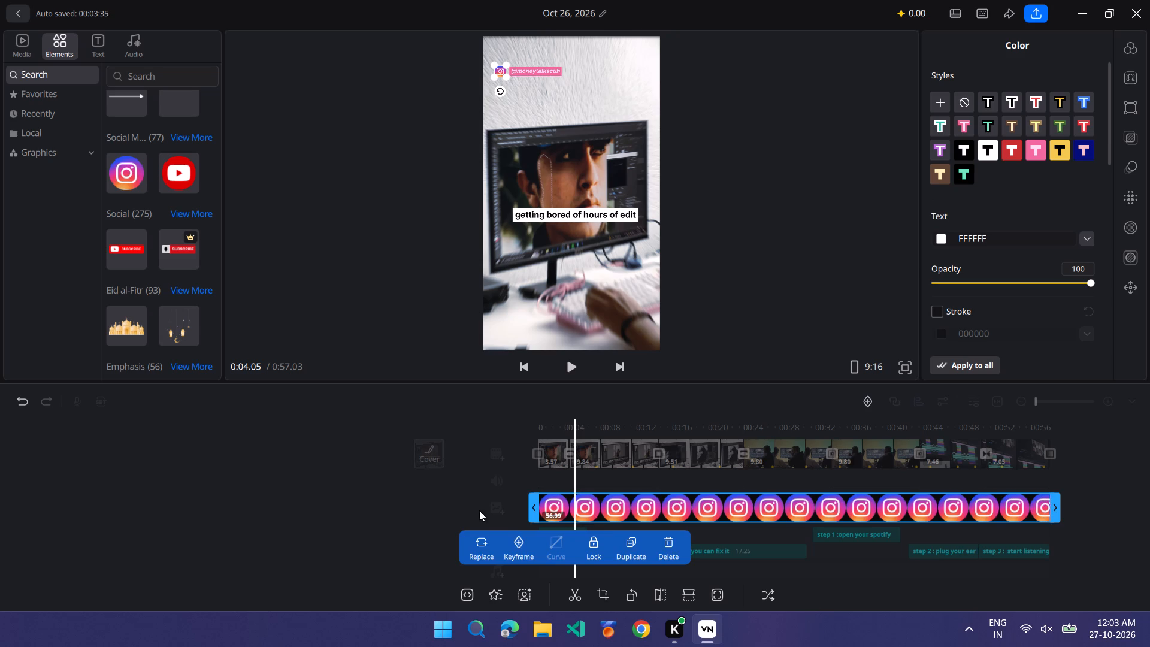
click(395, 532)
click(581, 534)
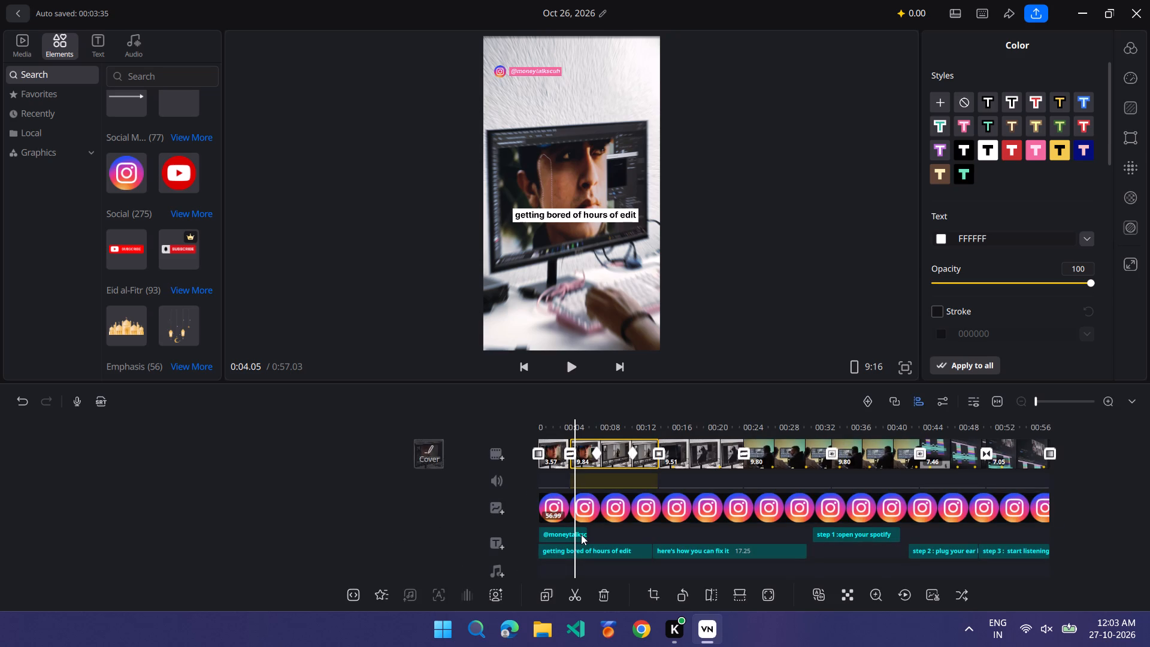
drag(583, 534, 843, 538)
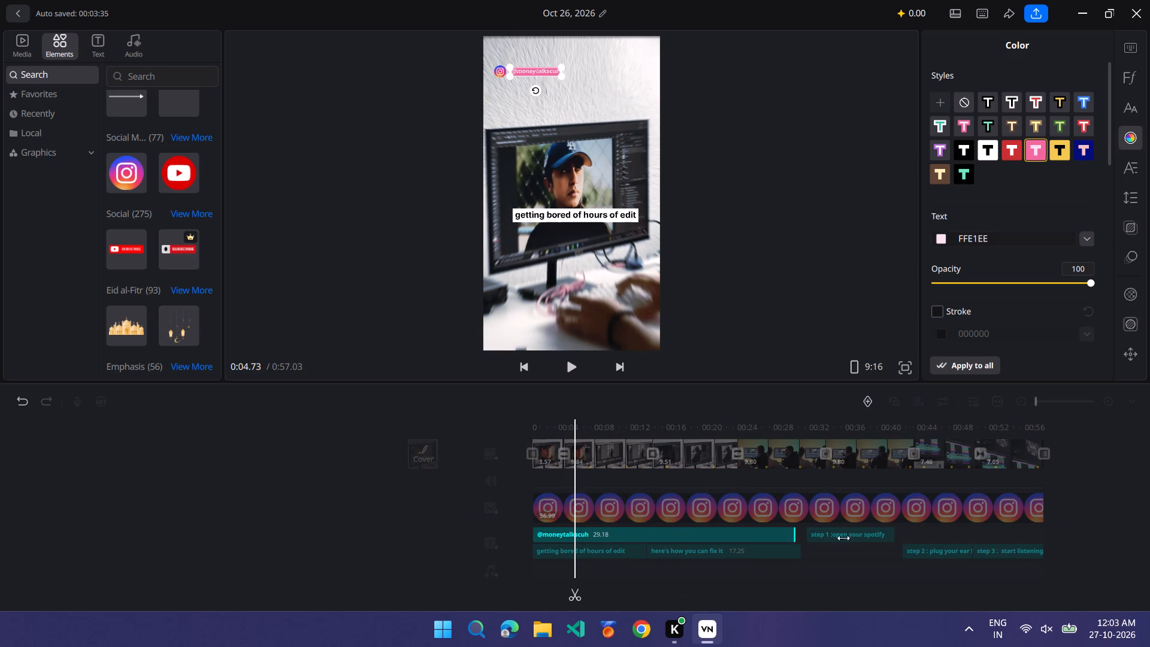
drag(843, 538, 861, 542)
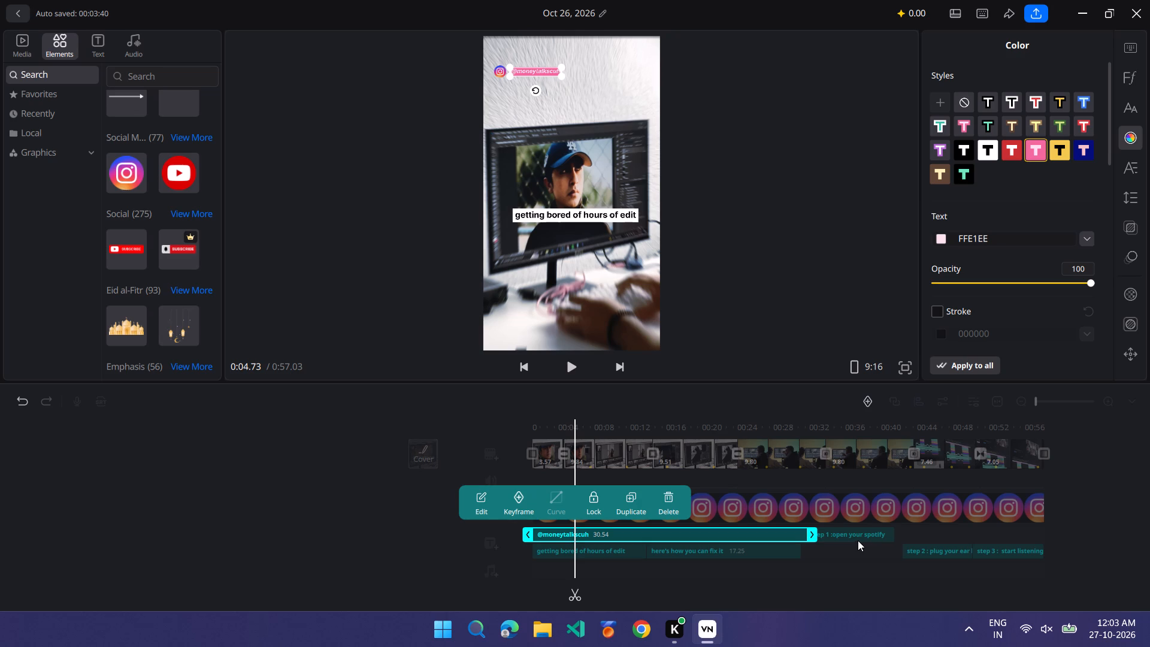
Move the "step 1 :open your spotify" caption down to the other captions' track, just before the step 2 caption.
click(858, 551)
drag(849, 538, 849, 532)
click(849, 532)
drag(849, 532, 894, 512)
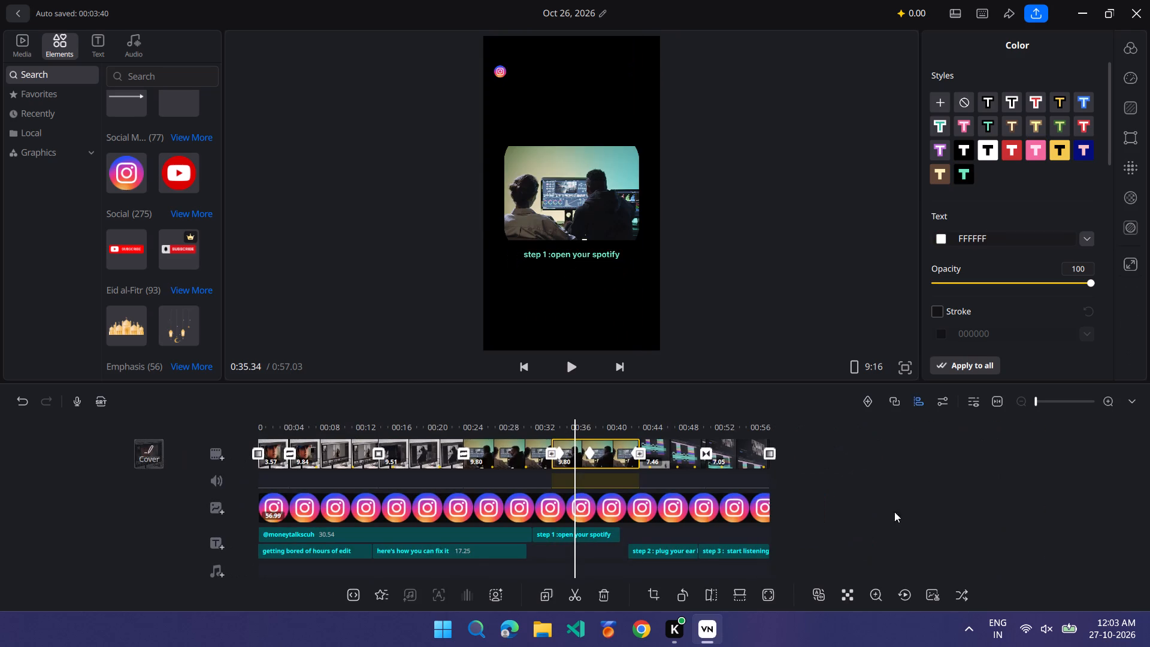
drag(894, 512, 928, 515)
click(718, 539)
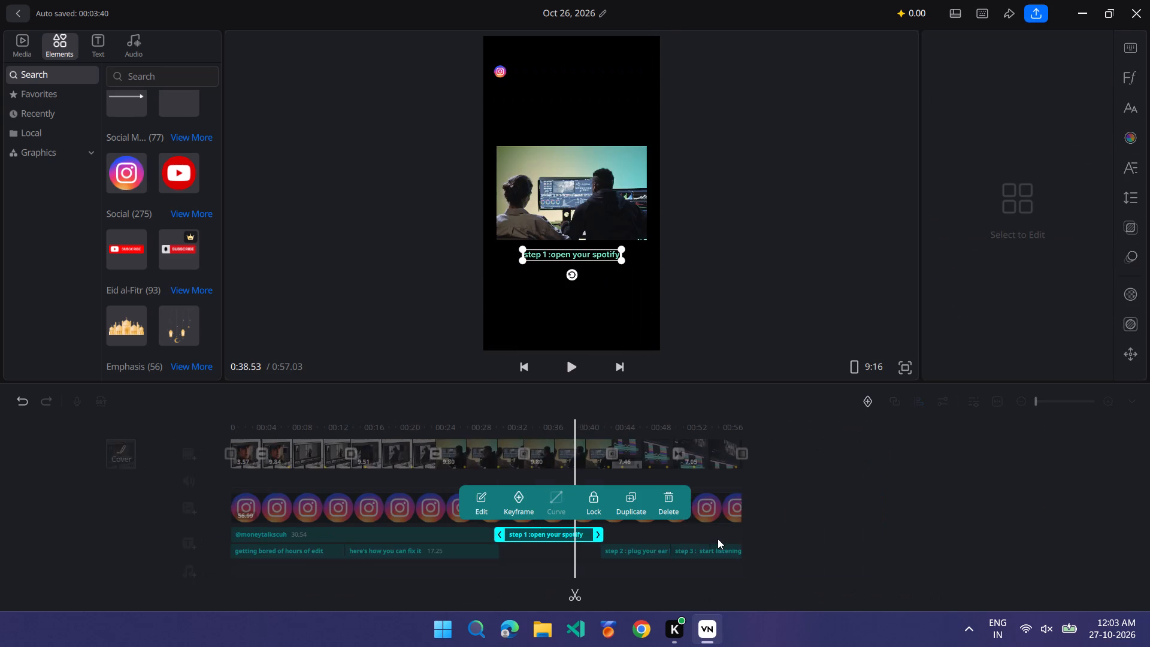
drag(718, 539, 834, 589)
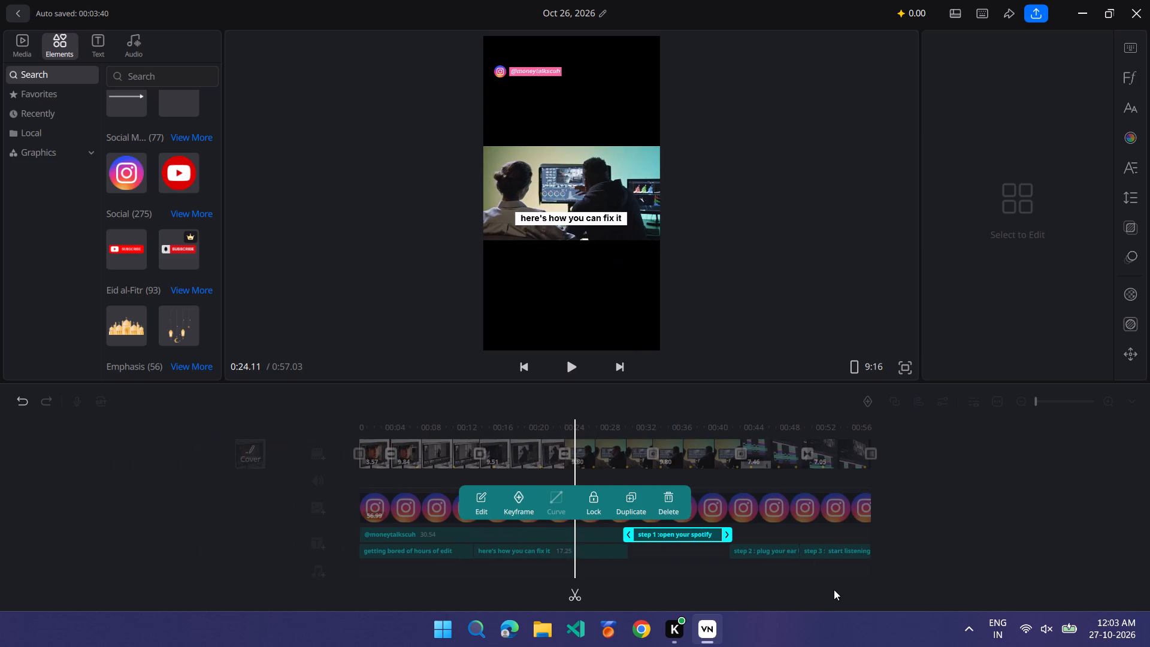
drag(687, 538, 689, 554)
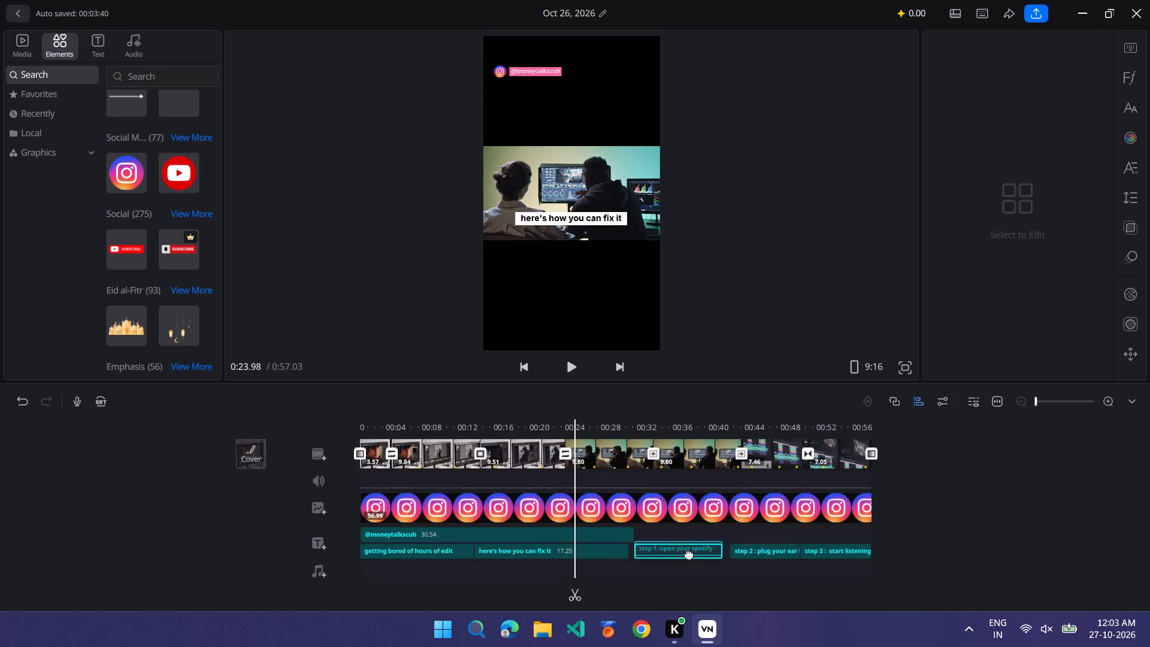
drag(689, 554, 689, 555)
click(625, 537)
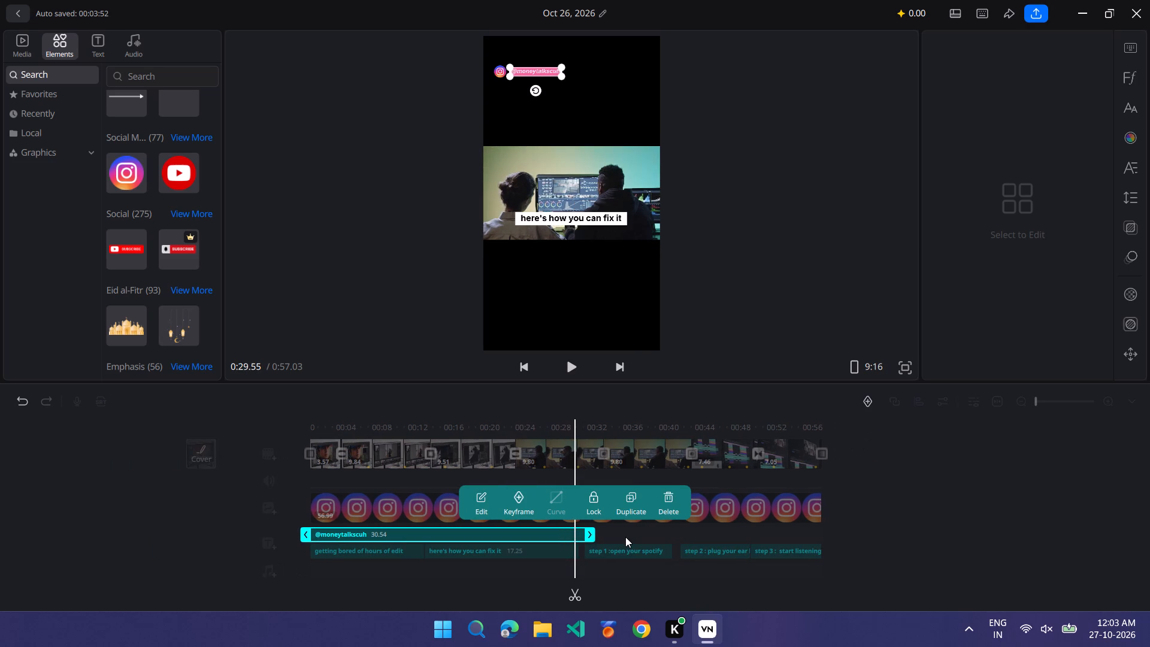
drag(587, 536, 780, 537)
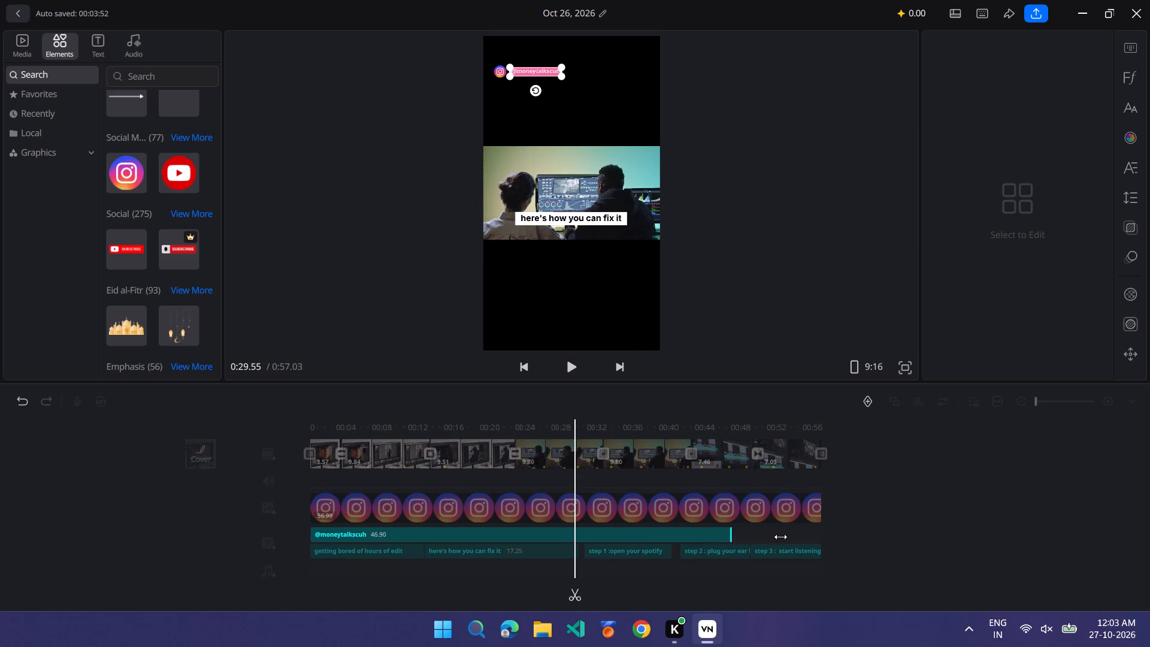
drag(780, 537, 824, 545)
click(824, 545)
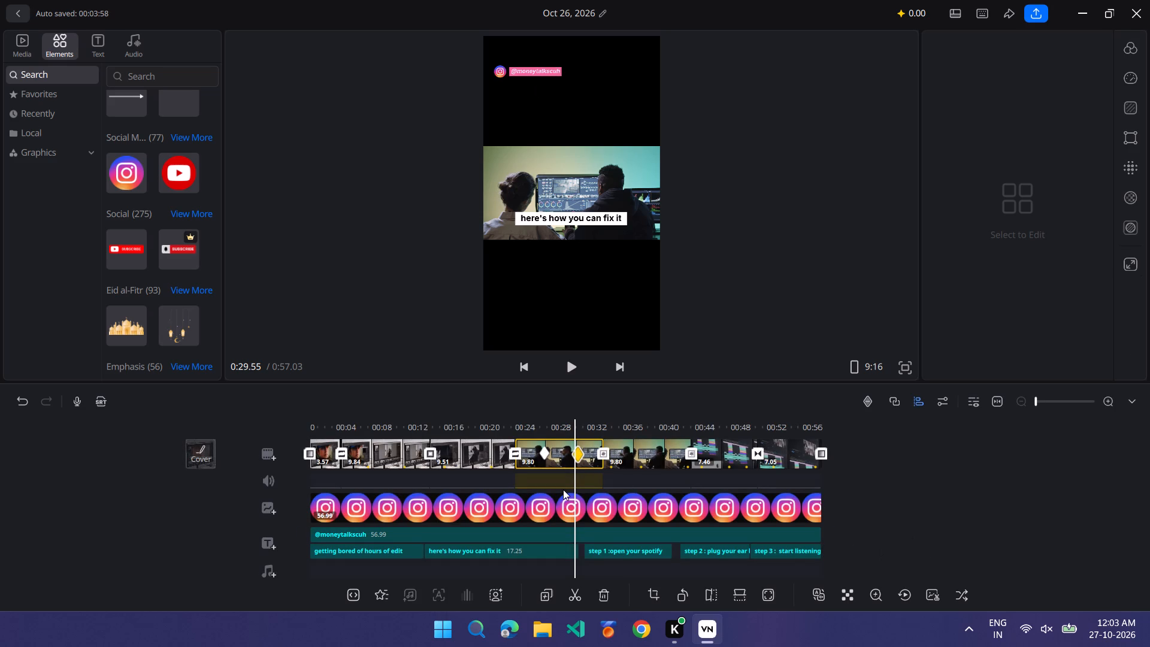
Play the video from the beginning to review the logo and handle overlay over the first clips.
scroll(563, 489, right, 19)
scroll(563, 489, right, 4)
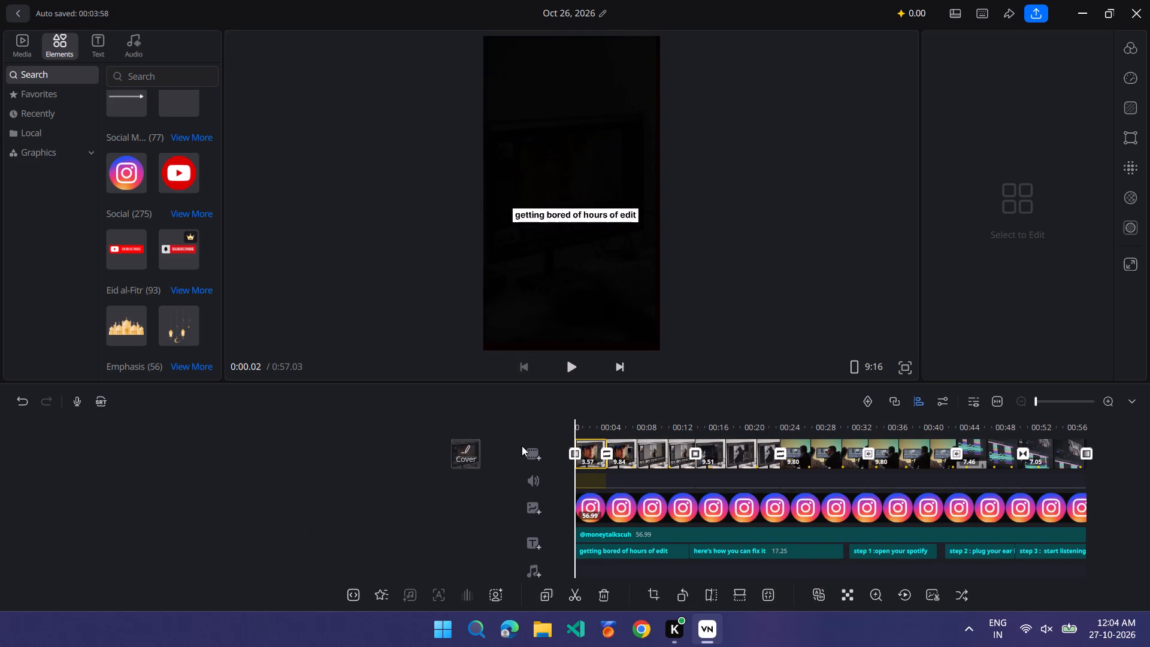
click(576, 368)
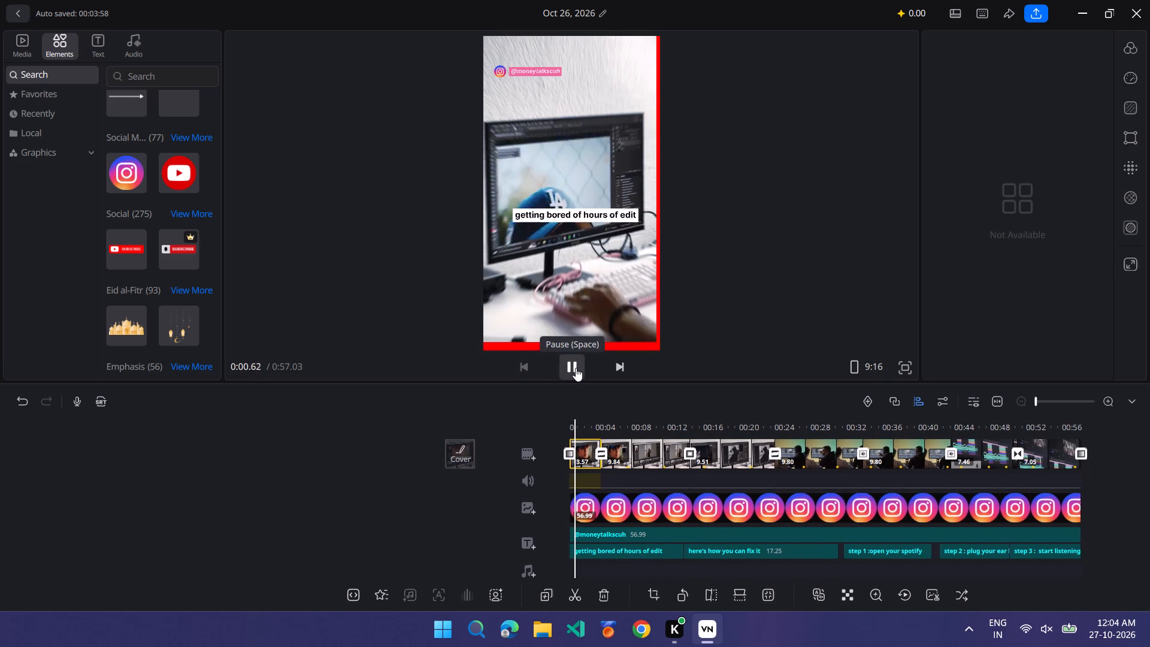
click(583, 279)
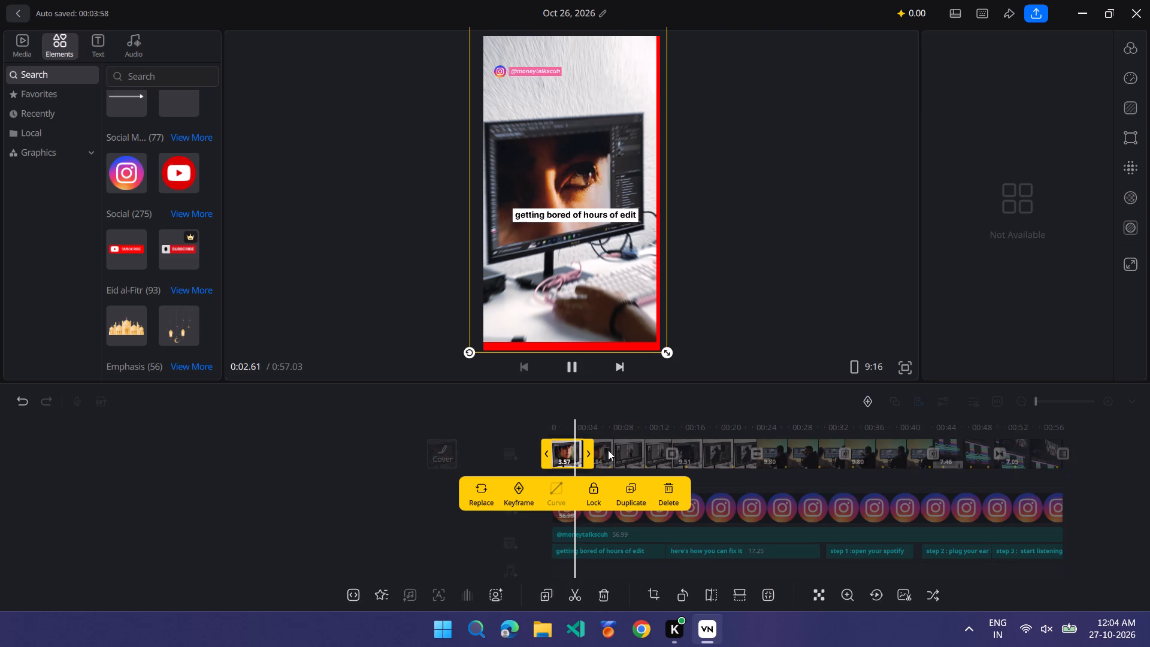
ctrl+scroll(586, 236, up, 1)
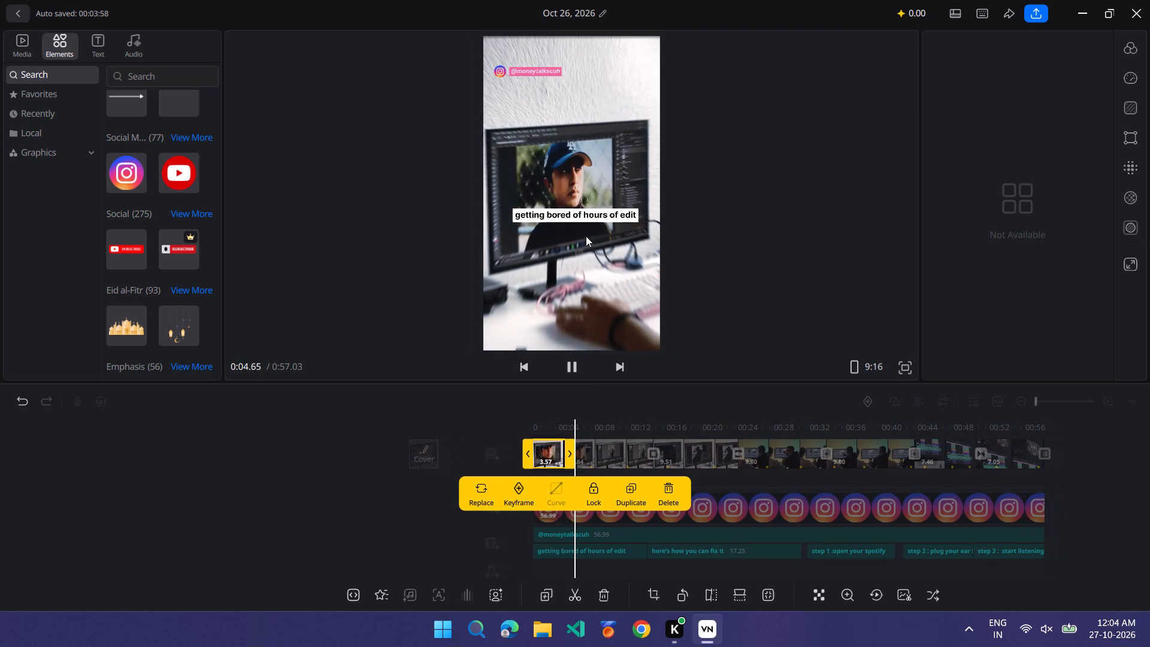
click(393, 542)
Reposition the first clip within the frame to cover the red strips along its right and bottom edges.
scroll(393, 542, right, 2)
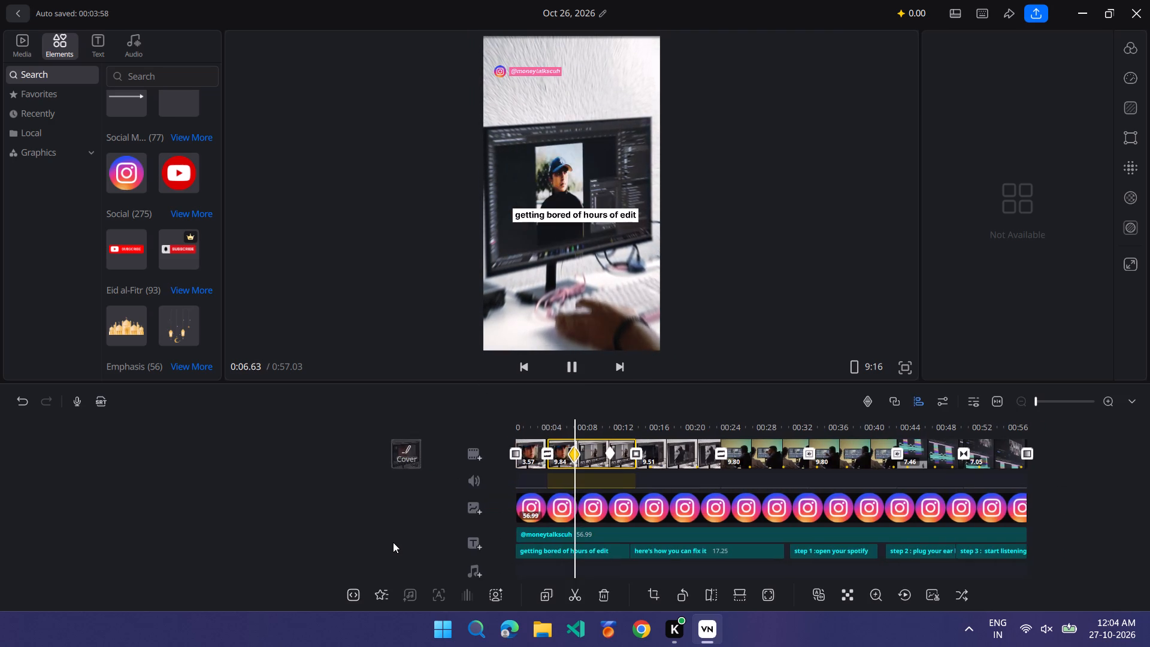
scroll(393, 542, right, 4)
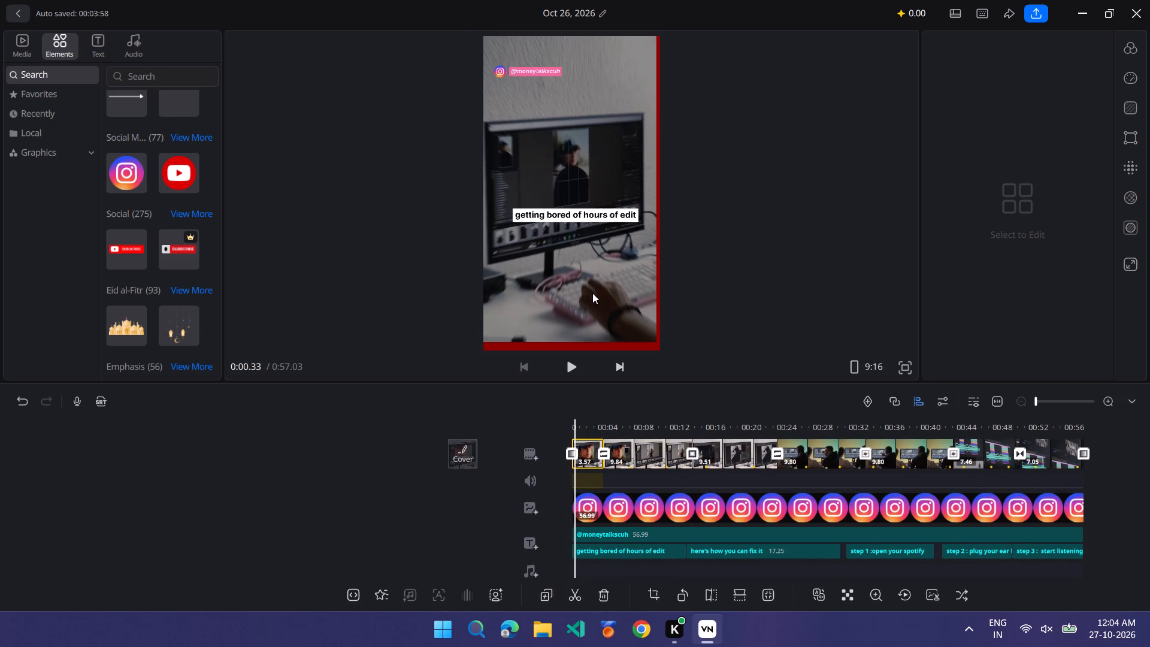
click(589, 291)
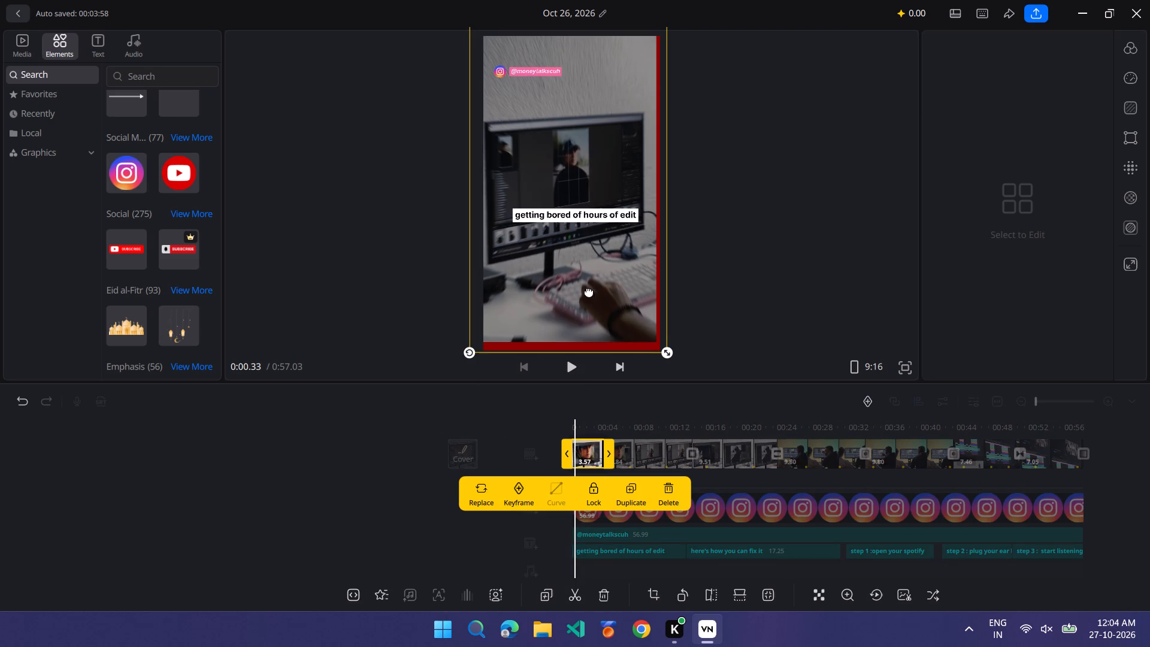
drag(591, 298, 598, 306)
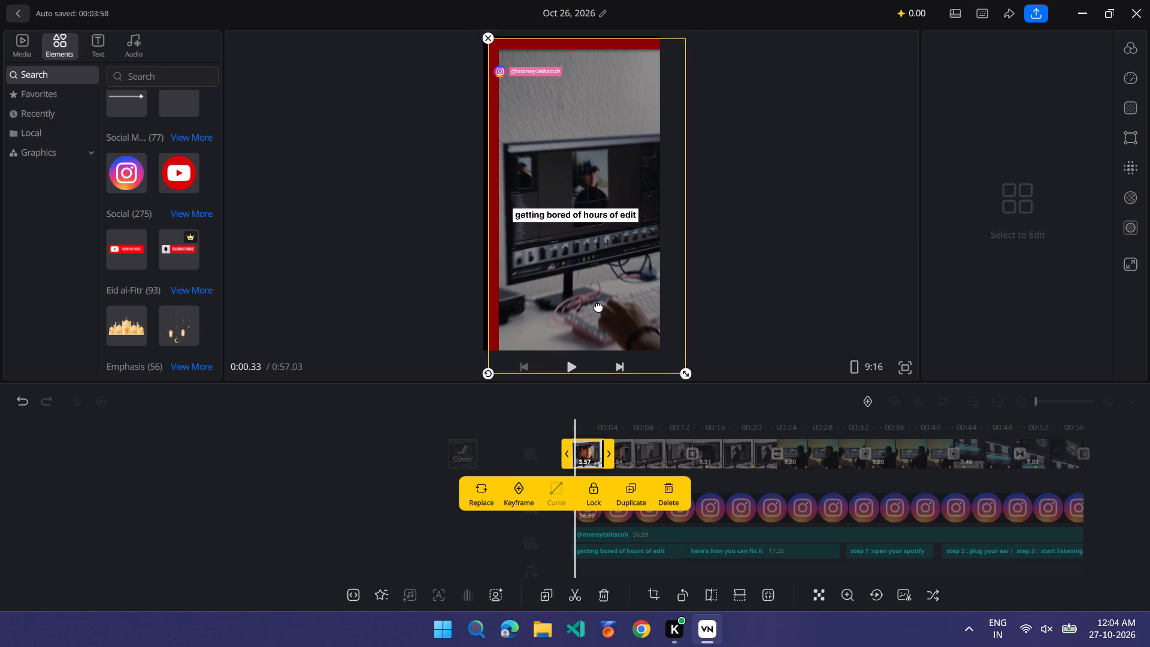
Recentre the first clip and enlarge it slightly so it covers the whole 9:16 frame.
drag(598, 306, 594, 309)
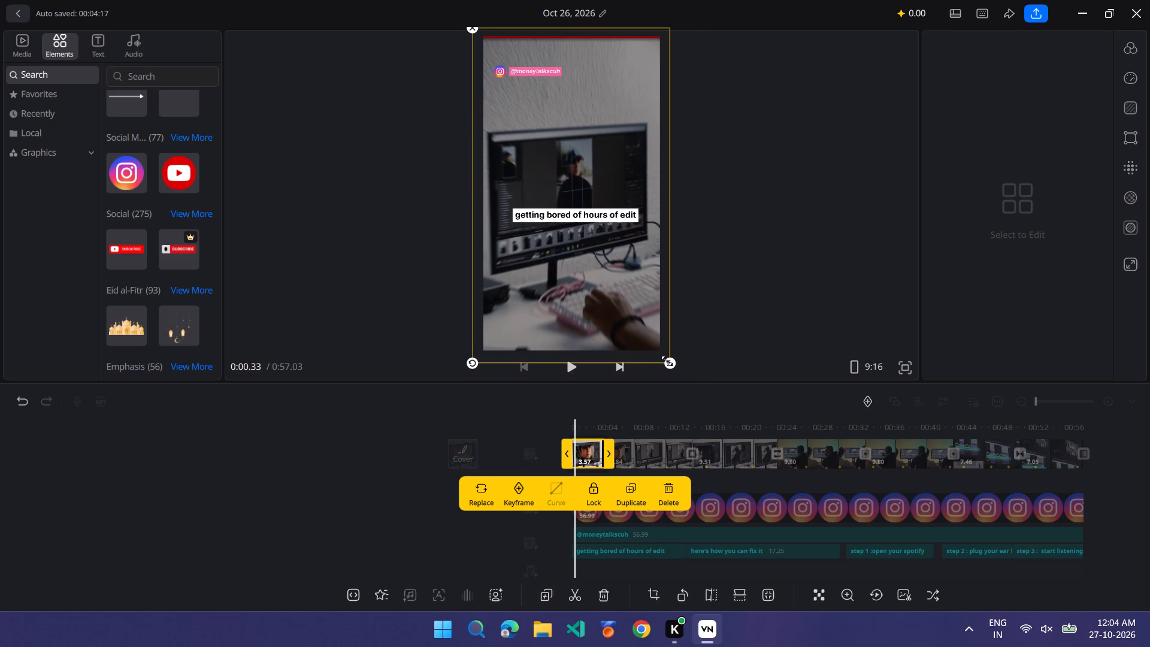
drag(669, 365, 674, 369)
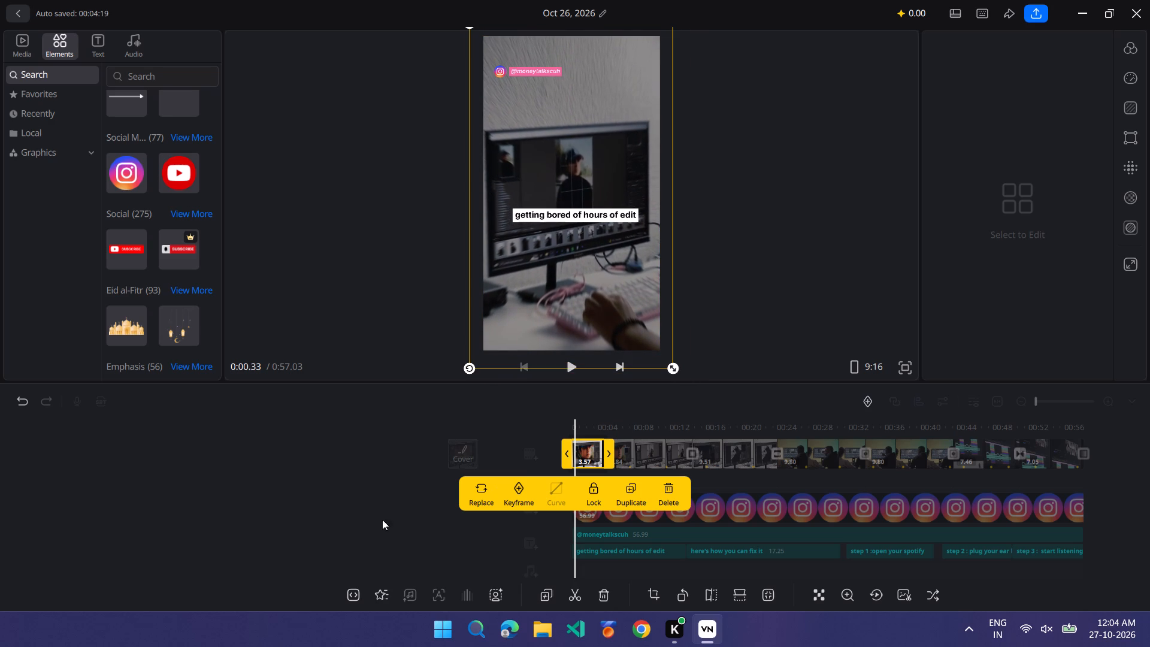
click(366, 519)
Play the video's opening from the start, and replay it, to check the first clip and the Instagram handle overlay.
scroll(366, 519, right, 6)
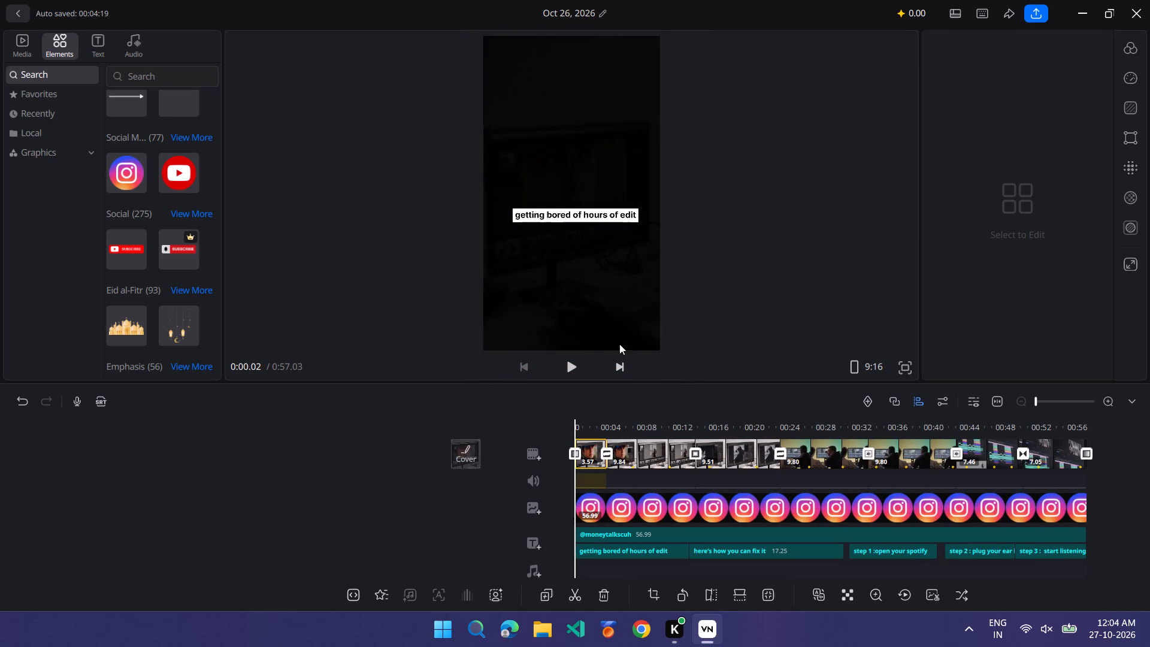
click(579, 364)
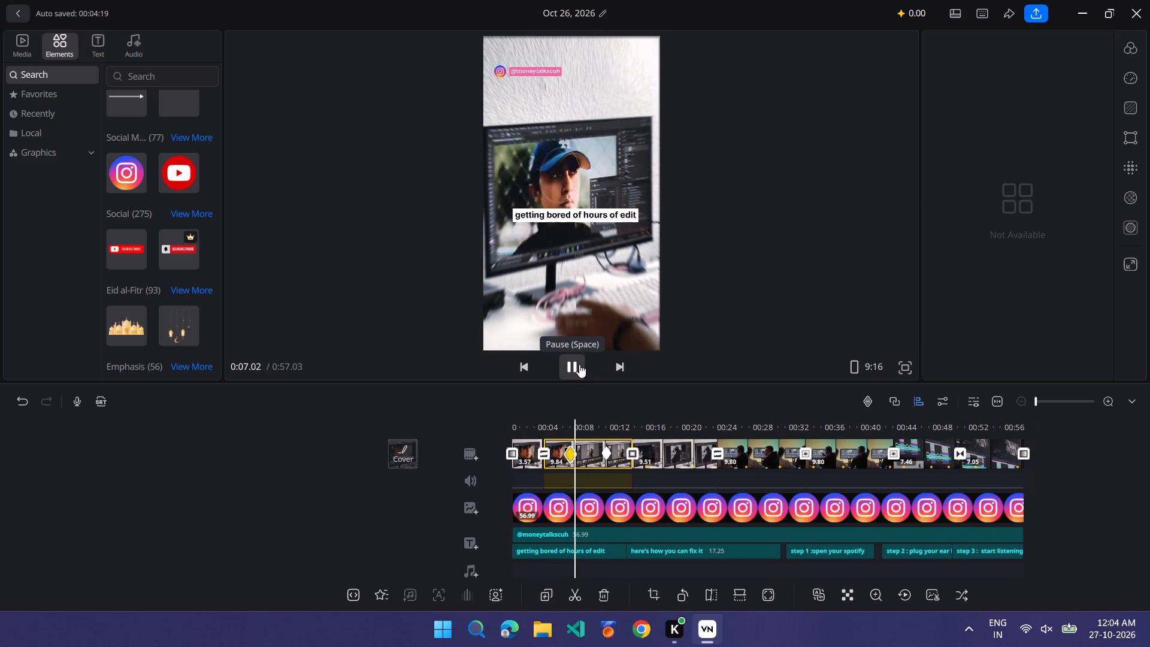
scroll(371, 516, right, 4)
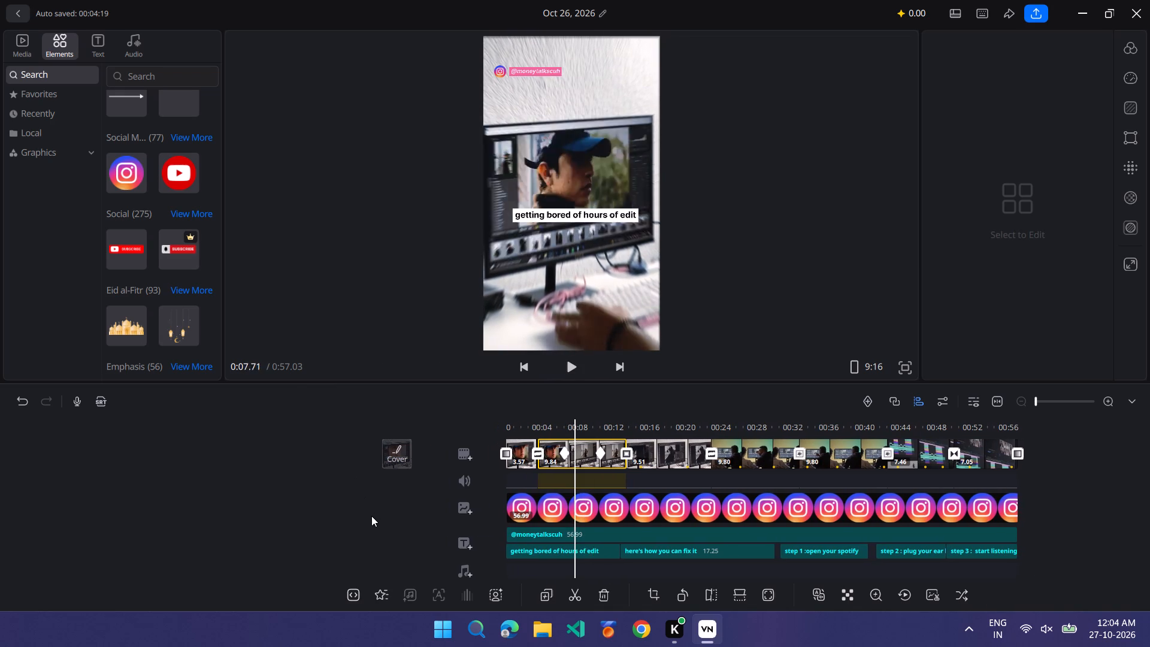
scroll(371, 516, right, 17)
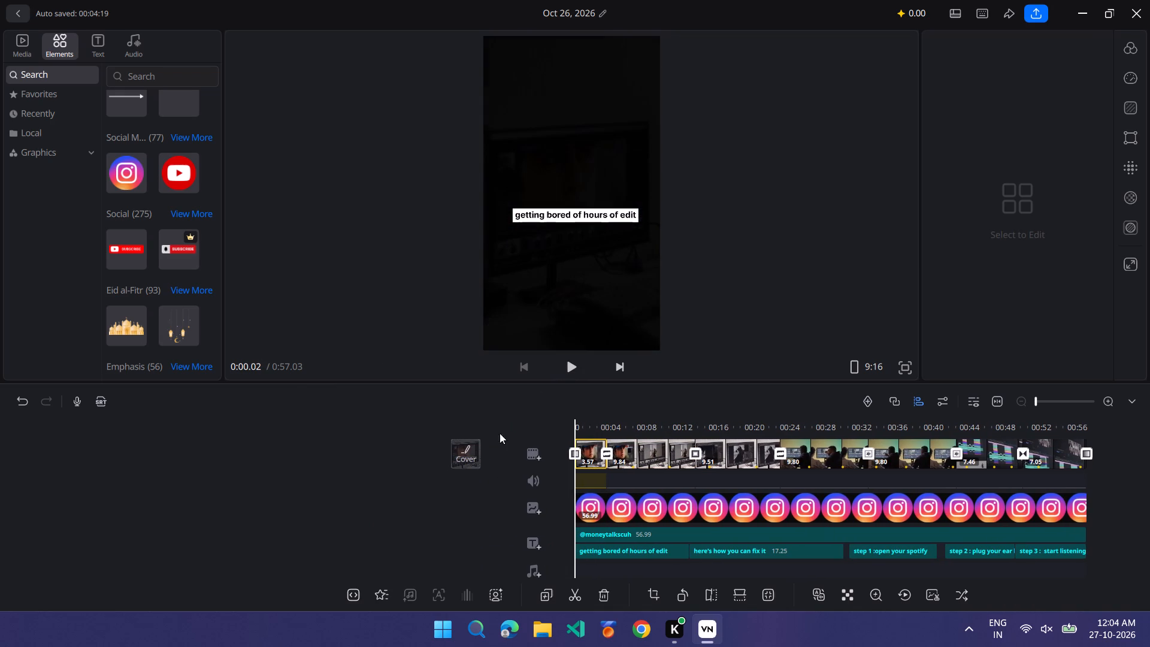
click(567, 370)
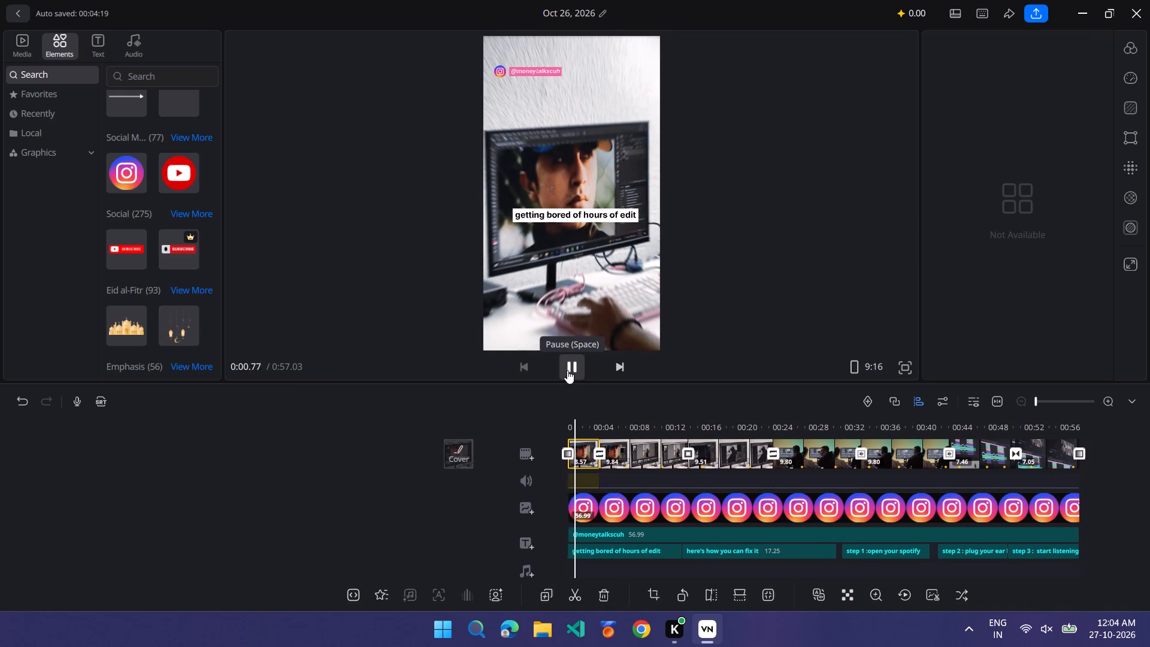
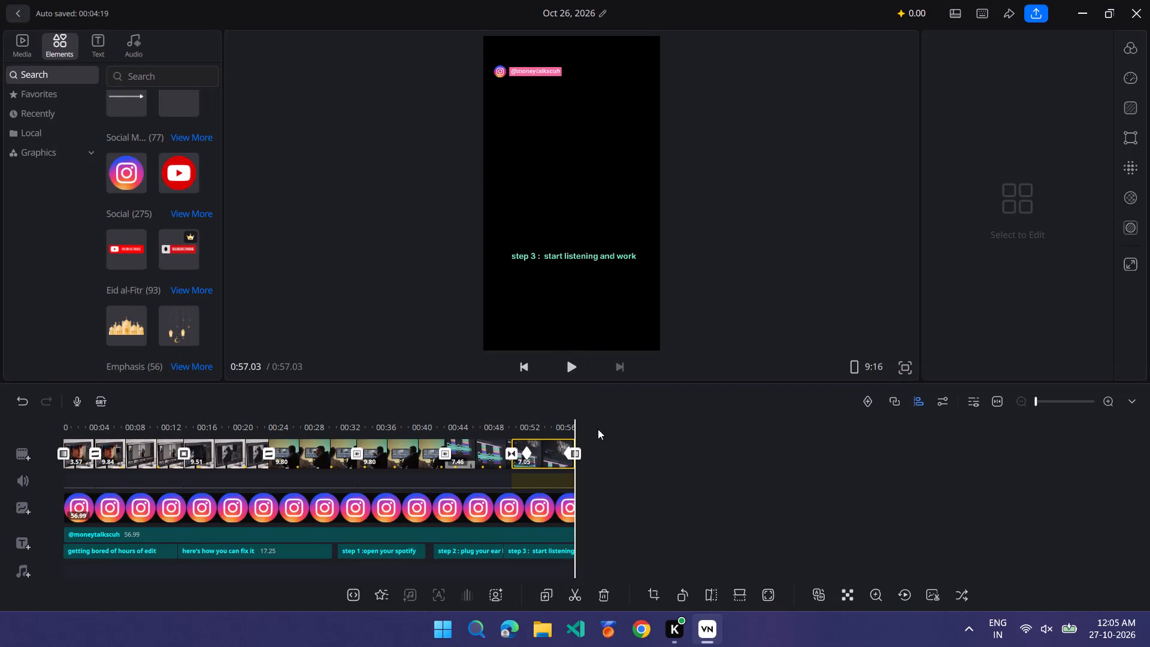
Export the video using manual export quality with the average bitrate set to 56 Mbps, and close the export window when it finishes.
scroll(598, 429, right, 20)
scroll(598, 429, right, 20)
scroll(598, 429, right, 20)
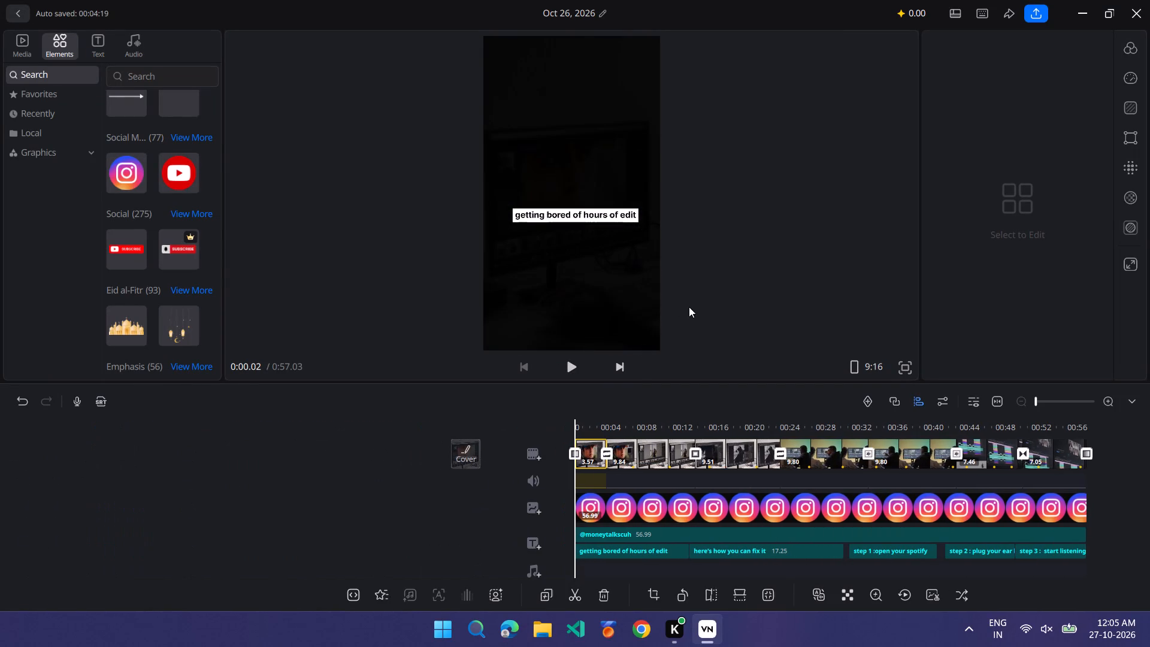
scroll(532, 526, right, 8)
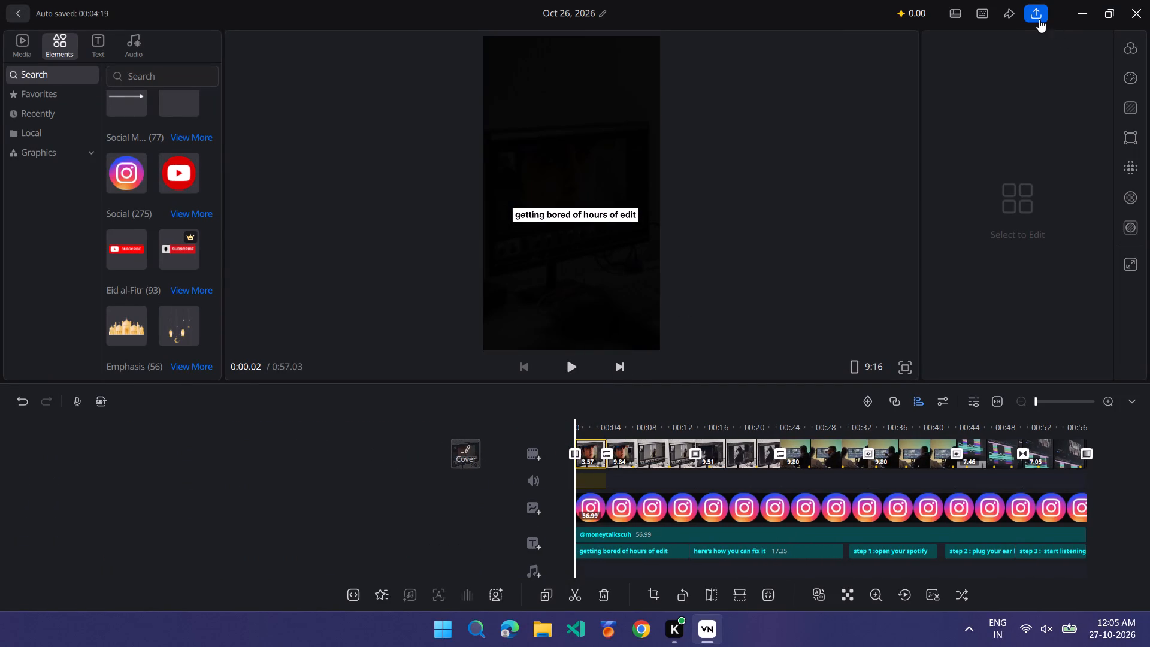
click(1039, 19)
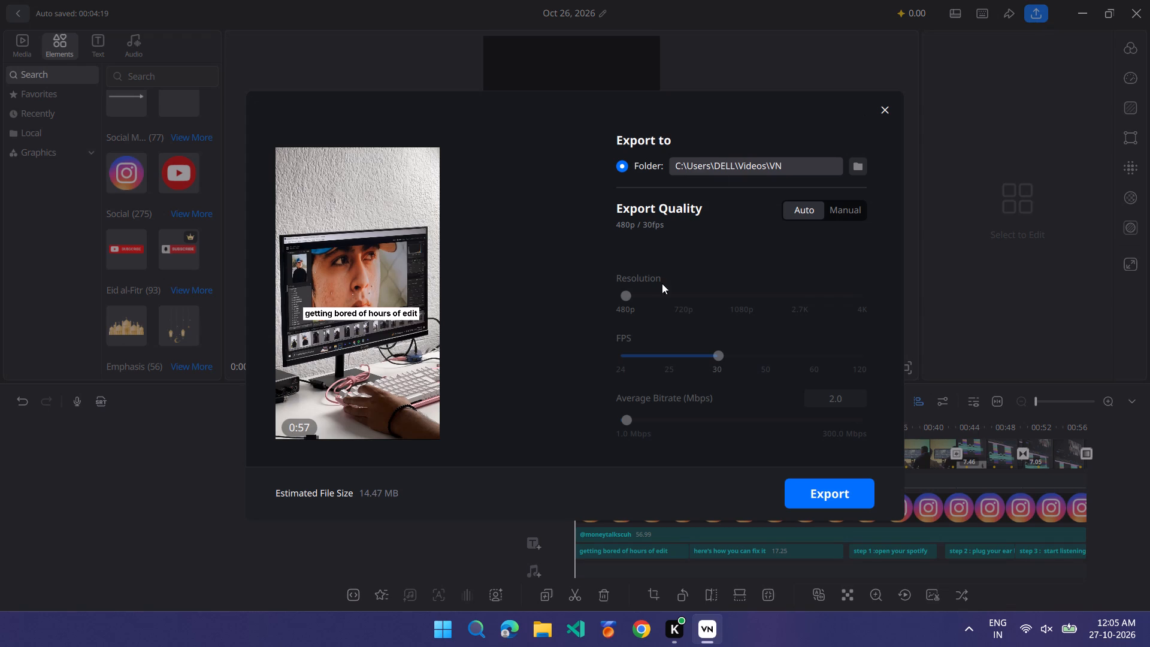
drag(625, 300, 626, 300)
drag(626, 300, 846, 180)
drag(846, 180, 846, 207)
click(846, 207)
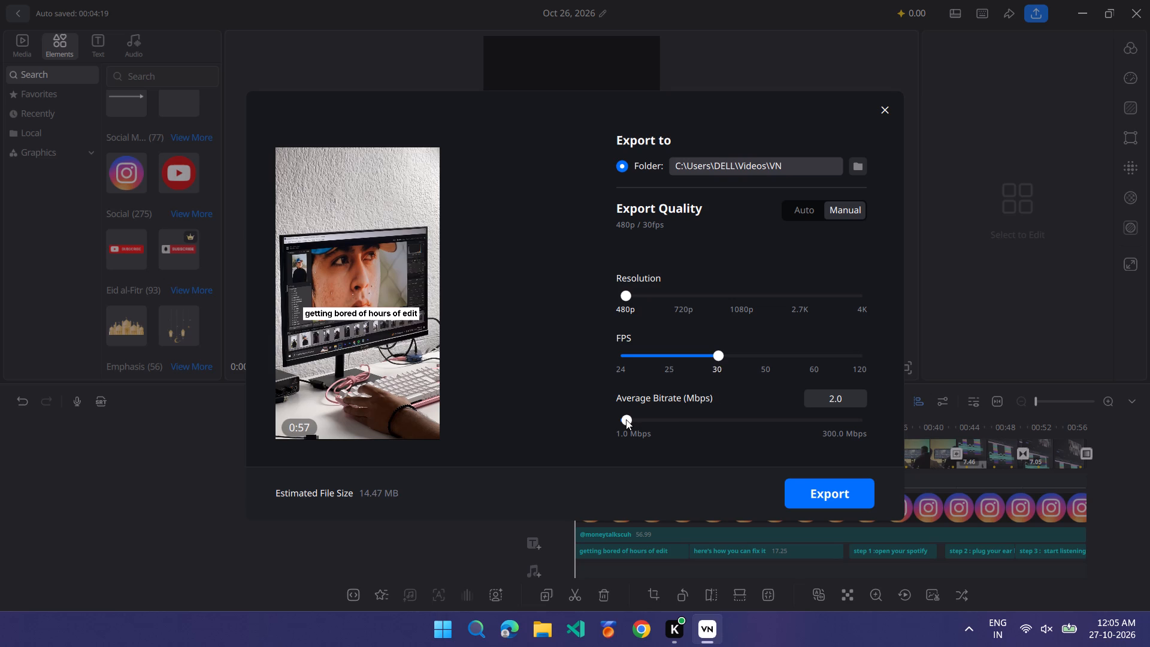
drag(626, 419, 663, 422)
drag(663, 422, 668, 422)
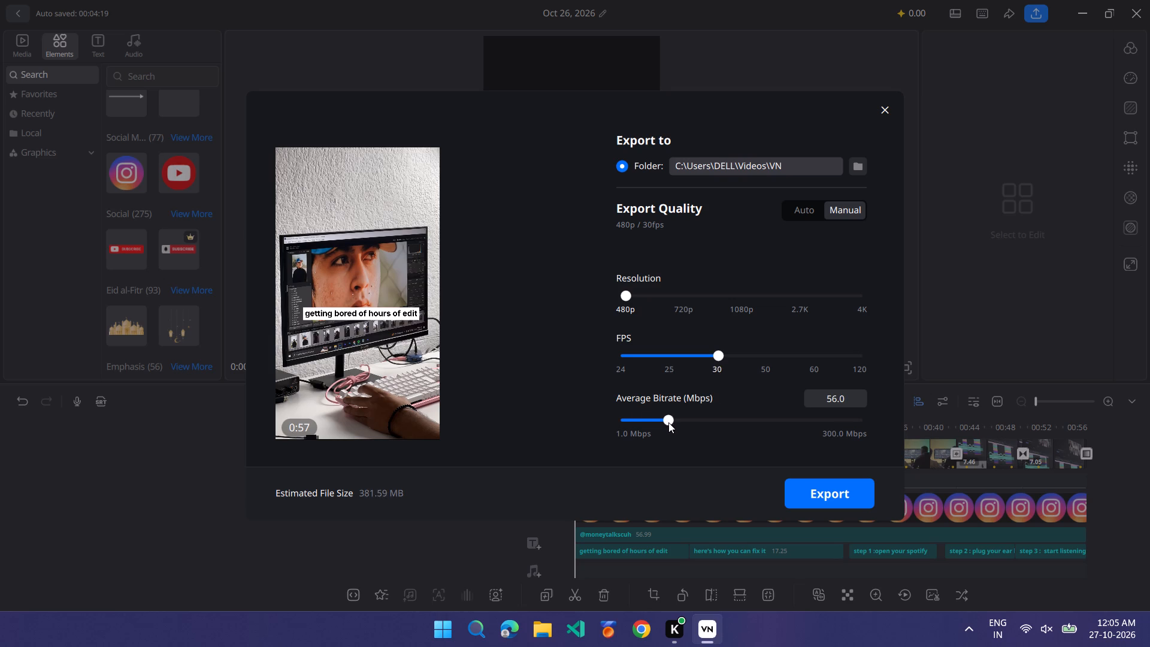
drag(668, 422, 668, 424)
click(814, 490)
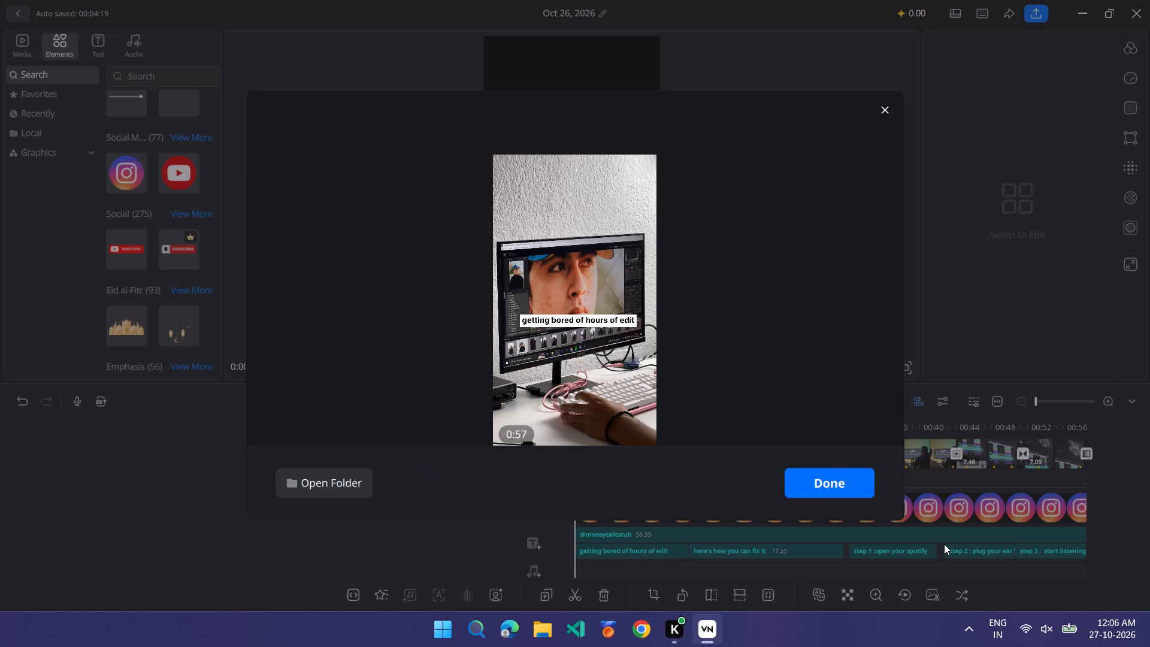
click(890, 111)
Play the video from the beginning in full-screen preview to review it.
scroll(681, 267, right, 6)
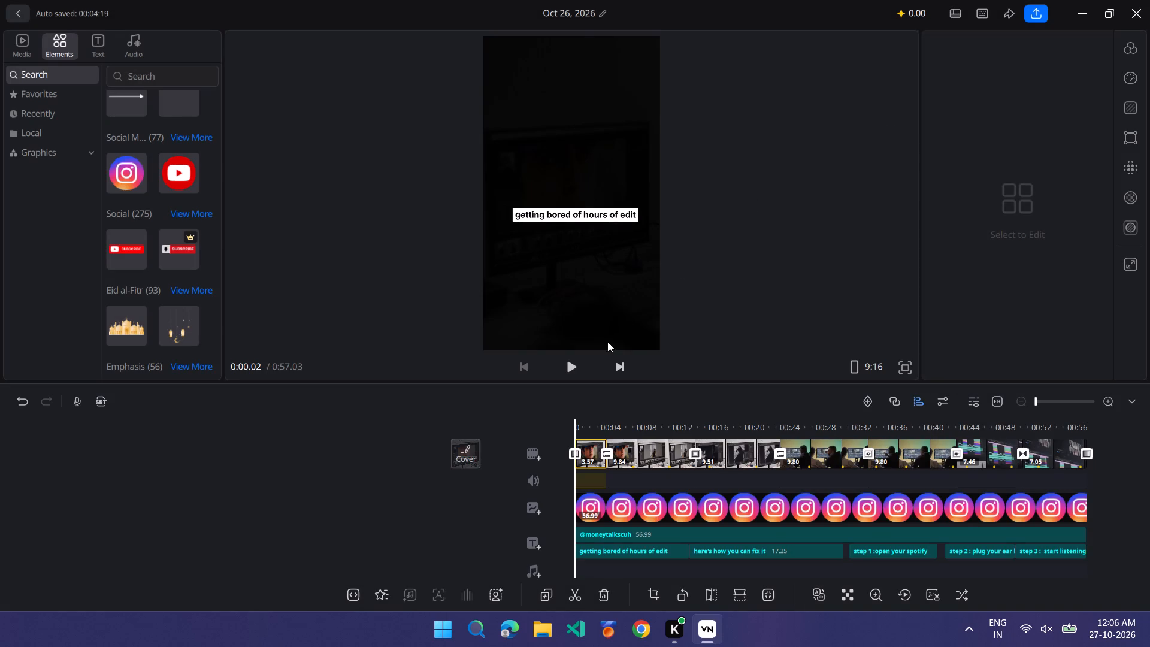
click(573, 364)
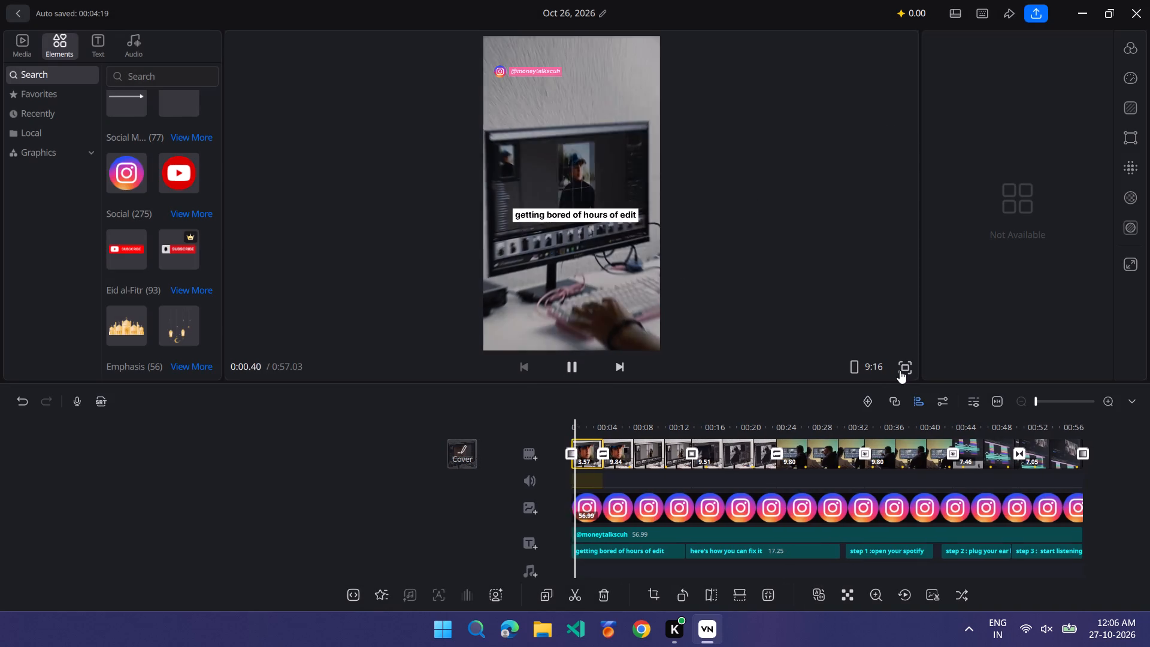
click(900, 370)
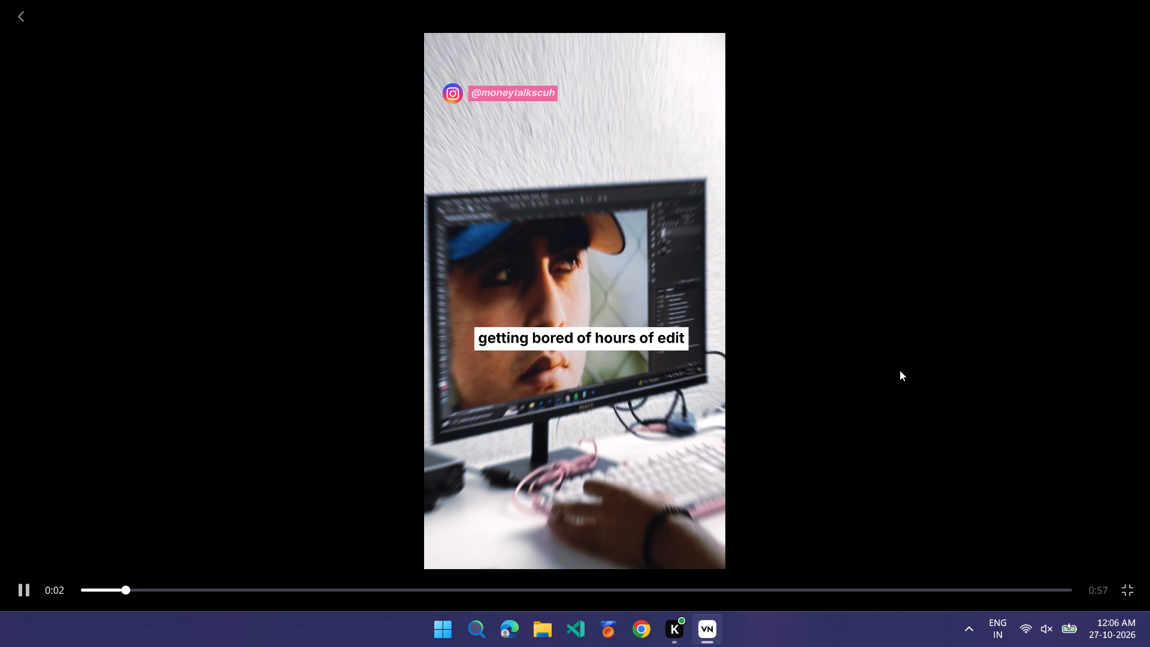
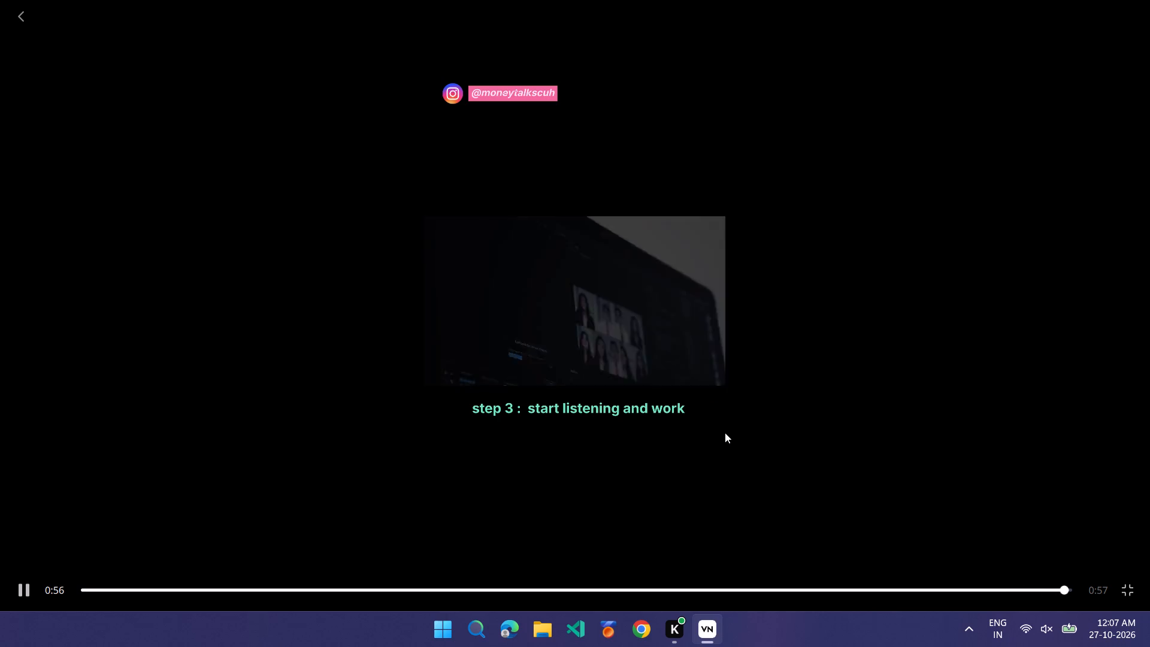
Leave the full-screen preview after the video has played through to its end.
click(1122, 597)
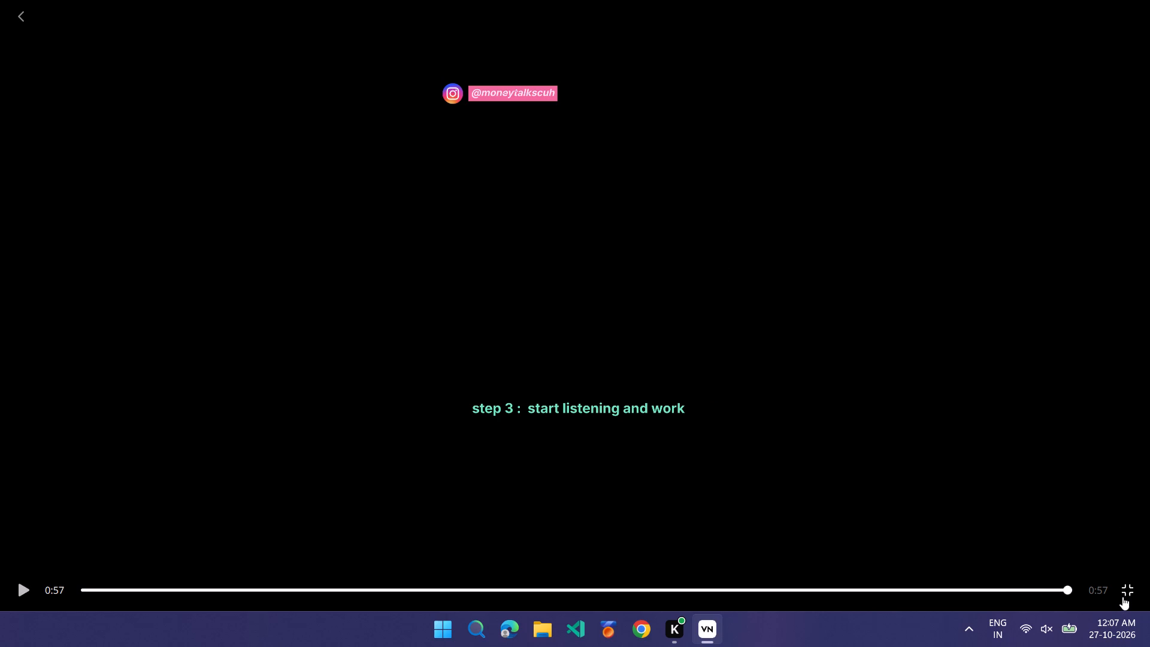